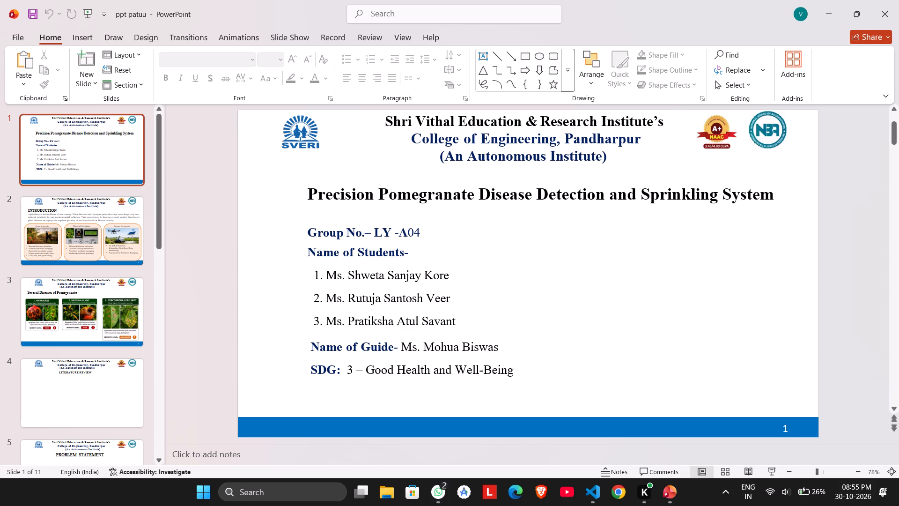
Review the presentation's slides from the introduction through to the block diagram on slide 7.
{"action": "key", "text": "Down"}
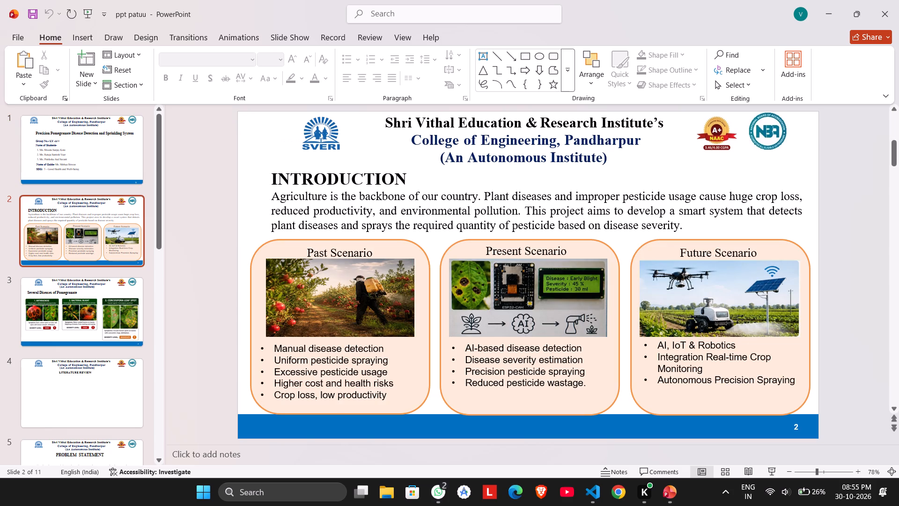
{"action": "key", "text": "Down"}
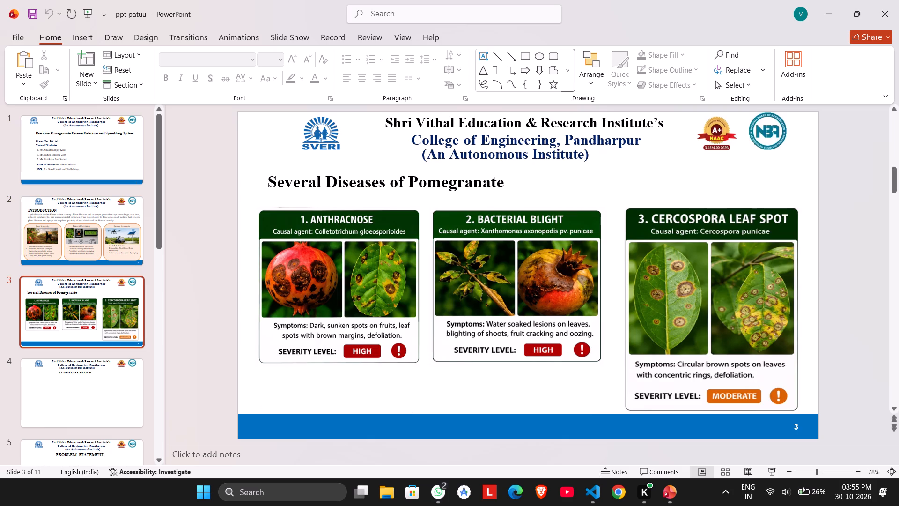
{"action": "key", "text": "Up"}
{"action": "key", "text": "Down"}
{"action": "key", "text": "Down"}
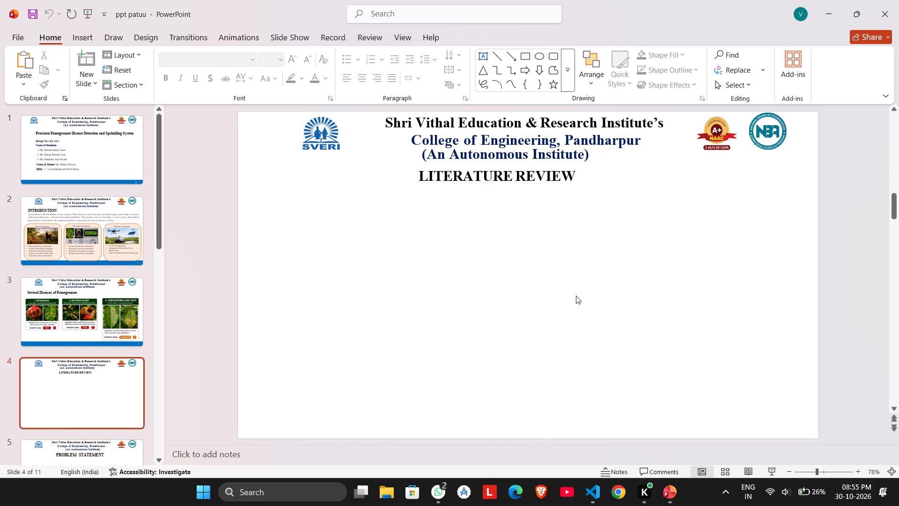
{"action": "key", "text": "Down"}
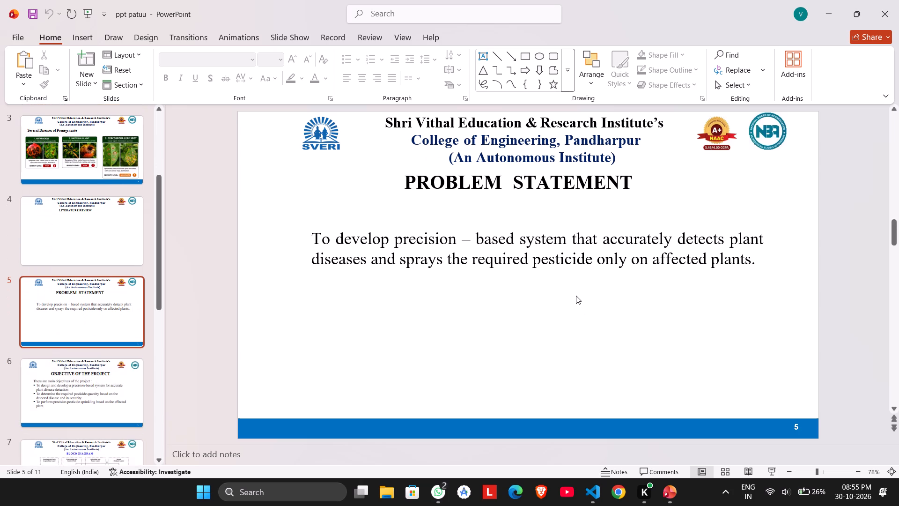
{"action": "key", "text": "Down"}
{"action": "key", "text": "Down"}
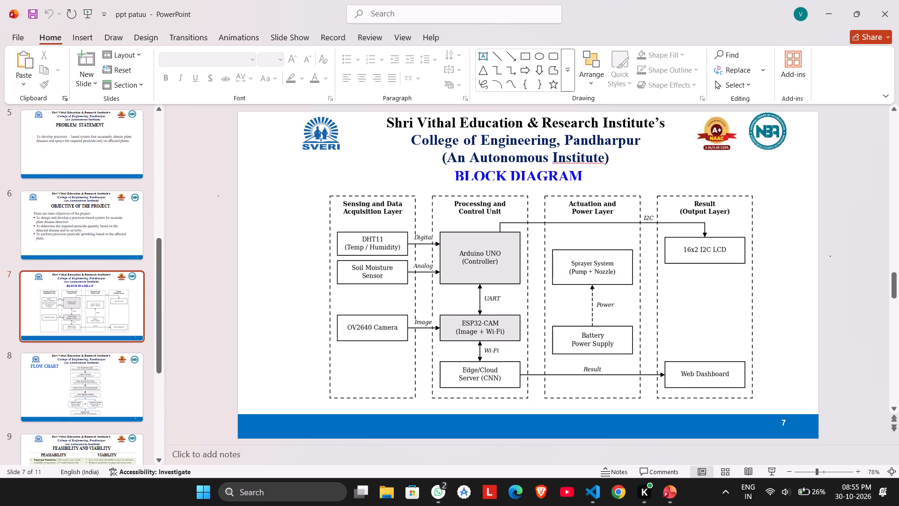
Move the block diagram picture on slide 7 slightly down and to the left, clear of the BLOCK DIAGRAM heading.
{"action": "left_click", "coordinate": [570, 251]}
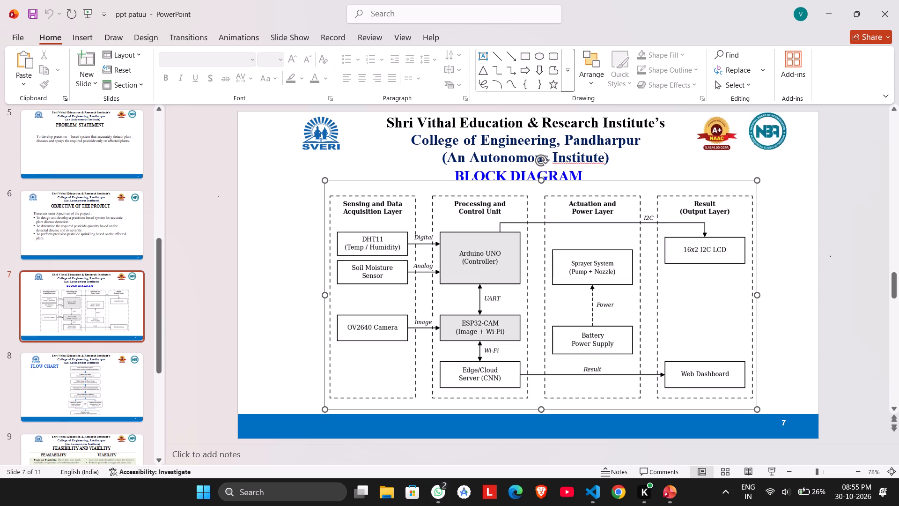
{"action": "left_click", "coordinate": [547, 207]}
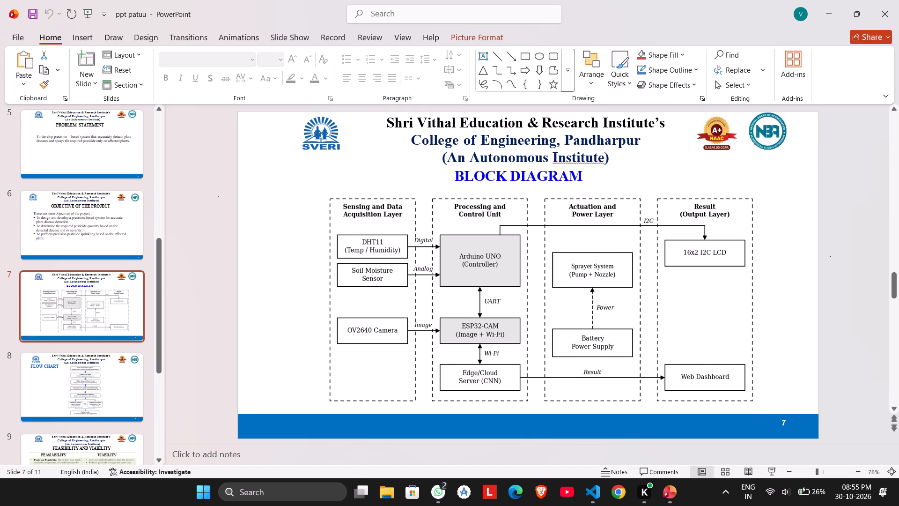
{"action": "left_click", "coordinate": [846, 190]}
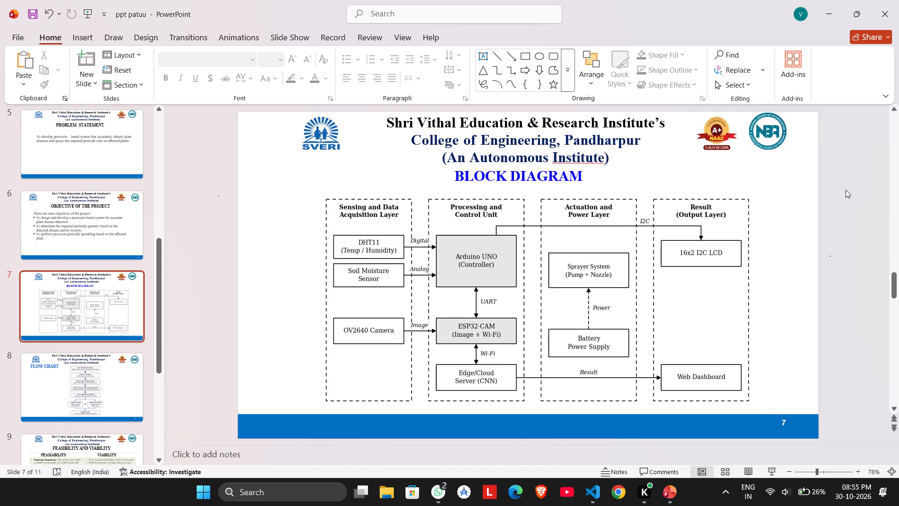
Review the remaining slides from the flow chart through to the research and references on slide 11.
{"action": "key", "text": "Down"}
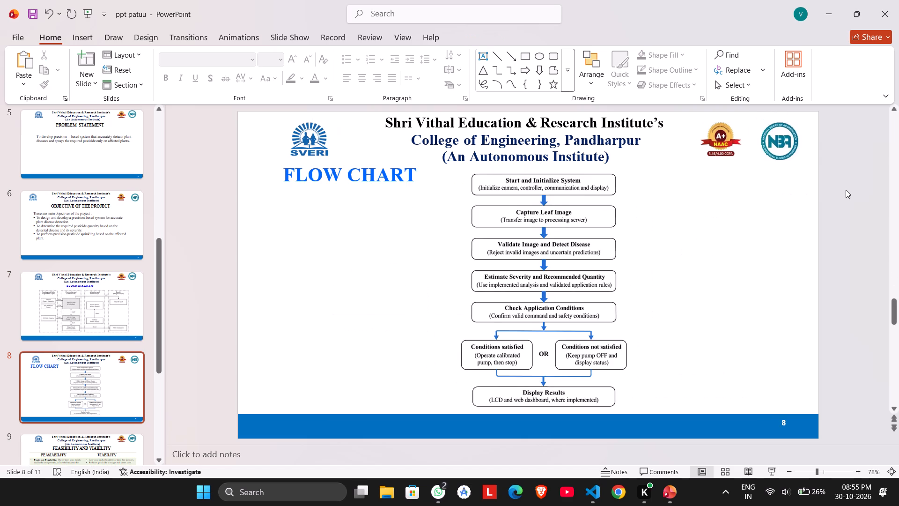
{"action": "key", "text": "Down"}
{"action": "key", "text": "Down"}
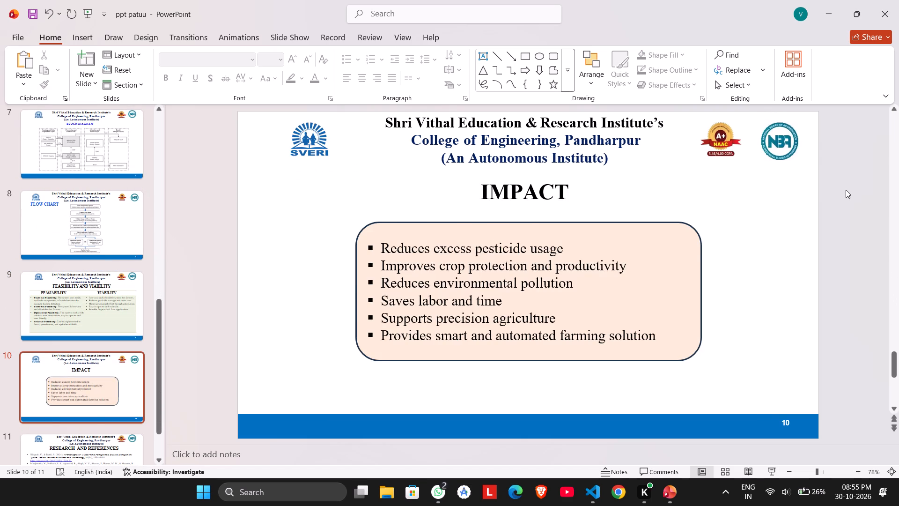
{"action": "key", "text": "Down"}
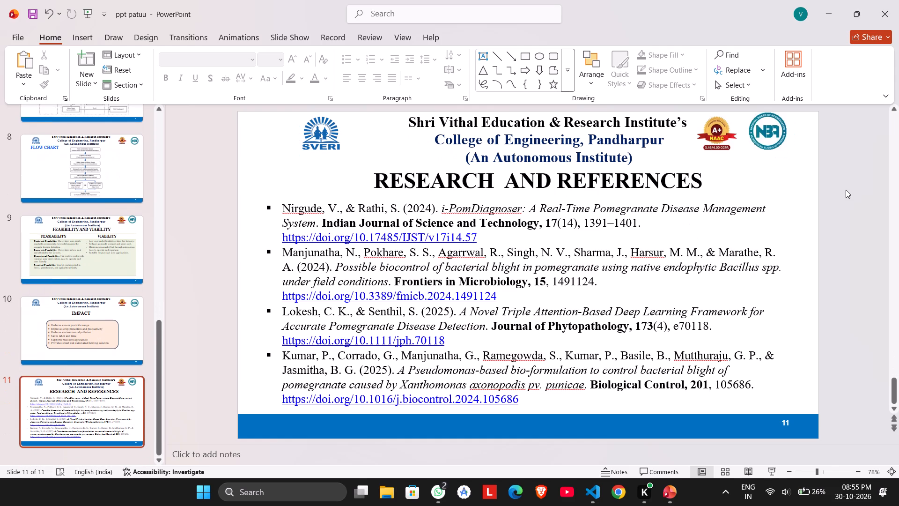
{"action": "key", "text": "Down"}
{"action": "key", "text": "Down"}
{"action": "key", "text": "Down"}
{"action": "key", "text": "Down"}
{"action": "key", "text": "Down"}
{"action": "key", "text": "Down"}
{"action": "key", "text": "Down"}
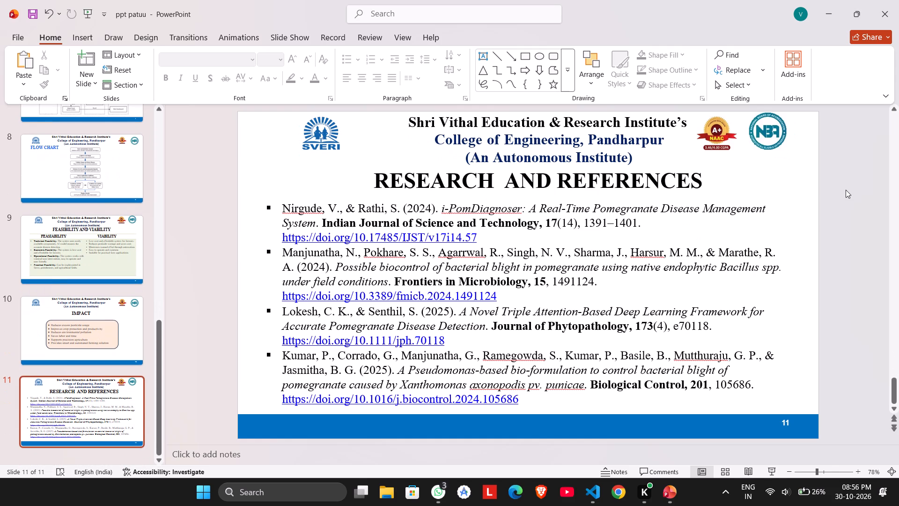
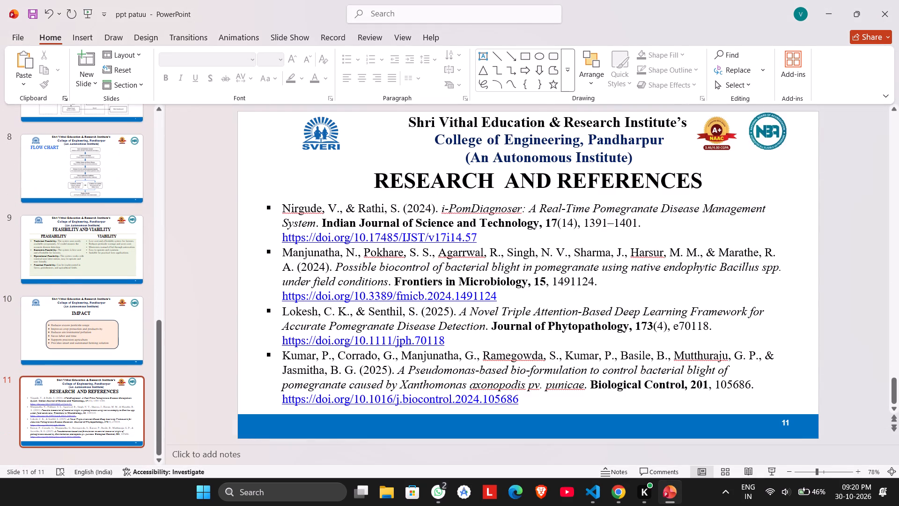
{"action": "scroll", "coordinate": [89, 237], "scroll_direction": "up", "scroll_amount": 7}
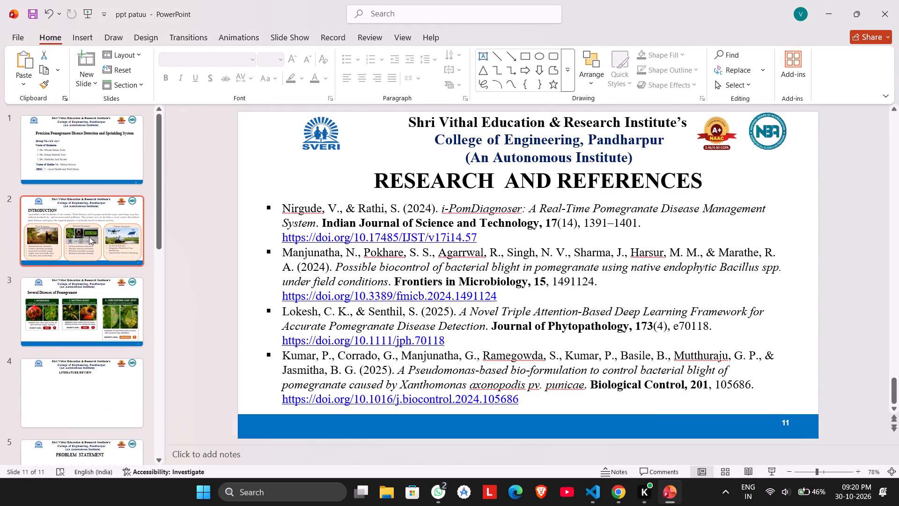
{"action": "scroll", "coordinate": [53, 382], "scroll_direction": "down", "scroll_amount": 8}
{"action": "scroll", "coordinate": [53, 382], "scroll_direction": "up", "scroll_amount": 6}
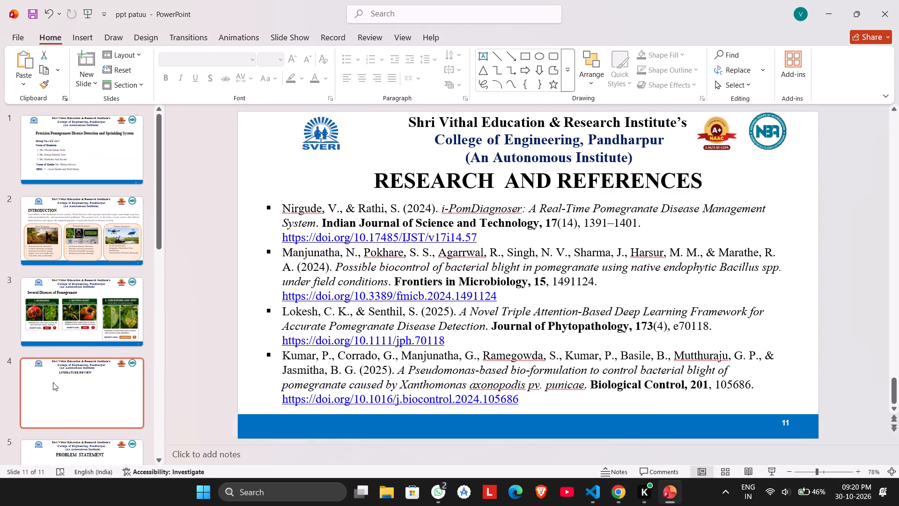
{"action": "left_click", "coordinate": [66, 322]}
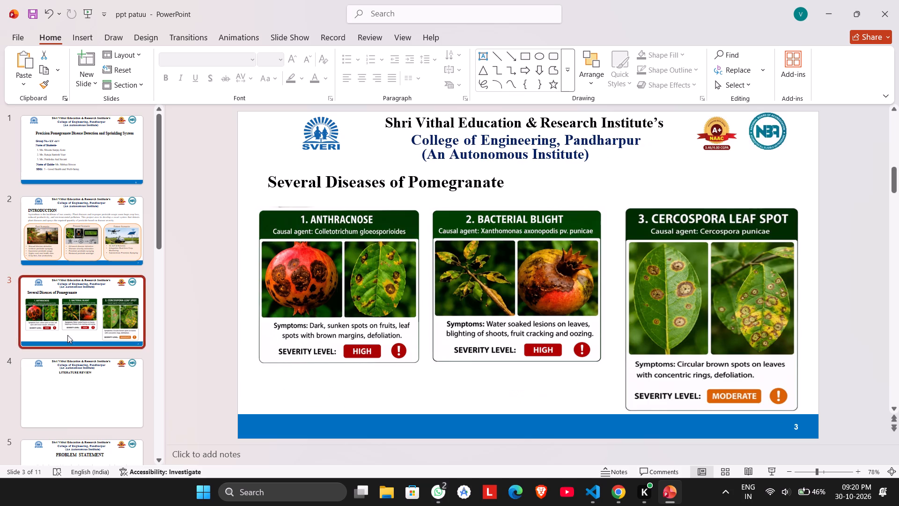
{"action": "left_click", "coordinate": [70, 372]}
{"action": "right_click", "coordinate": [378, 275]}
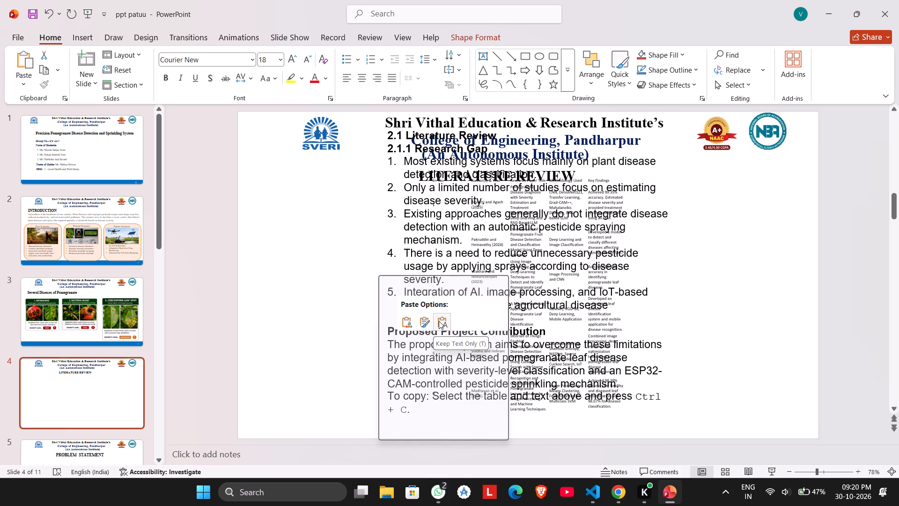
Paste the copied literature review, research gap and proposed contribution onto slide 4 using the destination theme.
{"action": "left_click", "coordinate": [406, 325]}
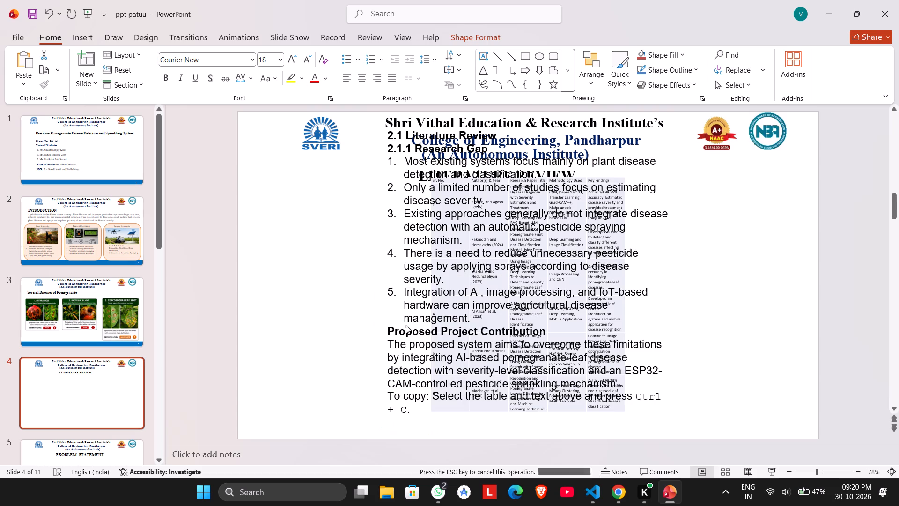
{"action": "left_click_drag", "start_coordinate": [540, 283], "coordinate": [545, 283]}
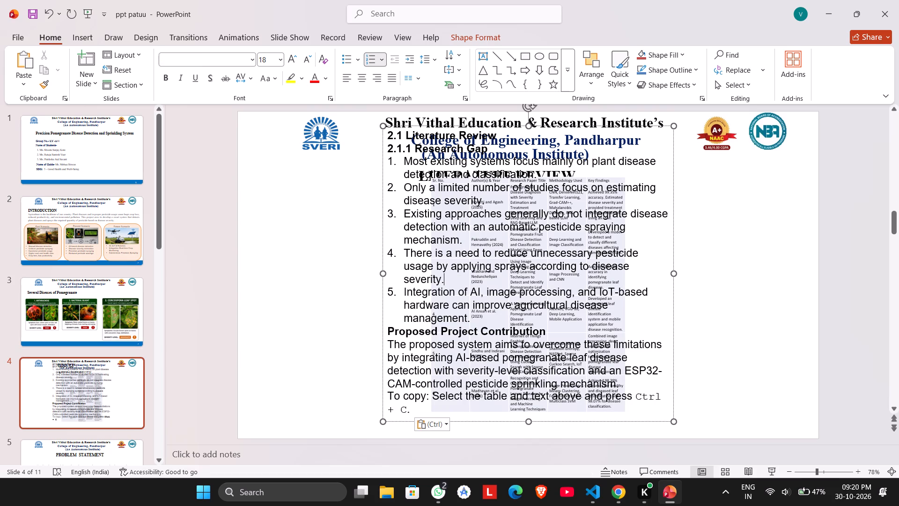
{"action": "left_click_drag", "start_coordinate": [545, 283], "coordinate": [555, 280]}
Undo the last three changes, starting with the overlapping text pasted over the literature review table on slide 4.
{"action": "key", "text": "ctrl+z"}
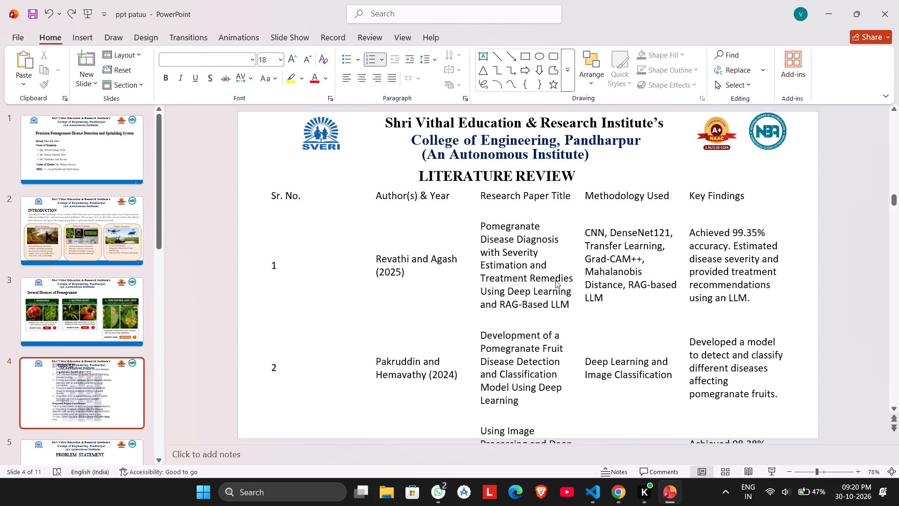
{"action": "scroll", "coordinate": [424, 263], "scroll_direction": "down", "scroll_amount": 7}
{"action": "scroll", "coordinate": [424, 263], "scroll_direction": "up", "scroll_amount": 1}
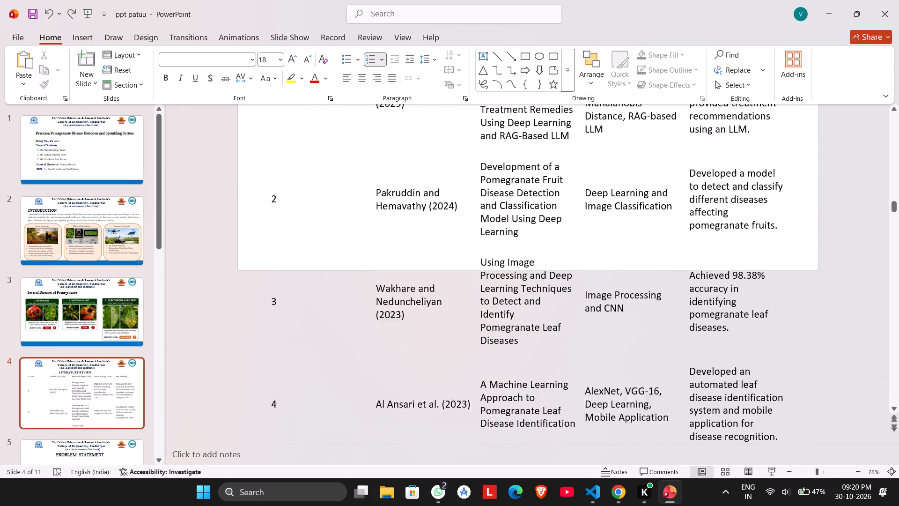
{"action": "scroll", "coordinate": [424, 263], "scroll_direction": "up", "scroll_amount": 2}
{"action": "scroll", "coordinate": [424, 263], "scroll_direction": "down", "scroll_amount": 1, "text": "ctrl"}
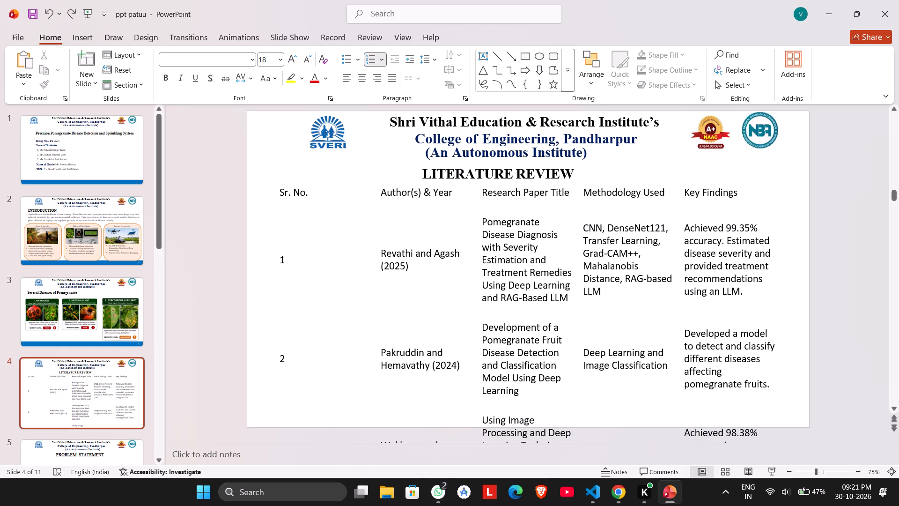
{"action": "key", "text": "ctrl+z"}
{"action": "key", "text": "ctrl+z"}
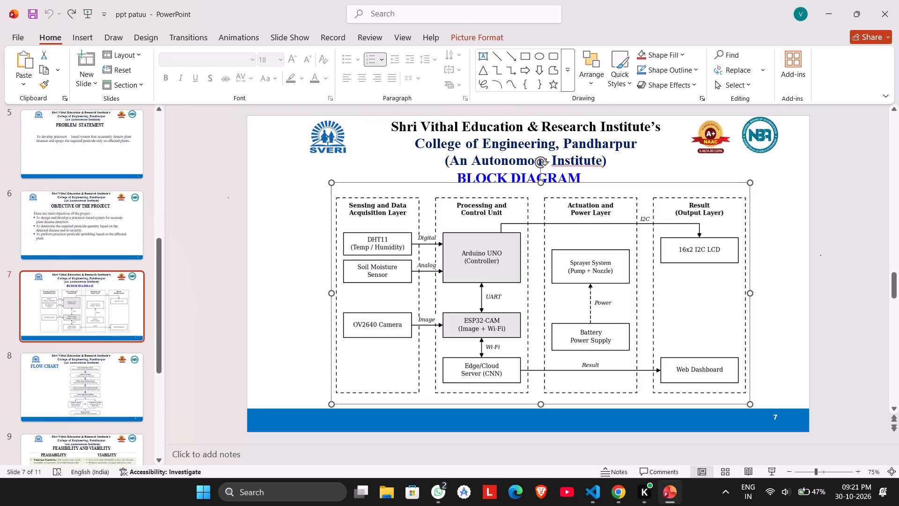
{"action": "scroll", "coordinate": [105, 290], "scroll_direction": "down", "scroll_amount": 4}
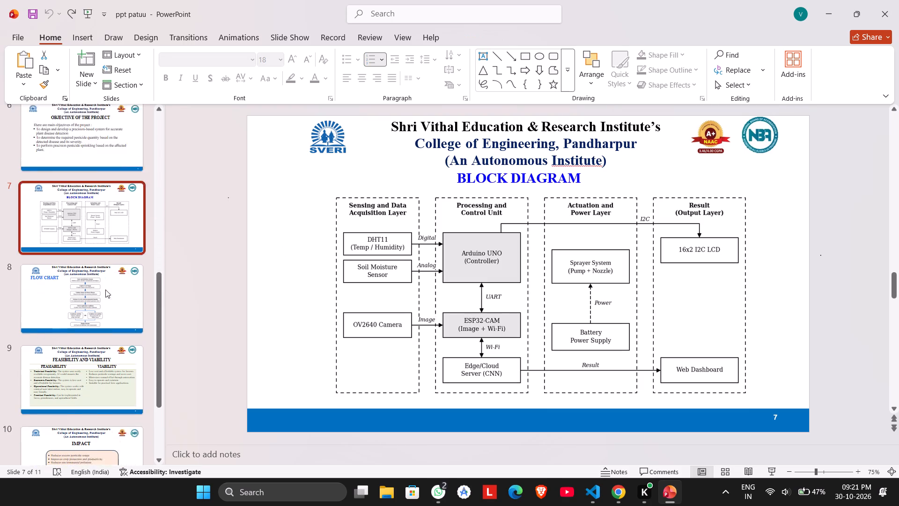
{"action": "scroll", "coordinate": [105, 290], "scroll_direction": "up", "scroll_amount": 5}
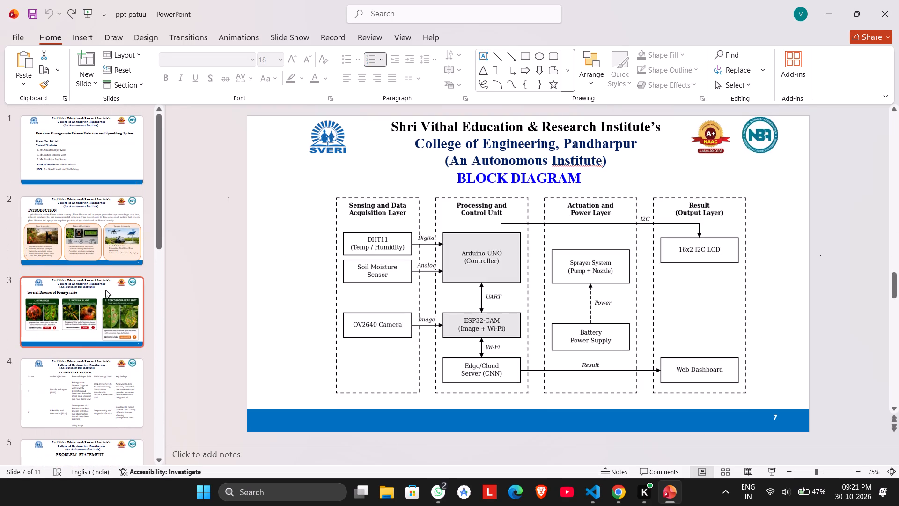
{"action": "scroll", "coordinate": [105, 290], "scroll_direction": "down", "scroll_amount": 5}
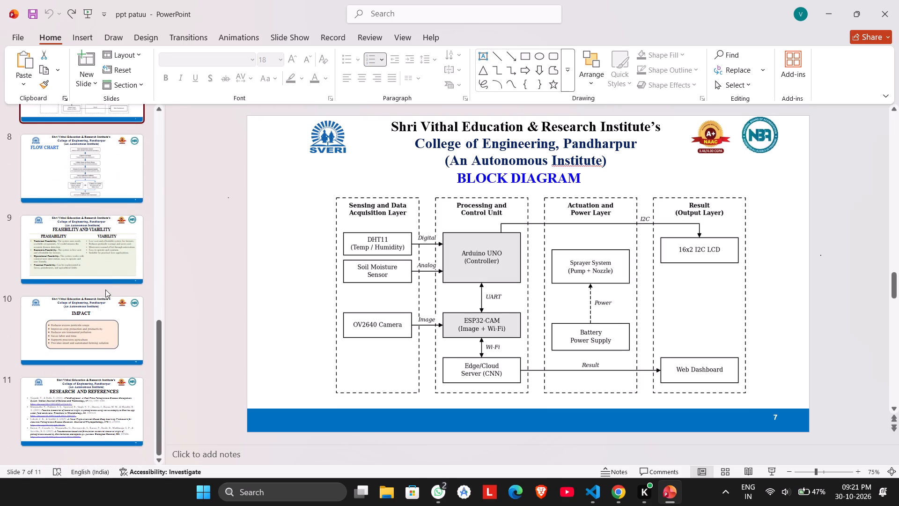
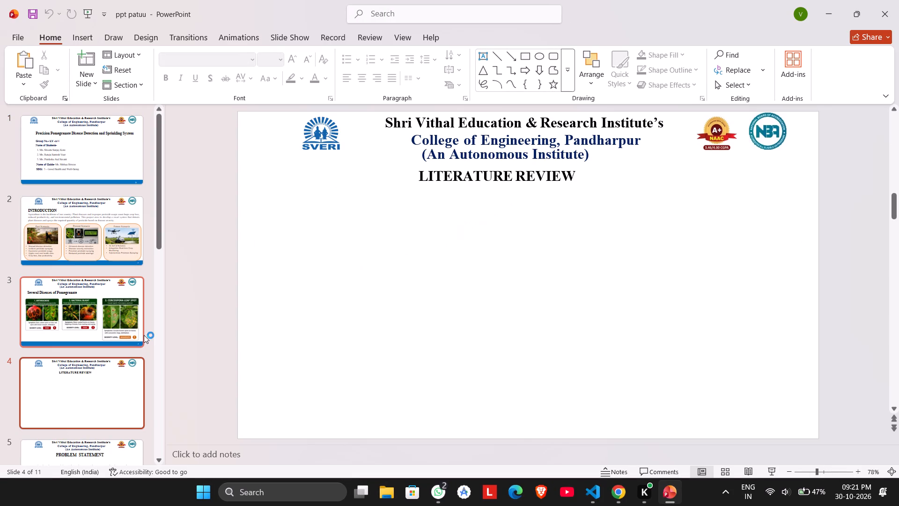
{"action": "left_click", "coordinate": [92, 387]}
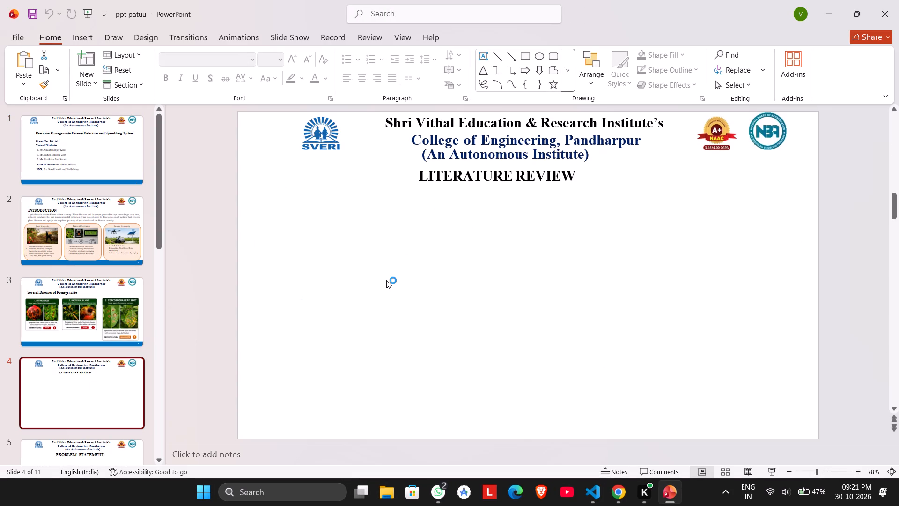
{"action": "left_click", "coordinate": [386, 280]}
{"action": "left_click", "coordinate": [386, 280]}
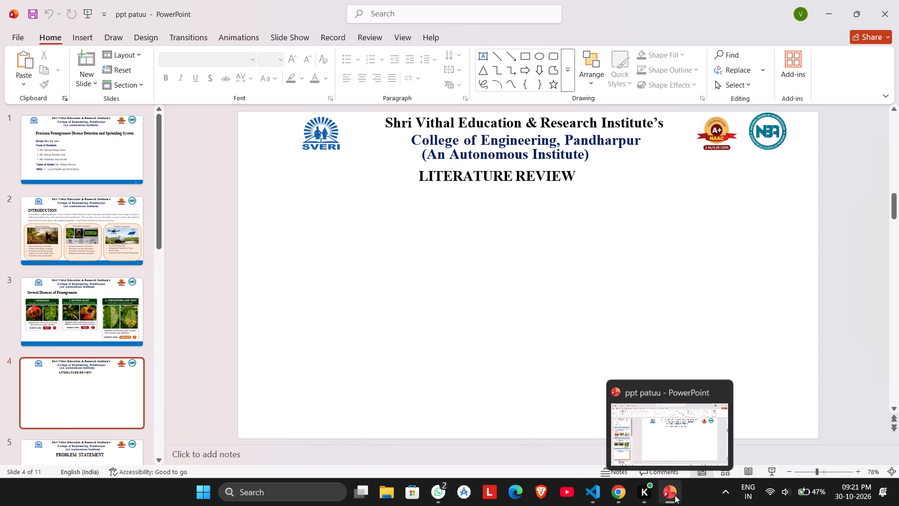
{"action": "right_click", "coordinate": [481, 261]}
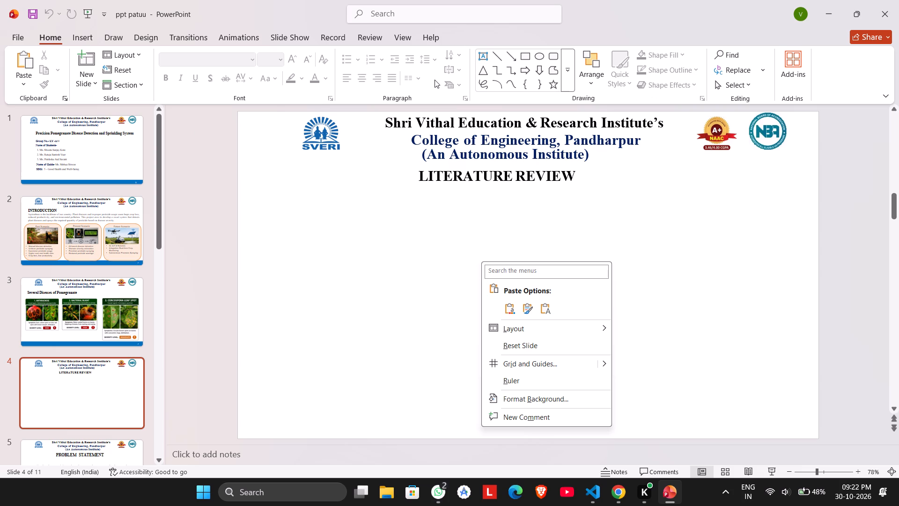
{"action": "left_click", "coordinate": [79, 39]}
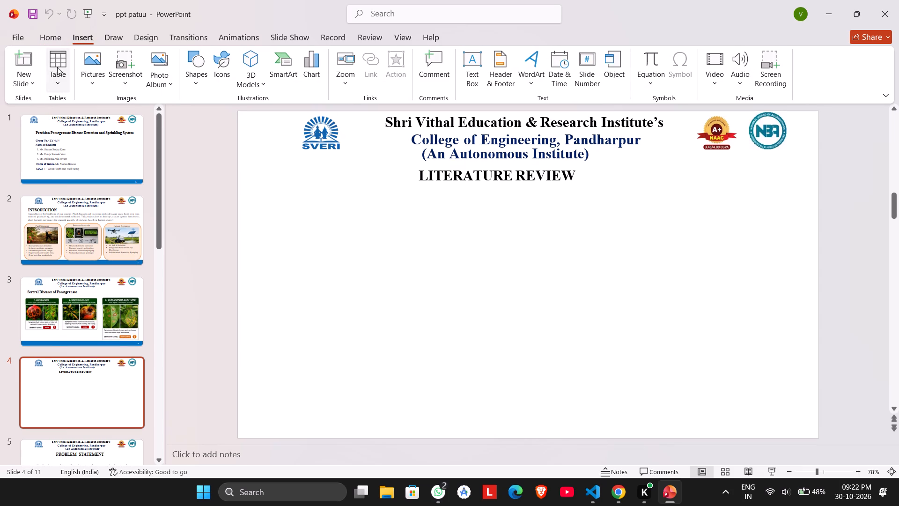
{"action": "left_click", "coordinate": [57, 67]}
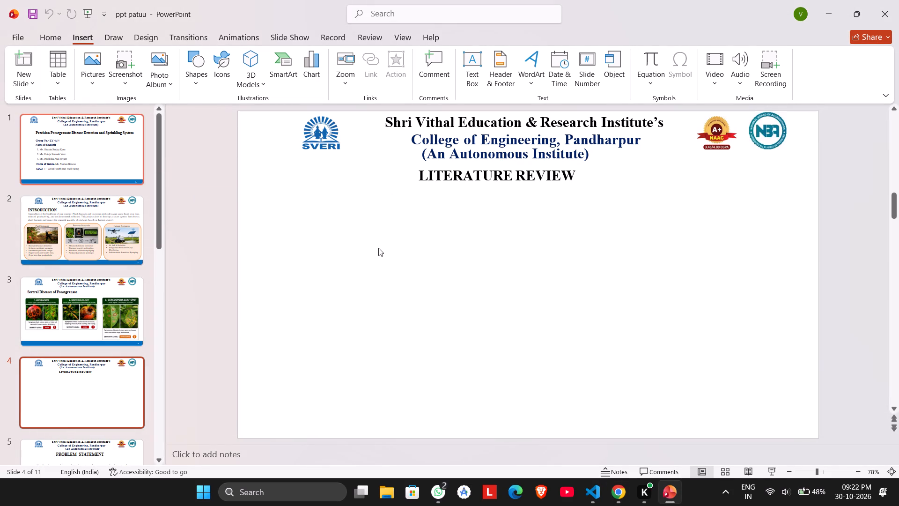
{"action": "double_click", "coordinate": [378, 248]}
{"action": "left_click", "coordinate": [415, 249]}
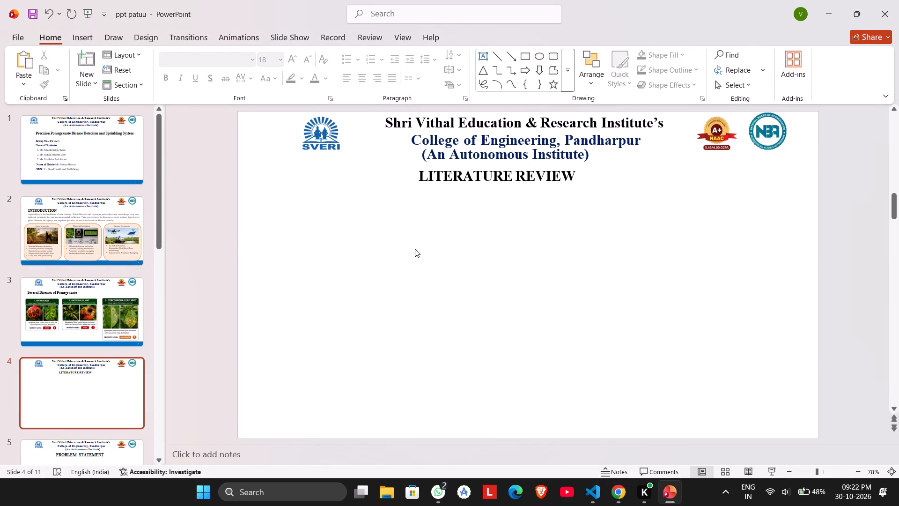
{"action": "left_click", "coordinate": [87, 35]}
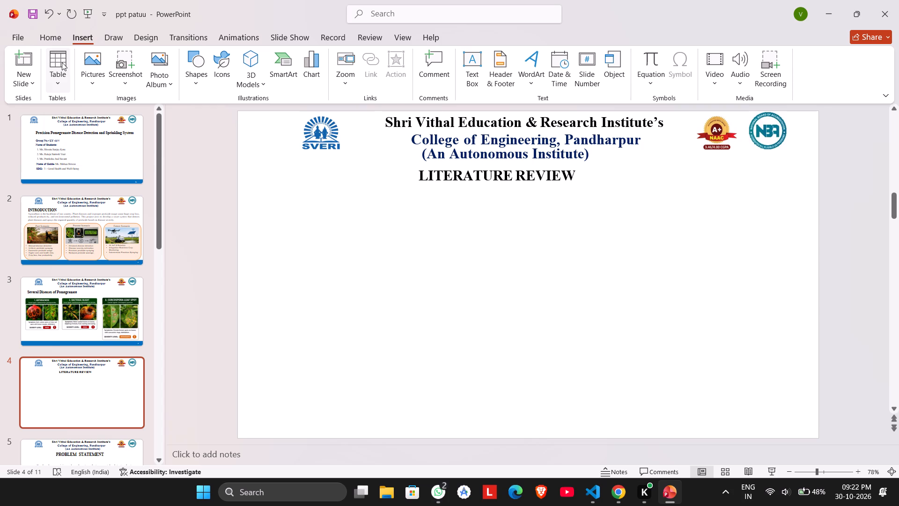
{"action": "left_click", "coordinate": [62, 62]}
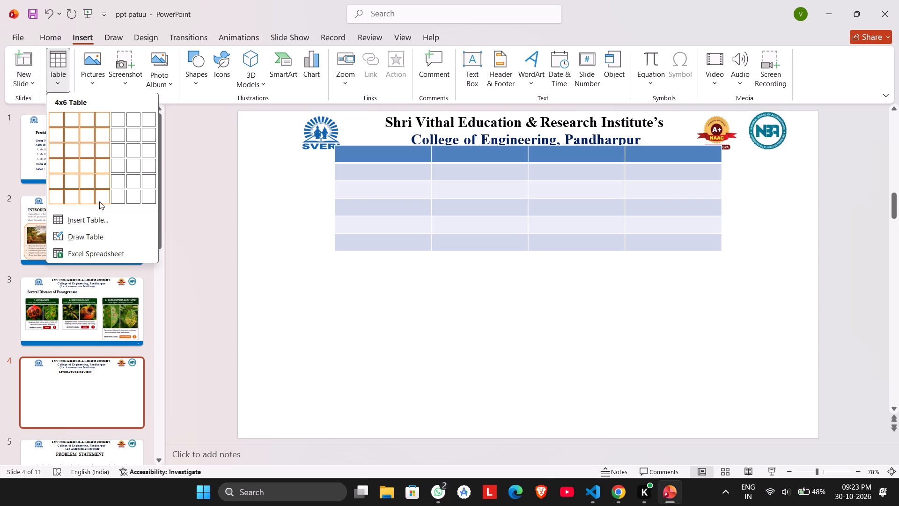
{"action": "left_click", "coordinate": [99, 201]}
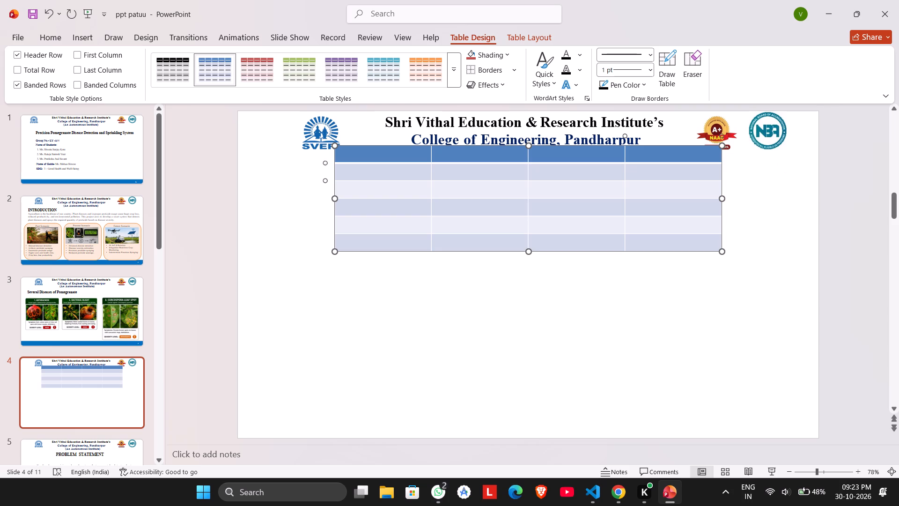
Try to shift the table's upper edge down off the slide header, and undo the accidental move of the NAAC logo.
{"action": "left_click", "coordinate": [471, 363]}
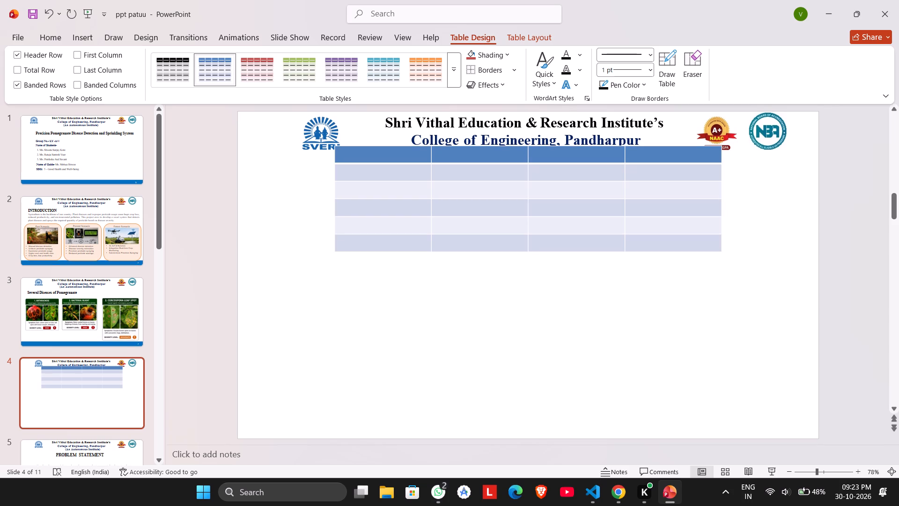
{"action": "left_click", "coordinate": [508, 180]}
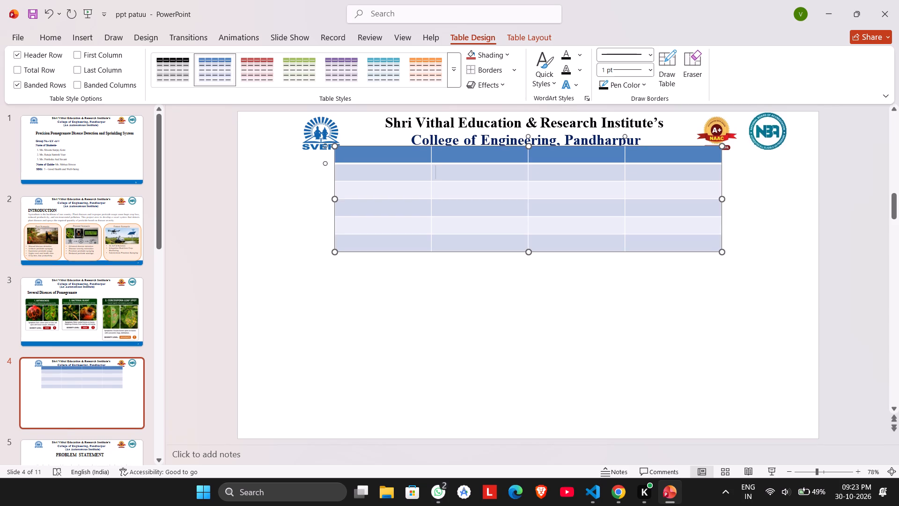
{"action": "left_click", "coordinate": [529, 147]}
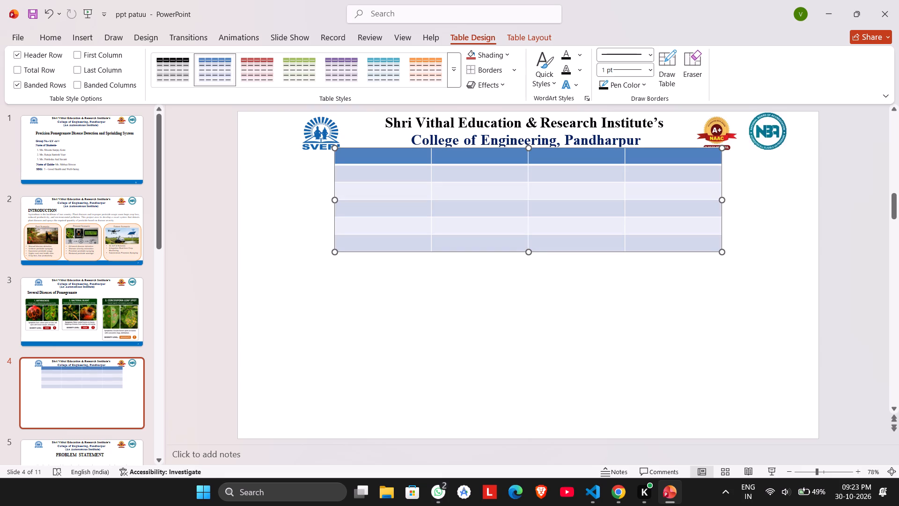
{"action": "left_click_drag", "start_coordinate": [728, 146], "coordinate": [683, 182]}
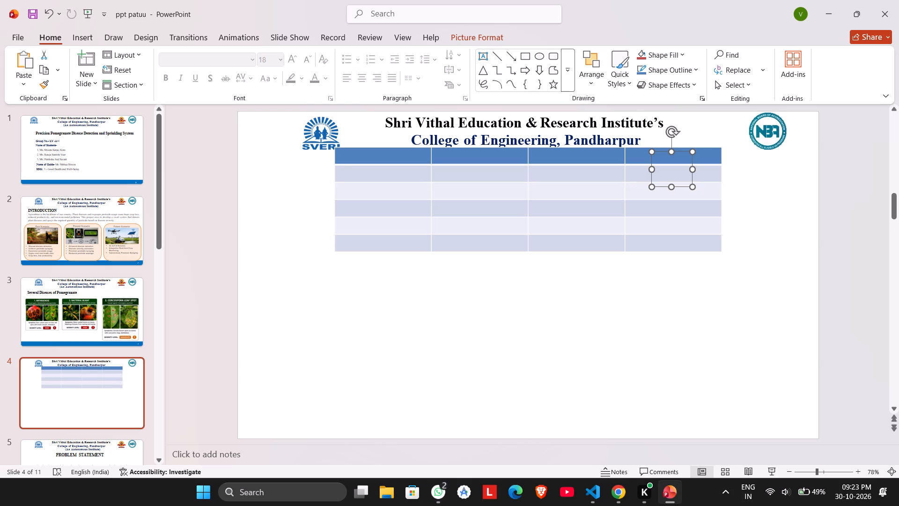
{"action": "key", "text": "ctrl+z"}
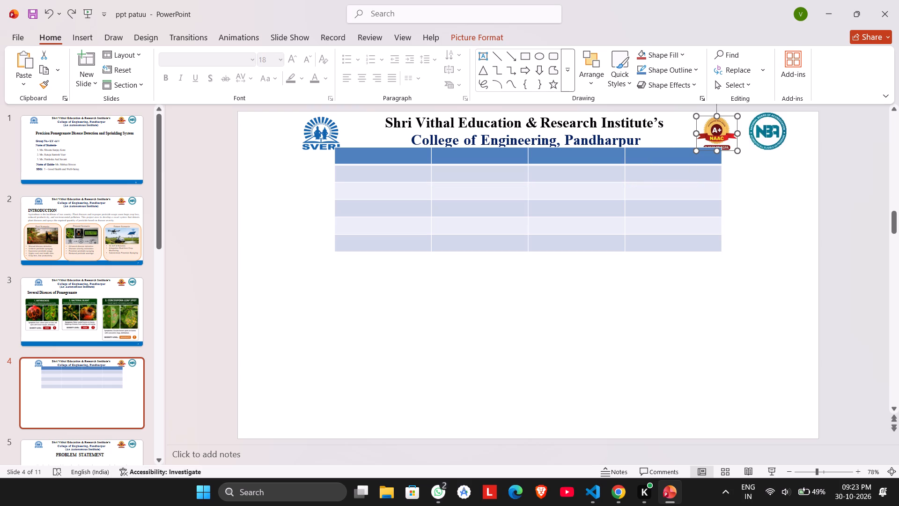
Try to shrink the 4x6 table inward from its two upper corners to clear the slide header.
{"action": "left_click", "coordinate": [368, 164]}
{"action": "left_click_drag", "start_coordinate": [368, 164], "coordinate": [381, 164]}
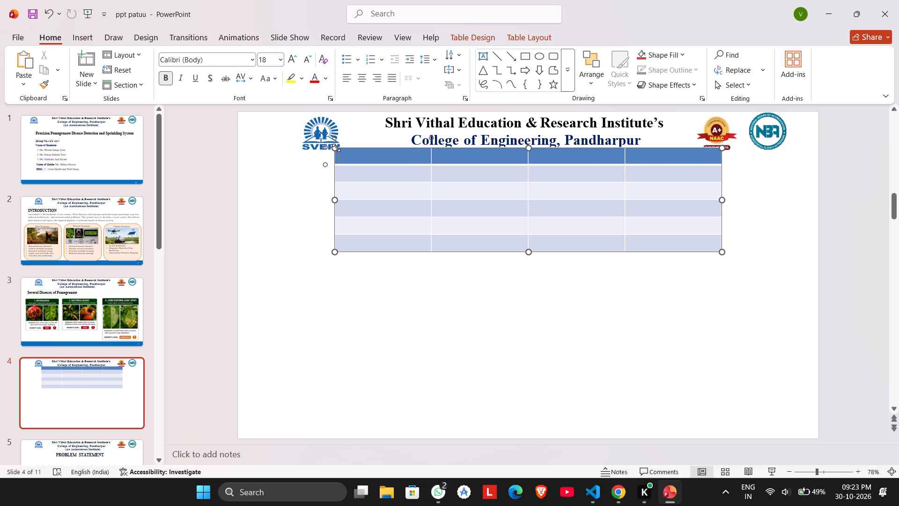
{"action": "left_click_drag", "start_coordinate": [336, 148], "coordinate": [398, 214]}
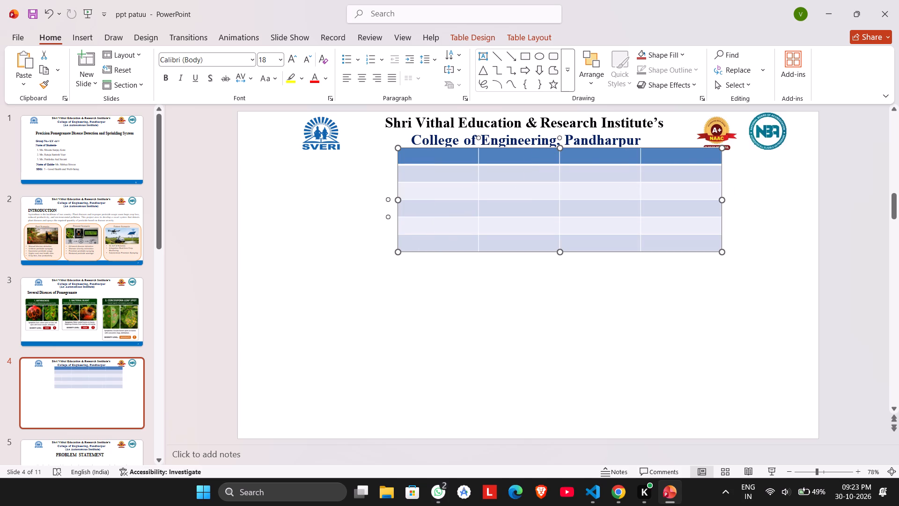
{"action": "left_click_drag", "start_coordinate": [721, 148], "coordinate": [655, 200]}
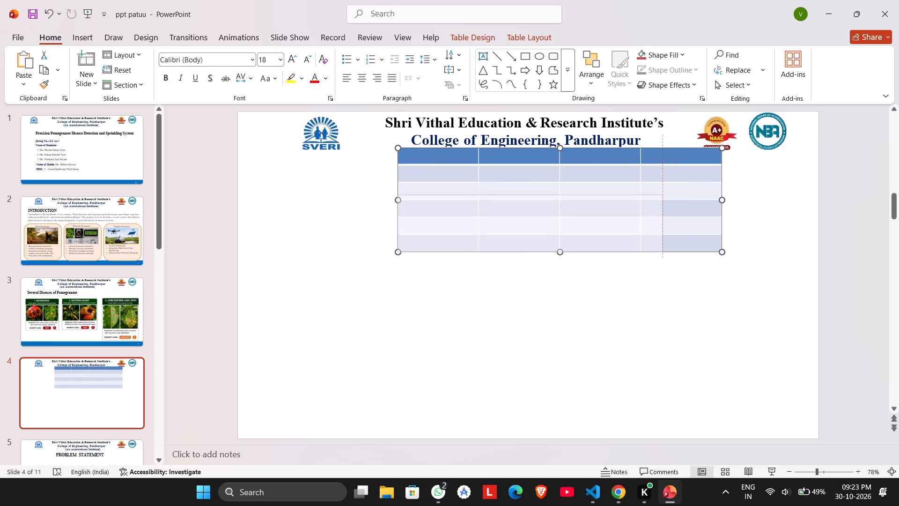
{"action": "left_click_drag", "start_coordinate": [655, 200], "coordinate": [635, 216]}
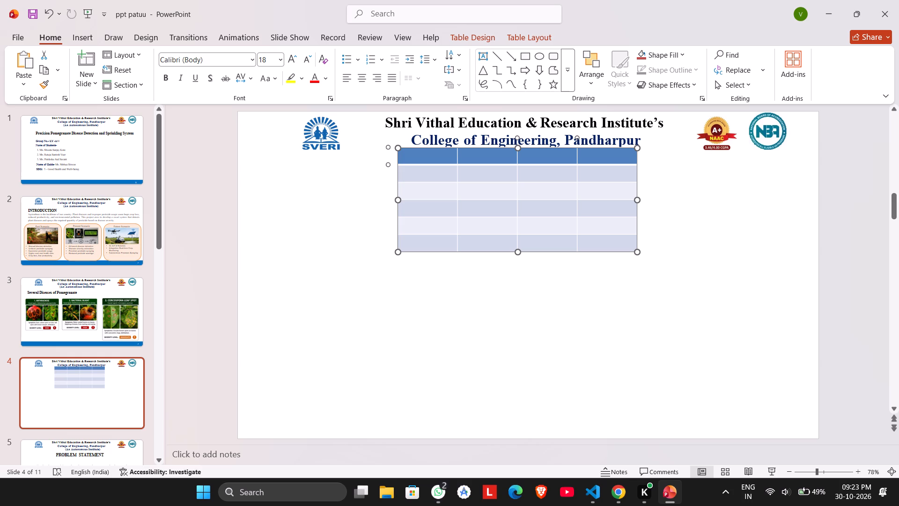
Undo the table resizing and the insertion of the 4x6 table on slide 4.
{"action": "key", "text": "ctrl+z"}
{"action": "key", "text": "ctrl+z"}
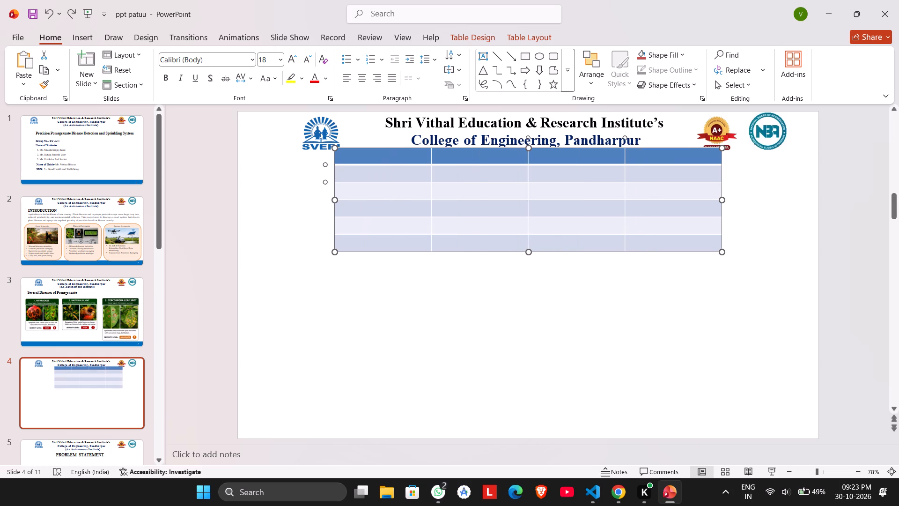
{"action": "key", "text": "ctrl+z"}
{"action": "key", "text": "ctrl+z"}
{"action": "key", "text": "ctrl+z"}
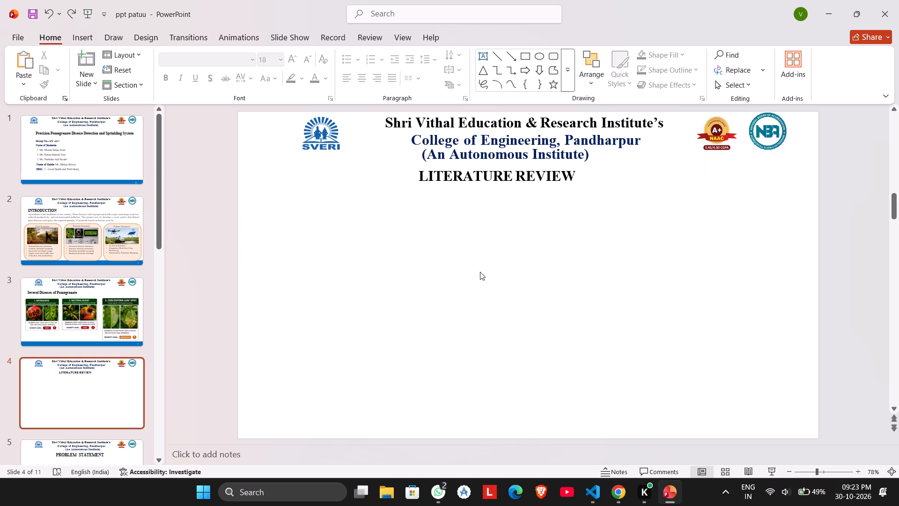
{"action": "left_click", "coordinate": [480, 272]}
{"action": "double_click", "coordinate": [455, 313]}
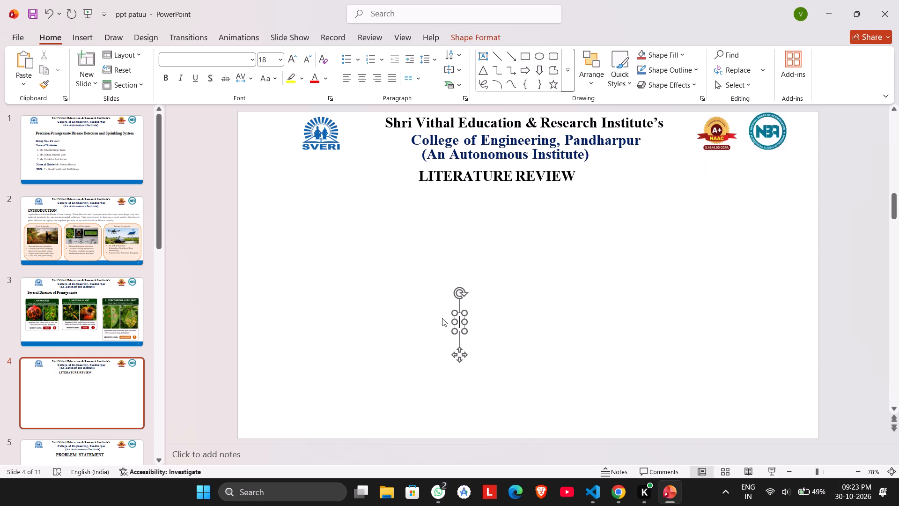
{"action": "left_click", "coordinate": [84, 44]}
{"action": "left_click", "coordinate": [51, 79]}
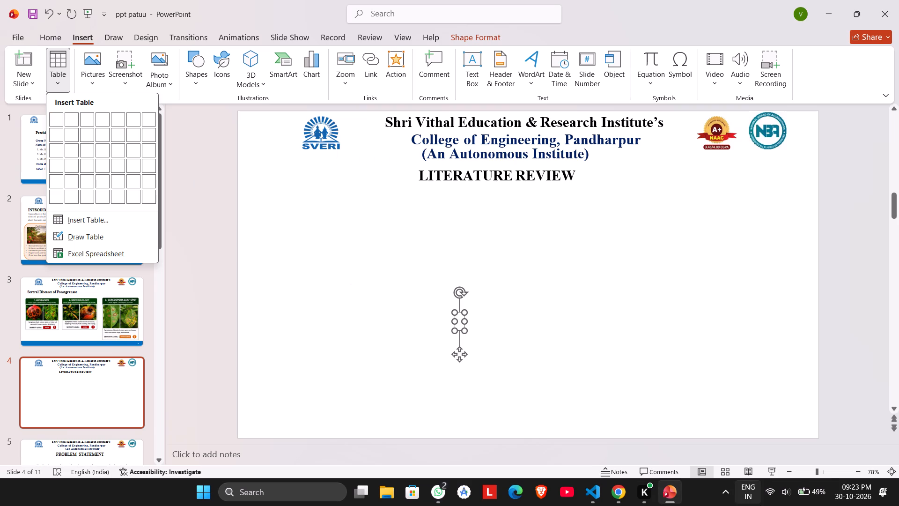
{"action": "left_click", "coordinate": [620, 499]}
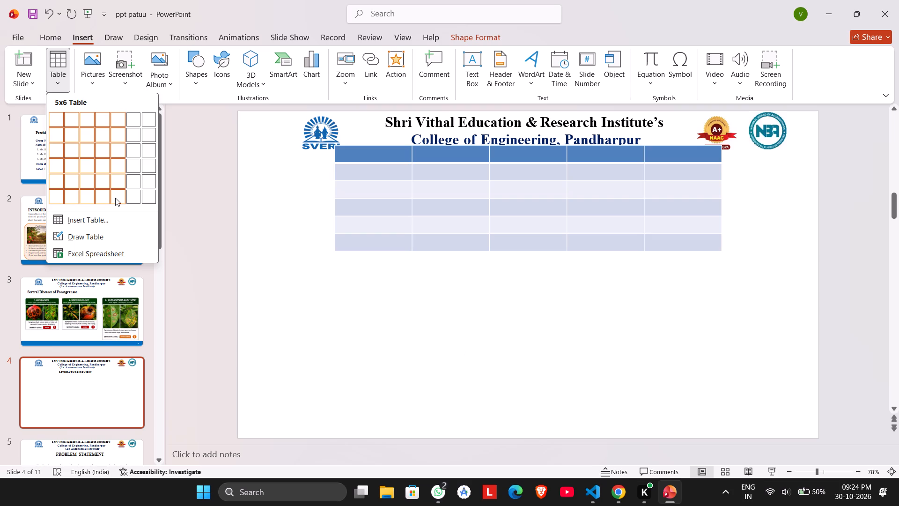
{"action": "left_click", "coordinate": [115, 198]}
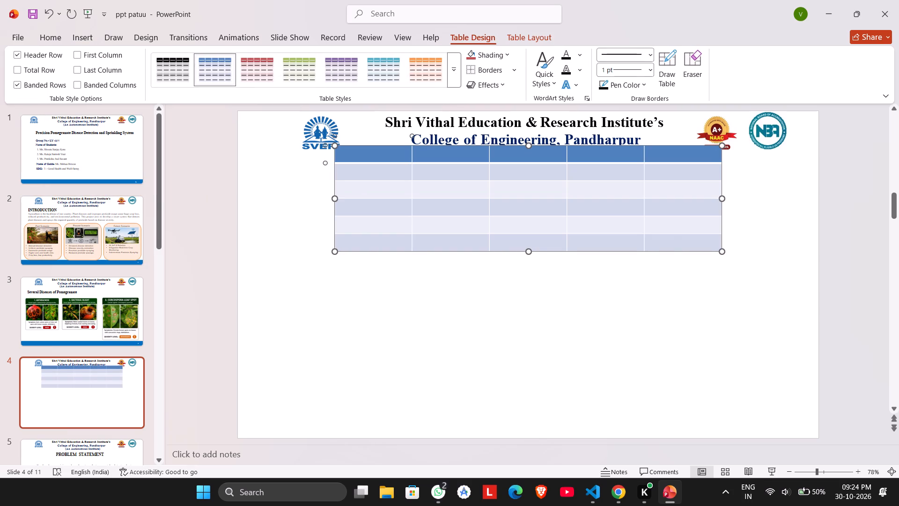
Move the 5x6 table down below the LITERATURE REVIEW heading so that it no longer covers the slide header.
{"action": "left_click", "coordinate": [337, 148]}
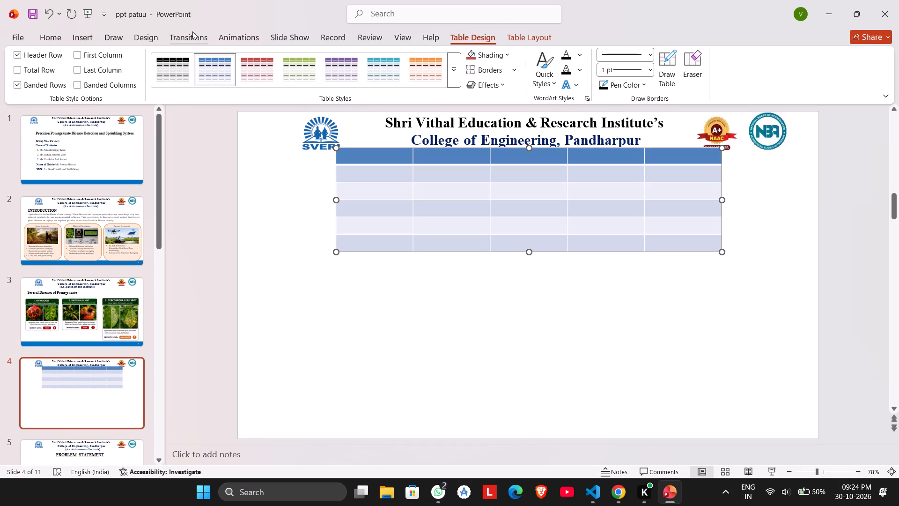
{"action": "left_click", "coordinate": [53, 38]}
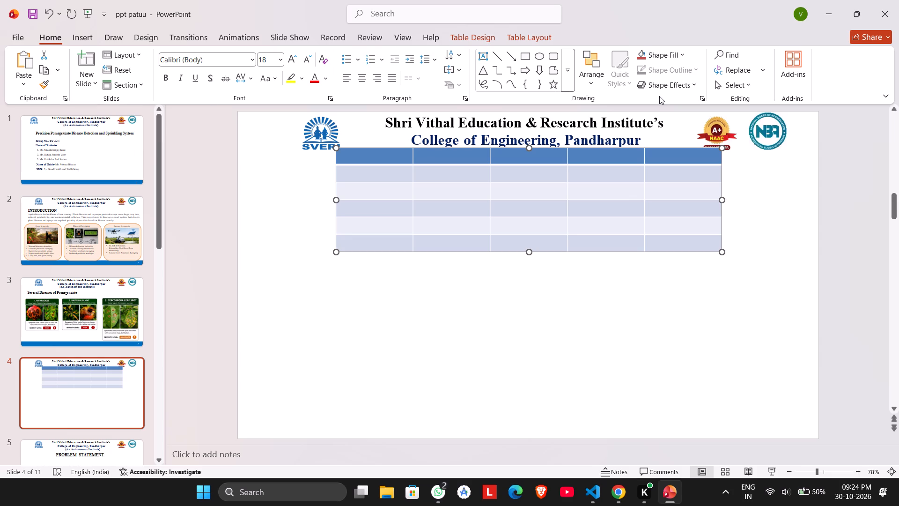
{"action": "left_click", "coordinate": [737, 87]}
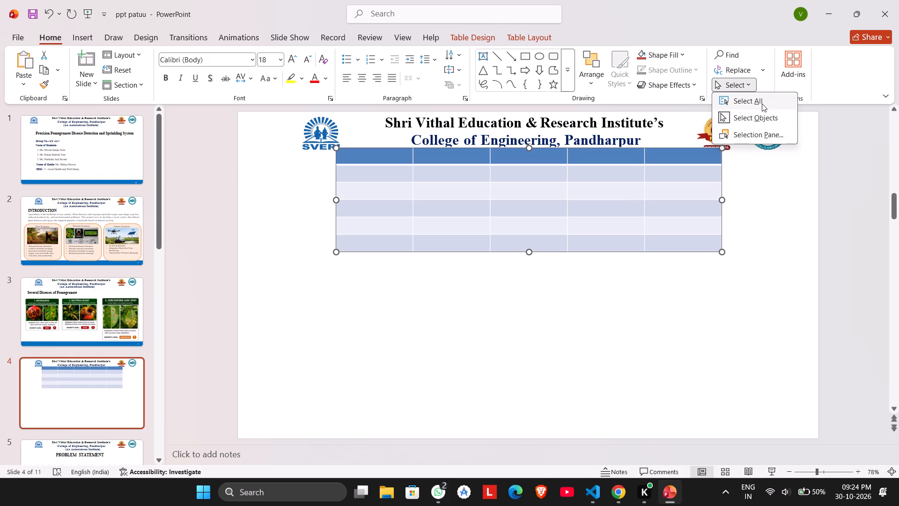
{"action": "left_click", "coordinate": [753, 119]}
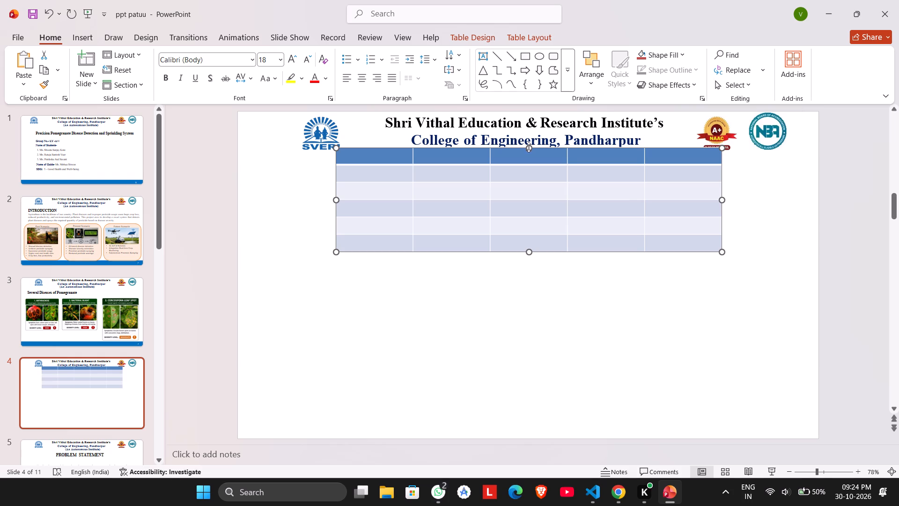
{"action": "left_click_drag", "start_coordinate": [528, 150], "coordinate": [534, 211]}
{"action": "left_click_drag", "start_coordinate": [340, 252], "coordinate": [328, 332]}
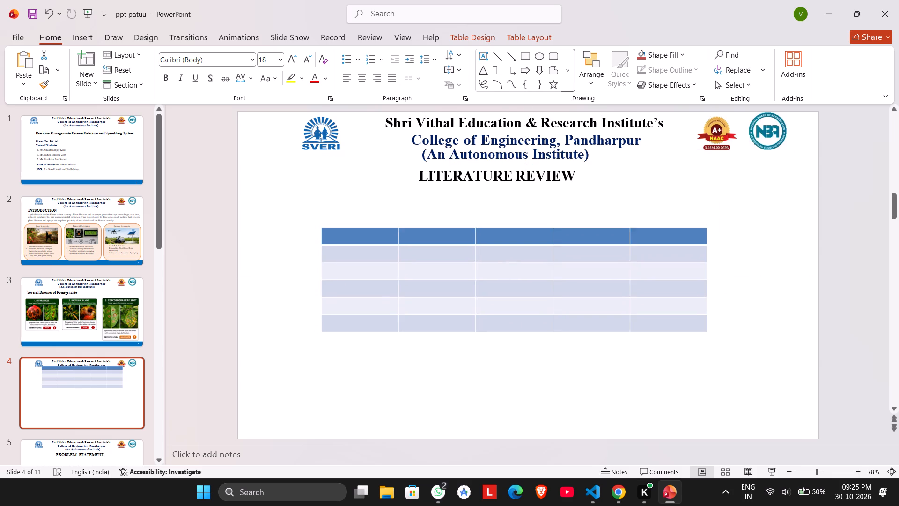
{"action": "left_click_drag", "start_coordinate": [328, 332], "coordinate": [290, 309]}
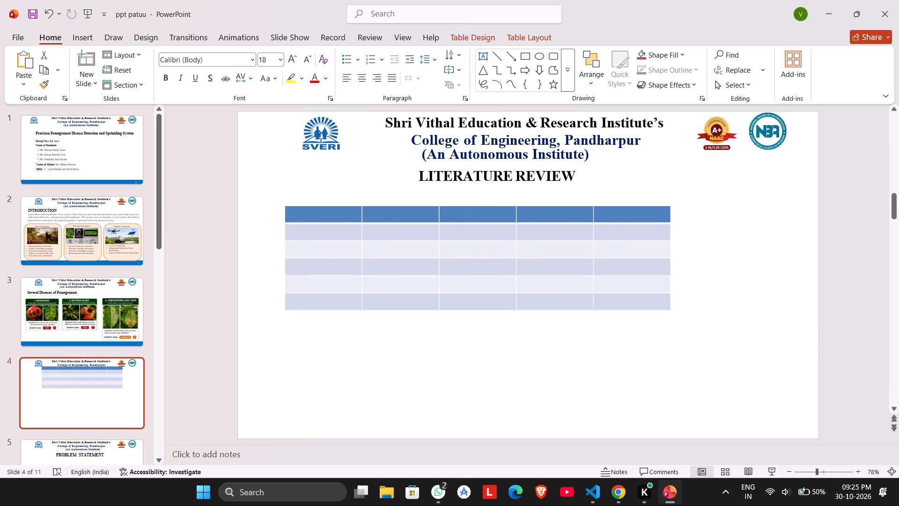
Narrow the table's first column to about a third of its width, giving the freed space to the second column.
{"action": "left_click_drag", "start_coordinate": [290, 309], "coordinate": [290, 310]}
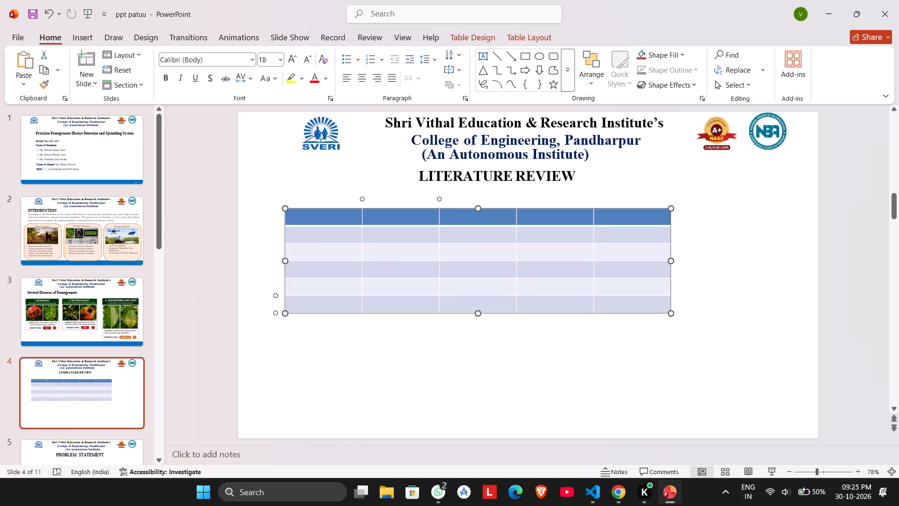
{"action": "left_click", "coordinate": [363, 255]}
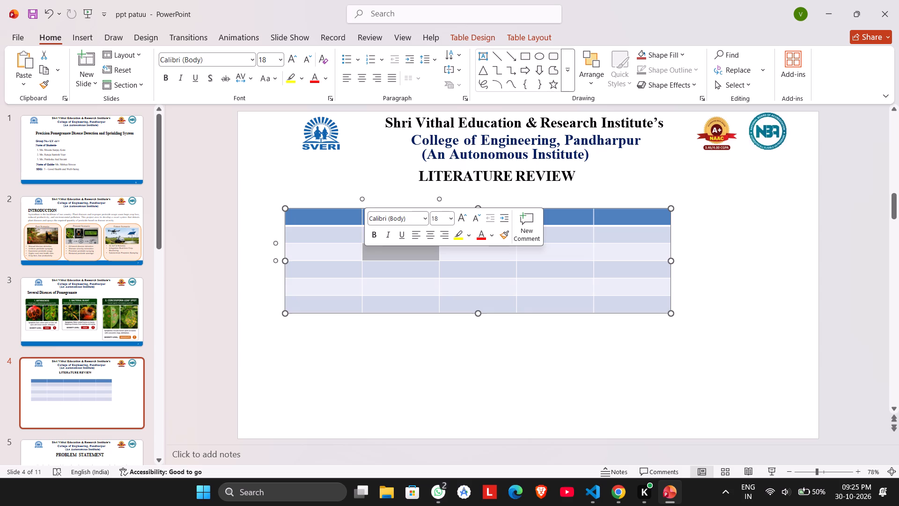
{"action": "left_click", "coordinate": [362, 255]}
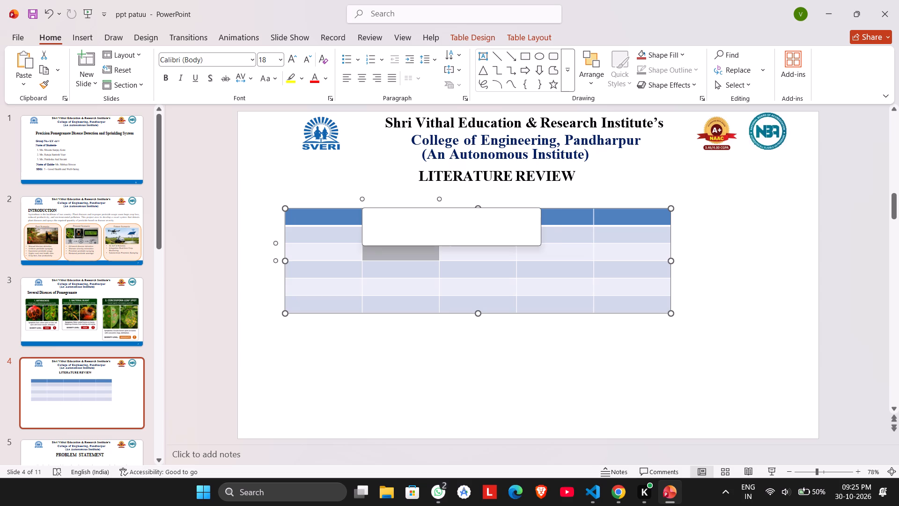
{"action": "left_click_drag", "start_coordinate": [360, 278], "coordinate": [301, 282]}
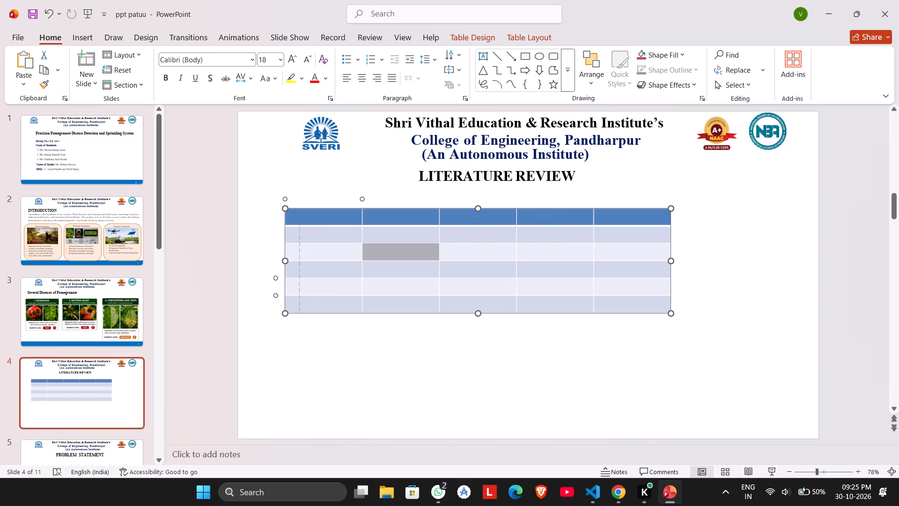
{"action": "left_click_drag", "start_coordinate": [301, 282], "coordinate": [310, 283]}
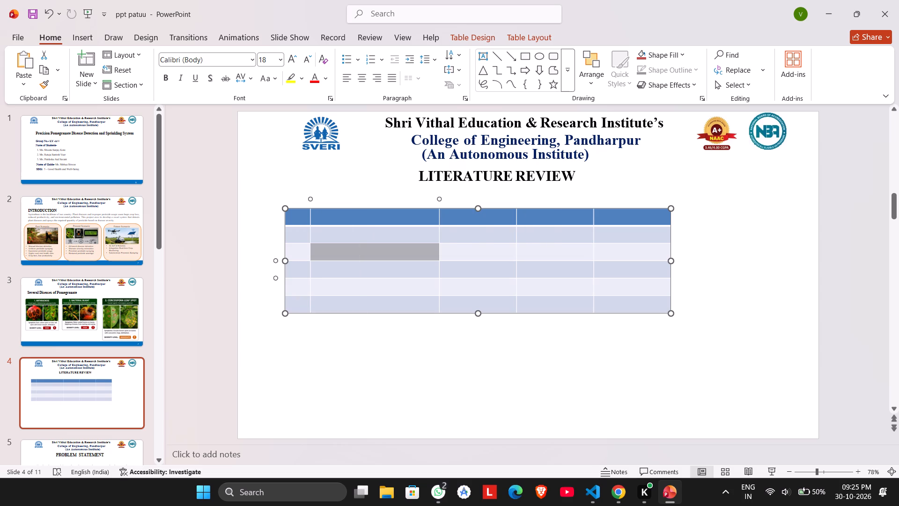
Shift the borders between the second, third, fourth and fifth columns so these four columns are roughly equal in width.
{"action": "left_click_drag", "start_coordinate": [438, 277], "coordinate": [397, 283]}
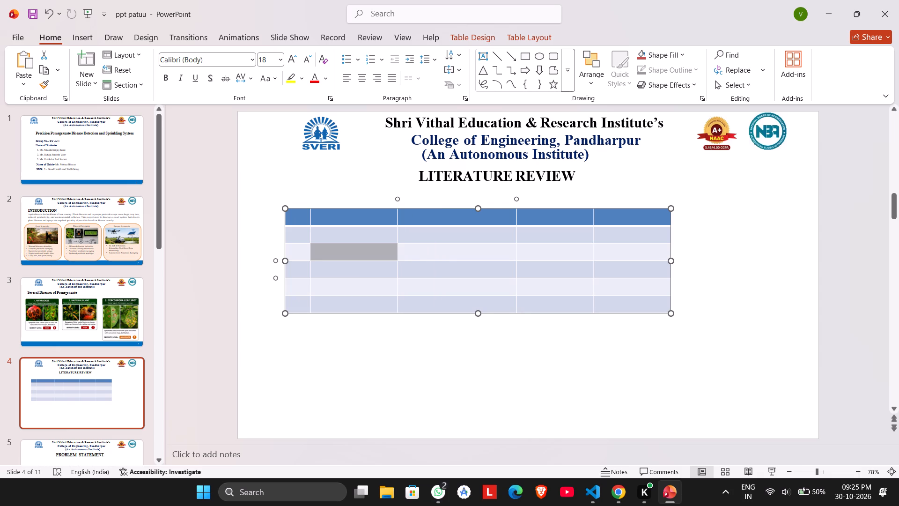
{"action": "left_click", "coordinate": [517, 274]}
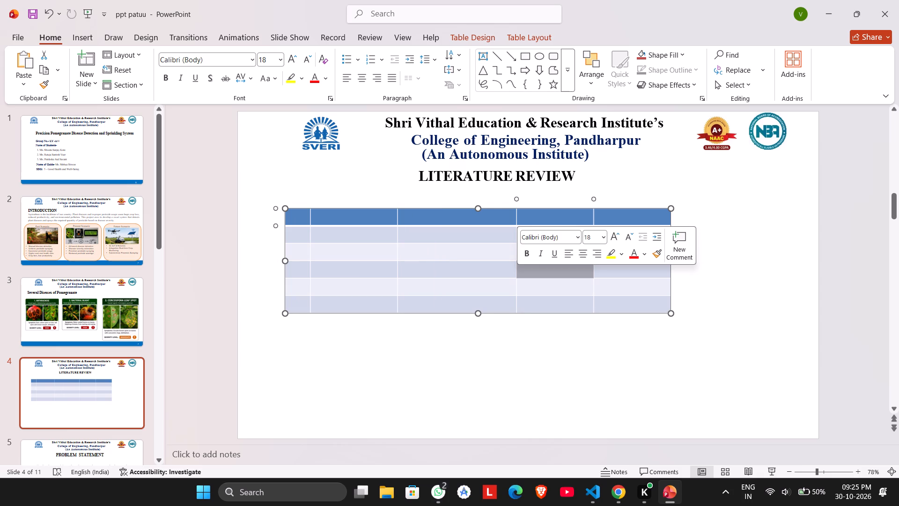
{"action": "left_click_drag", "start_coordinate": [516, 213], "coordinate": [494, 215]}
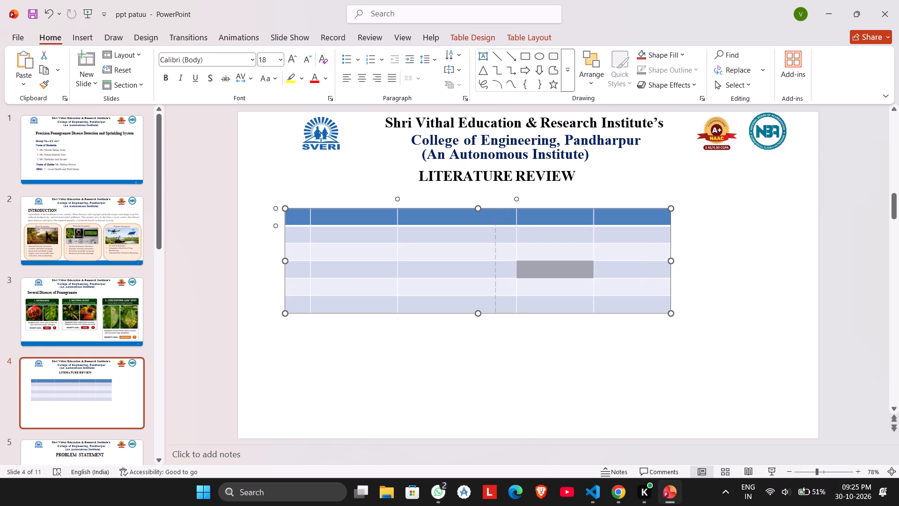
{"action": "left_click_drag", "start_coordinate": [494, 215], "coordinate": [489, 218]}
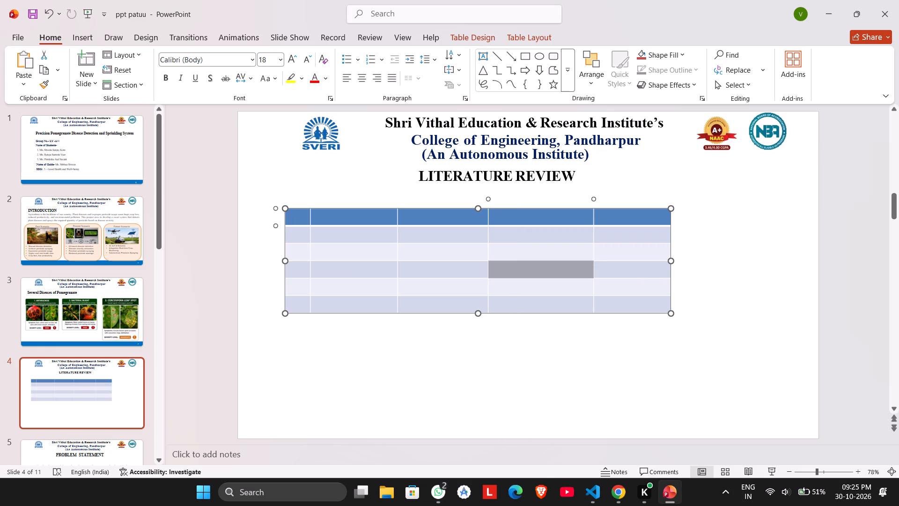
{"action": "left_click_drag", "start_coordinate": [487, 223], "coordinate": [497, 224]}
{"action": "left_click_drag", "start_coordinate": [497, 224], "coordinate": [497, 225]}
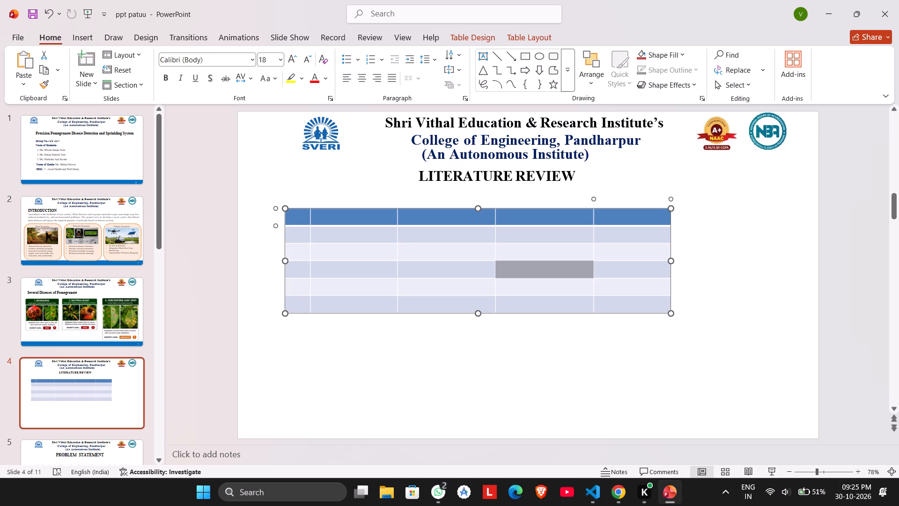
{"action": "left_click_drag", "start_coordinate": [593, 234], "coordinate": [582, 244]}
{"action": "left_click_drag", "start_coordinate": [582, 244], "coordinate": [584, 242]}
{"action": "left_click", "coordinate": [724, 264]}
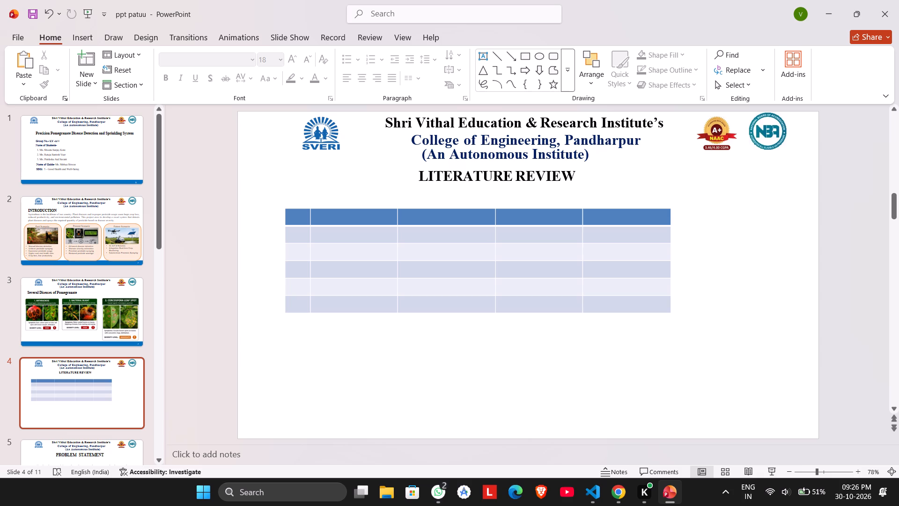
Fine-tune the border between the second and third columns so that the second column is slightly wider.
{"action": "left_click_drag", "start_coordinate": [396, 252], "coordinate": [390, 255]}
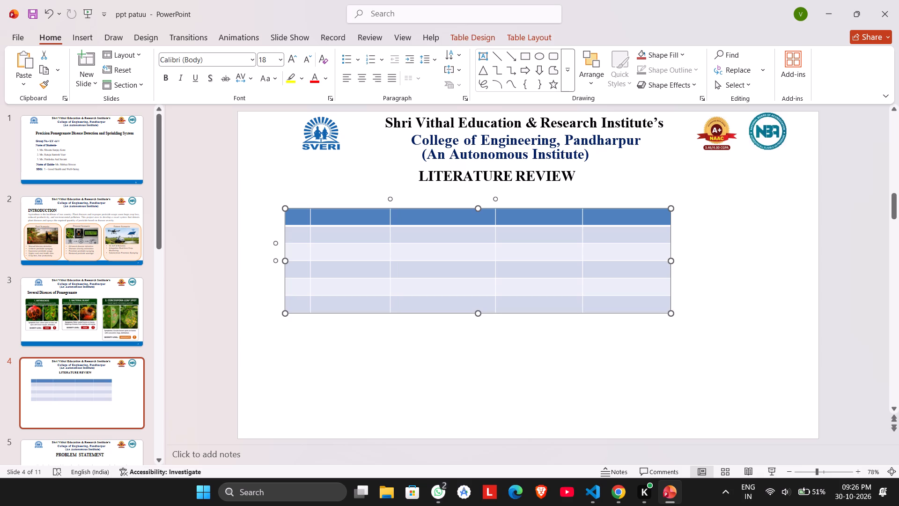
{"action": "left_click_drag", "start_coordinate": [391, 254], "coordinate": [397, 256]}
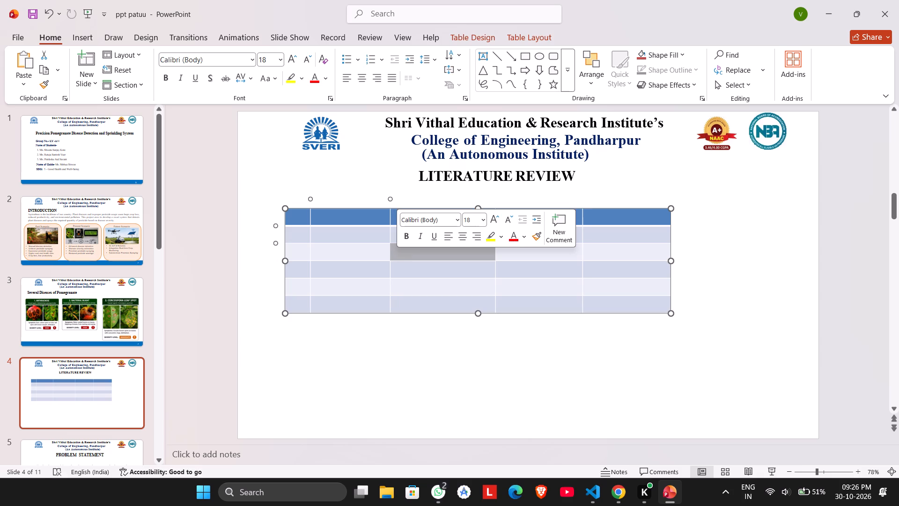
{"action": "left_click_drag", "start_coordinate": [388, 235], "coordinate": [398, 235]}
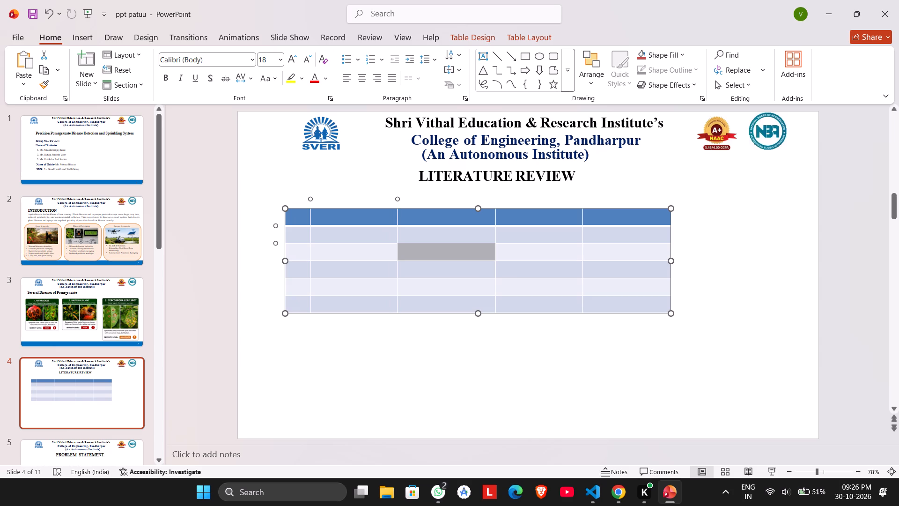
{"action": "left_click", "coordinate": [398, 233]}
{"action": "left_click", "coordinate": [560, 373]}
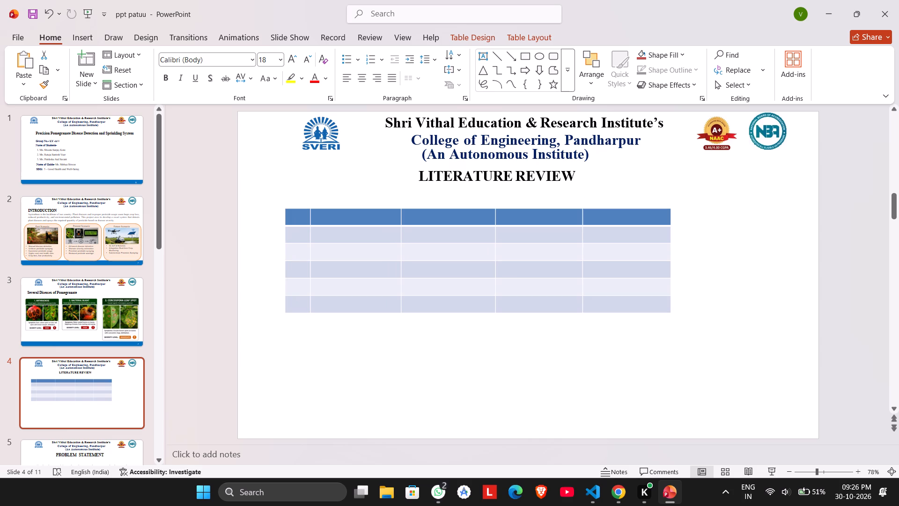
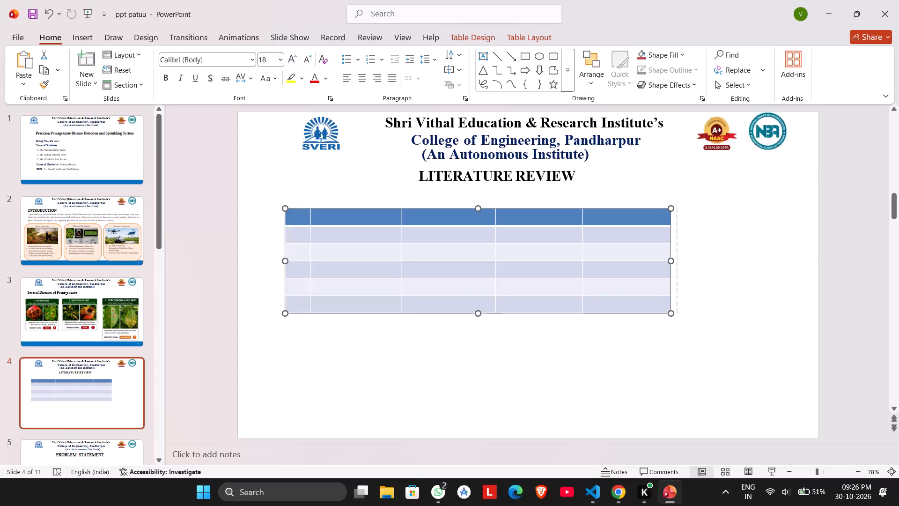
Fine-tune the table's column borders so the first column is slightly wider and the other four are about equal in width.
{"action": "left_click", "coordinate": [582, 255]}
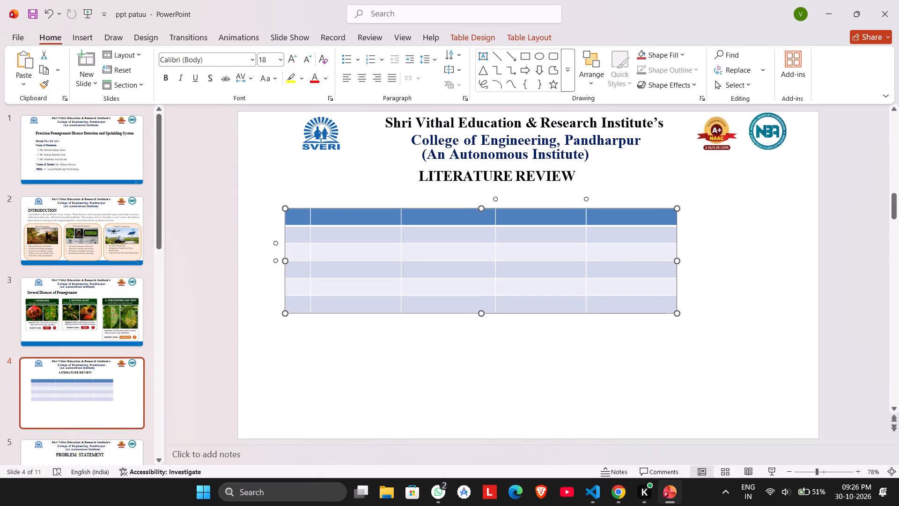
{"action": "left_click", "coordinate": [495, 246]}
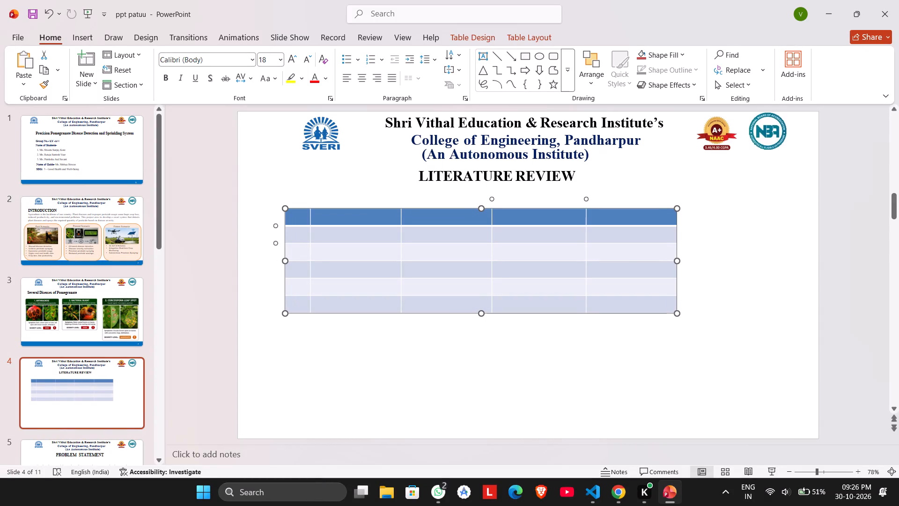
{"action": "left_click", "coordinate": [491, 245]}
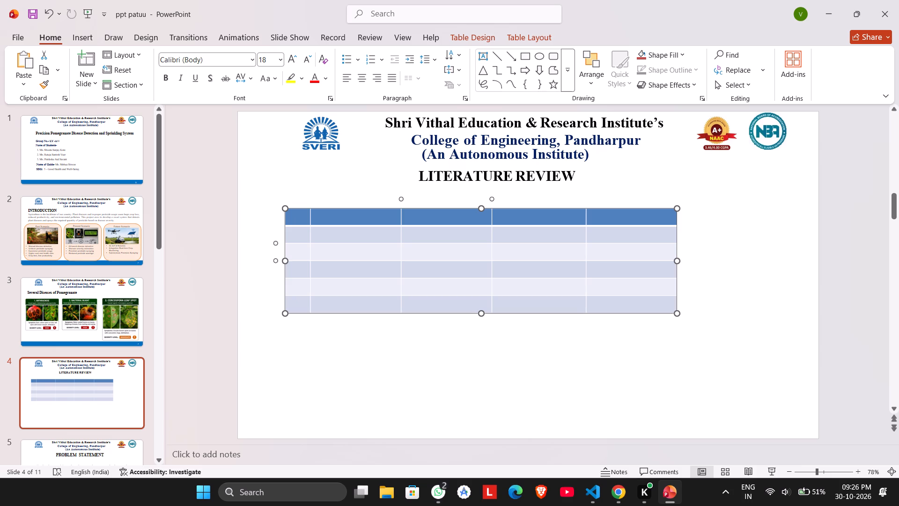
{"action": "left_click", "coordinate": [400, 247]}
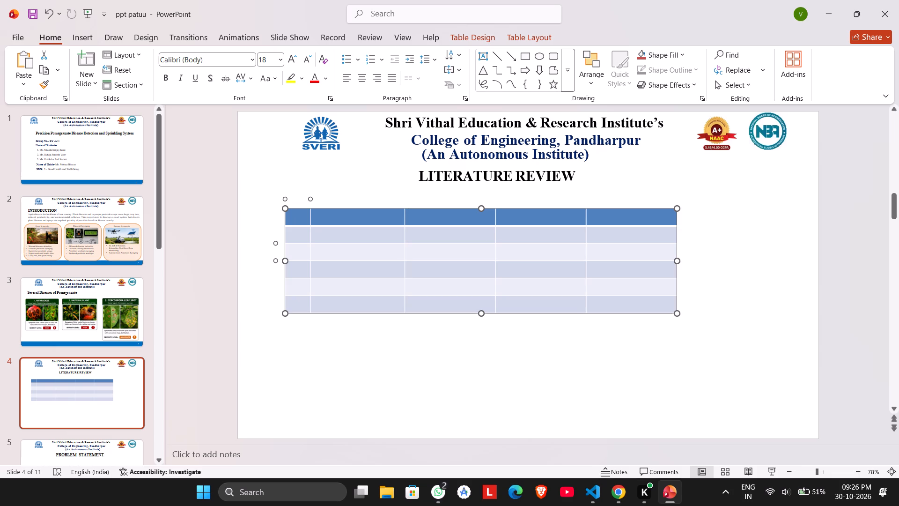
{"action": "left_click_drag", "start_coordinate": [310, 257], "coordinate": [314, 258]}
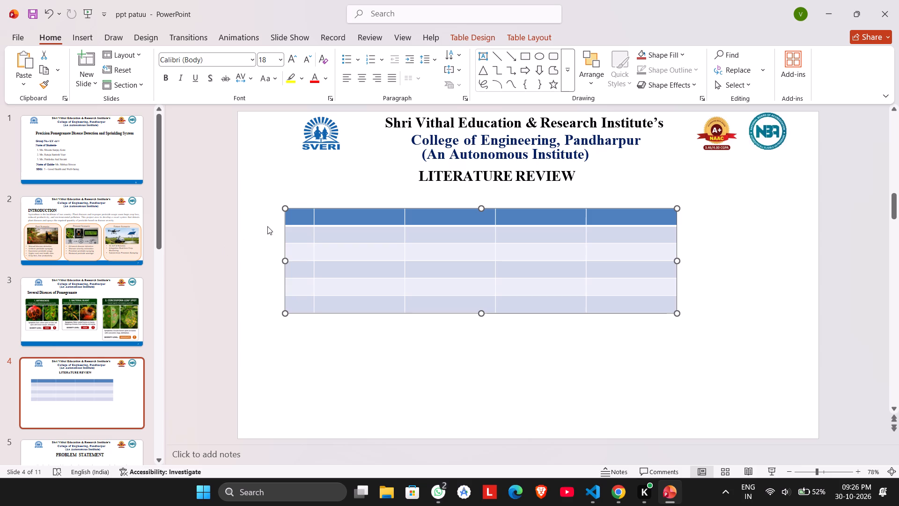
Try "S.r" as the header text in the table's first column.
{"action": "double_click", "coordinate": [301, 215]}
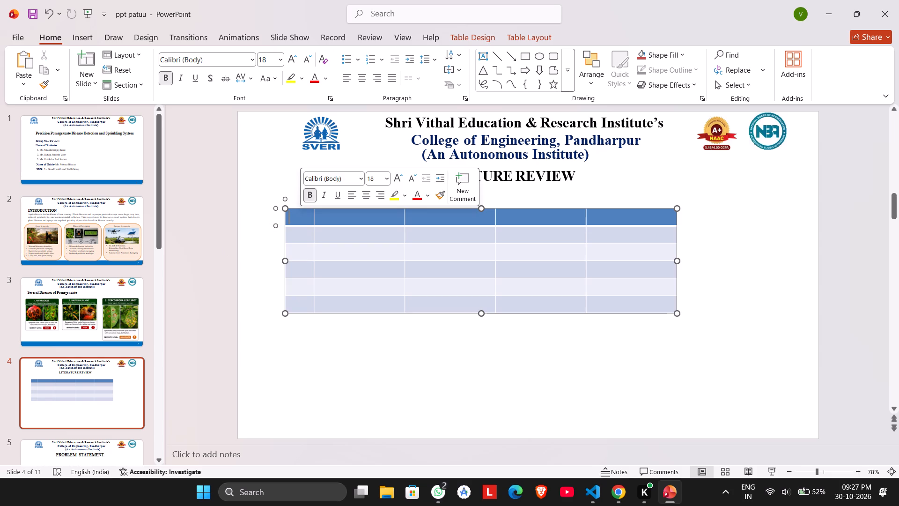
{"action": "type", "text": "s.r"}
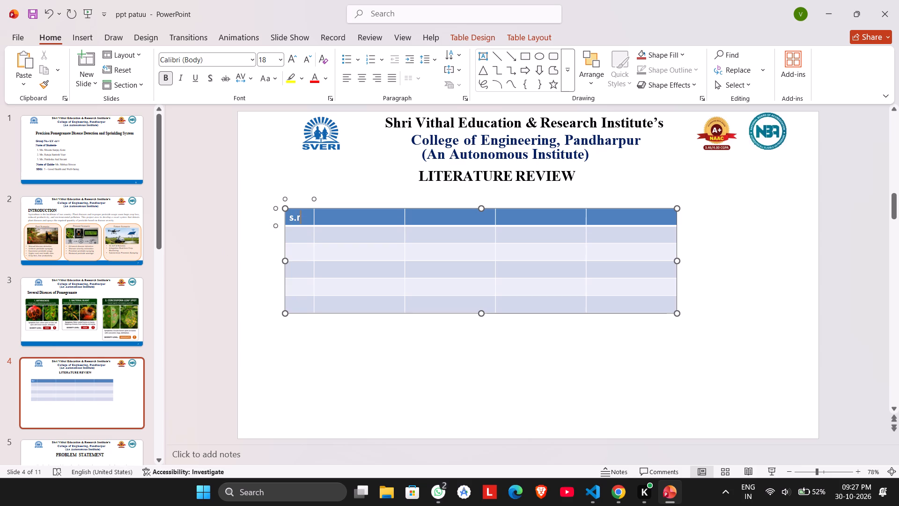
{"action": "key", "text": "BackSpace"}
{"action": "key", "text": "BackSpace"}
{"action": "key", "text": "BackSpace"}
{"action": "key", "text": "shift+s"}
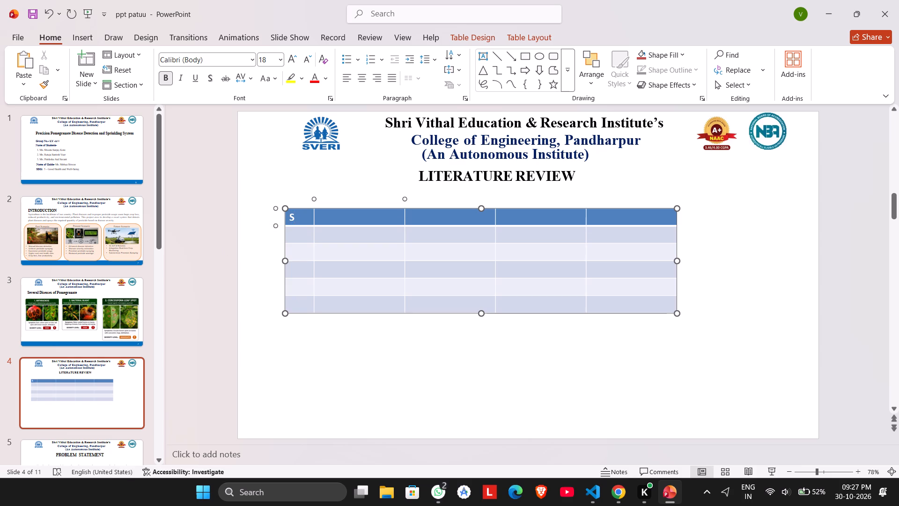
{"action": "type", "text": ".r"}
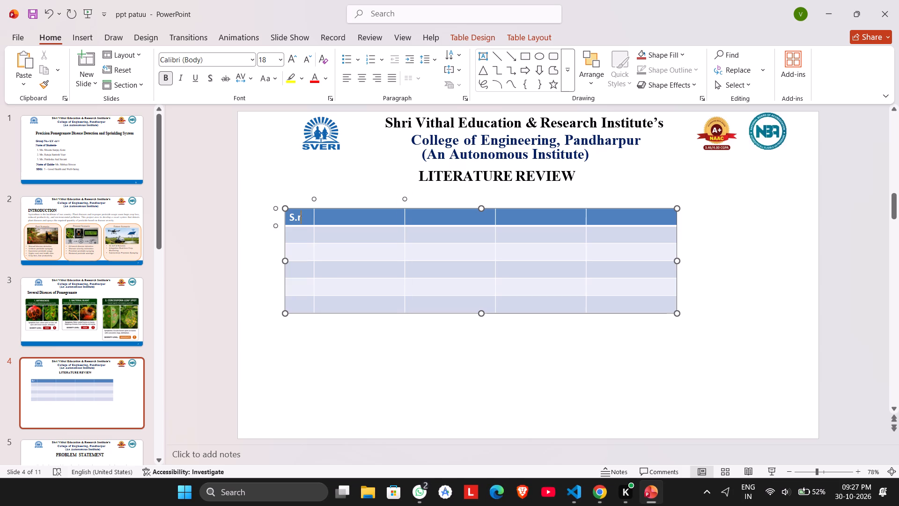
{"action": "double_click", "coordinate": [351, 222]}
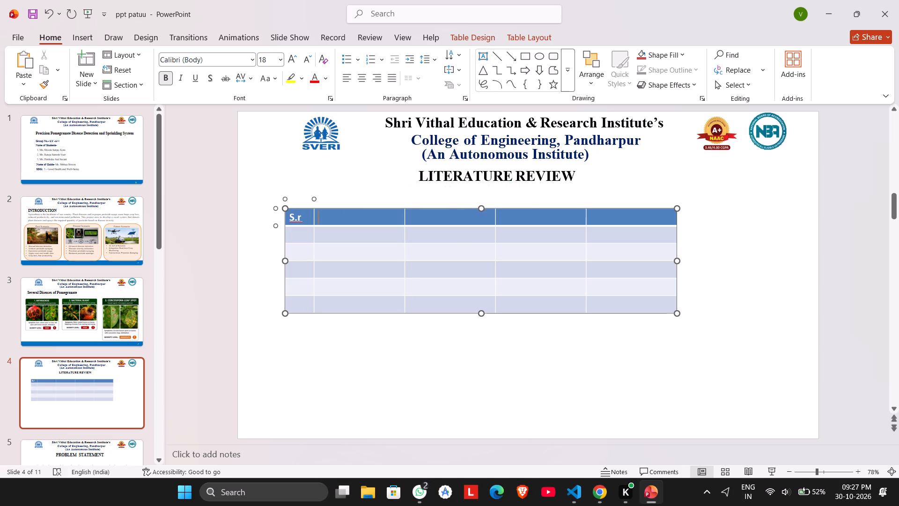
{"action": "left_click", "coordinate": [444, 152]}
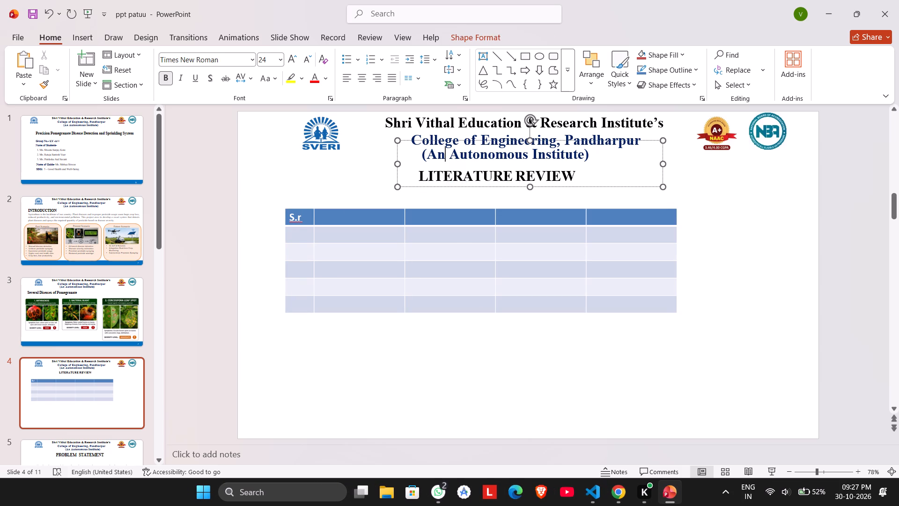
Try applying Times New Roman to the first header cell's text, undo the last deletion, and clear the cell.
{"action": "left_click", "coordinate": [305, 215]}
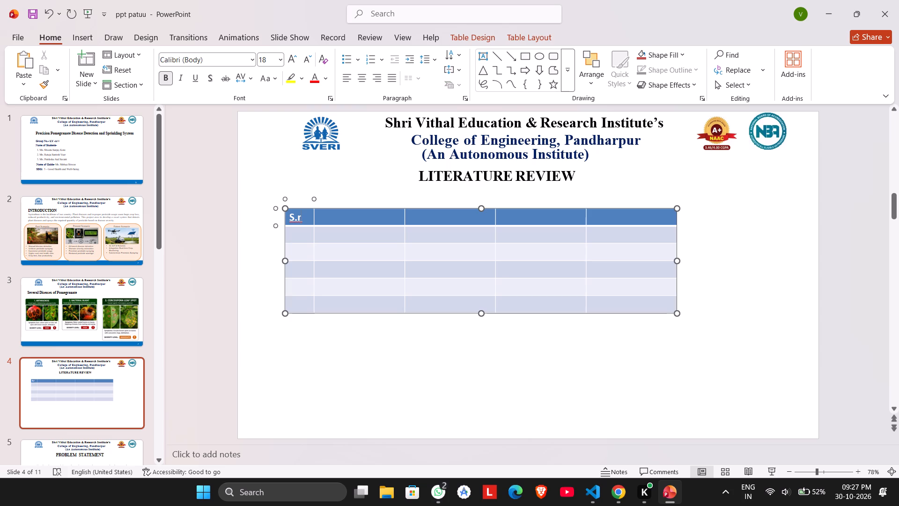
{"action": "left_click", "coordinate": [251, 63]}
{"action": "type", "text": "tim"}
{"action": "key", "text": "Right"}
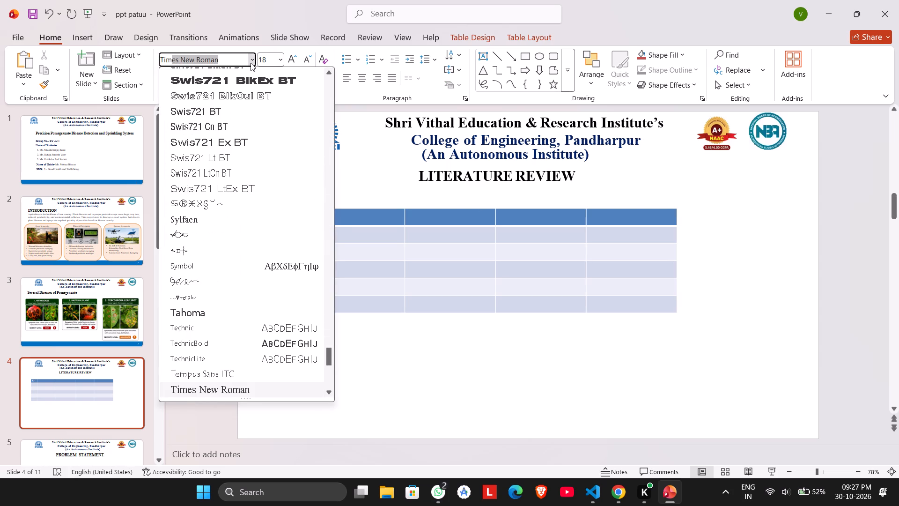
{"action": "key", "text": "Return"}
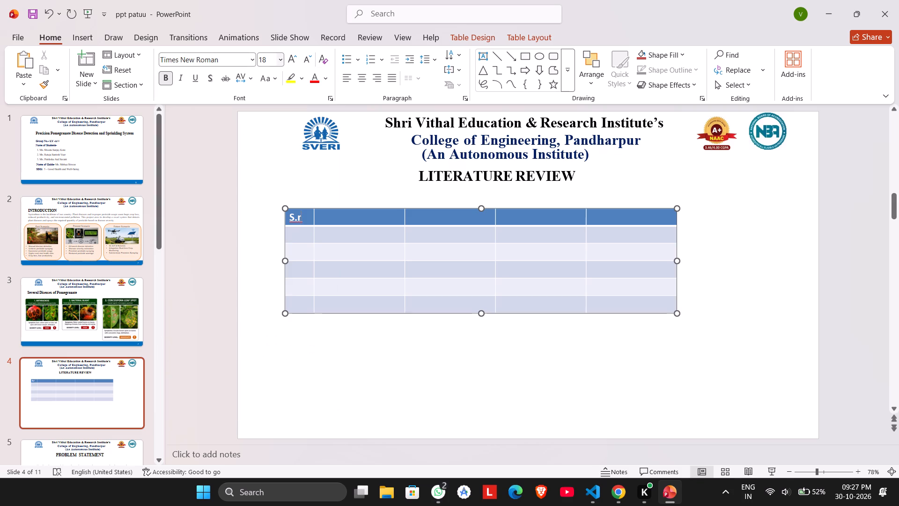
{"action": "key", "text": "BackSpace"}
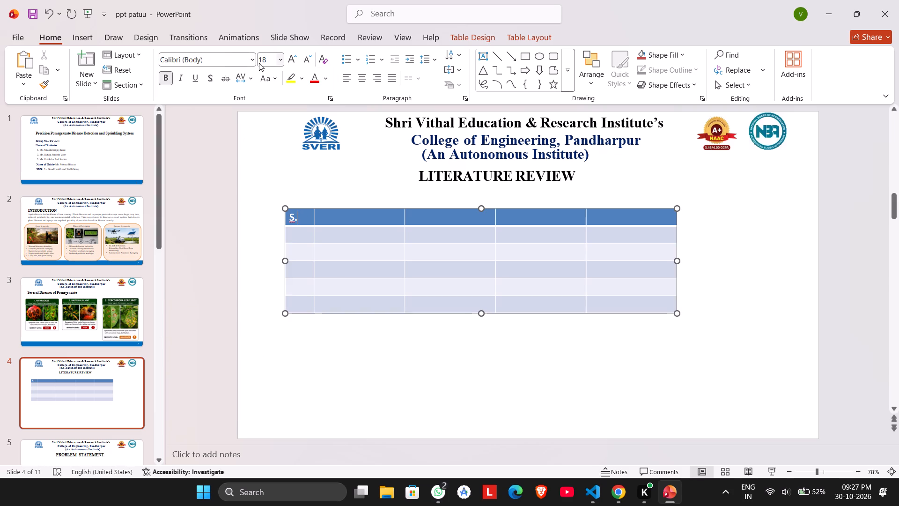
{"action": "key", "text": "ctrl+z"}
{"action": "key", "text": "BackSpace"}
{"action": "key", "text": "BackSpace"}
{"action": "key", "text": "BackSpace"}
Set the first header cell's font to Times New Roman and enter "Sr.No" as its heading.
{"action": "left_click", "coordinate": [248, 60]}
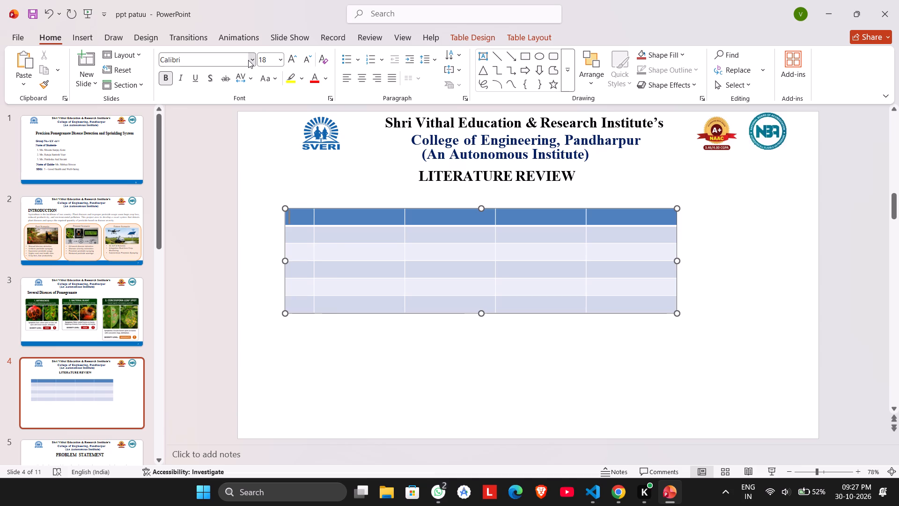
{"action": "type", "text": "times"}
{"action": "key", "text": "Right"}
{"action": "key", "text": "Return"}
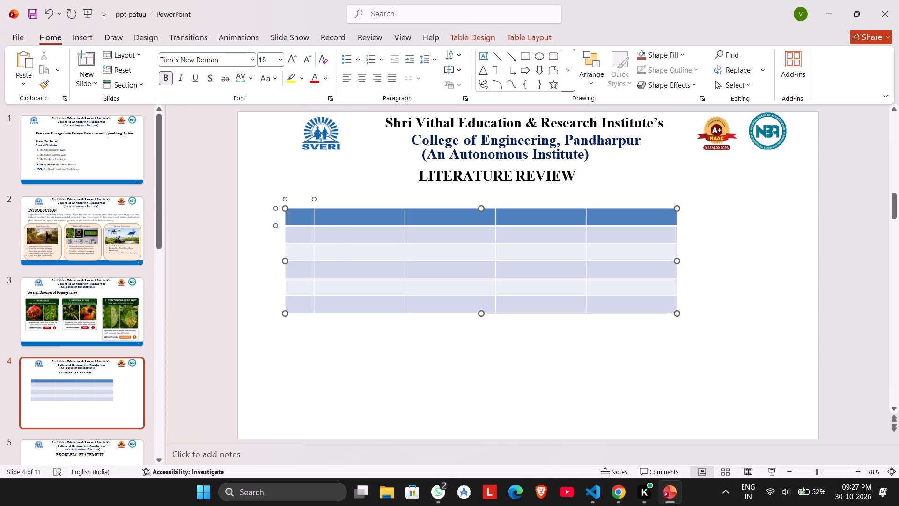
{"action": "key", "text": "shift+s"}
{"action": "key", "text": "r"}
{"action": "key", "text": "period"}
{"action": "type", "text": "No"}
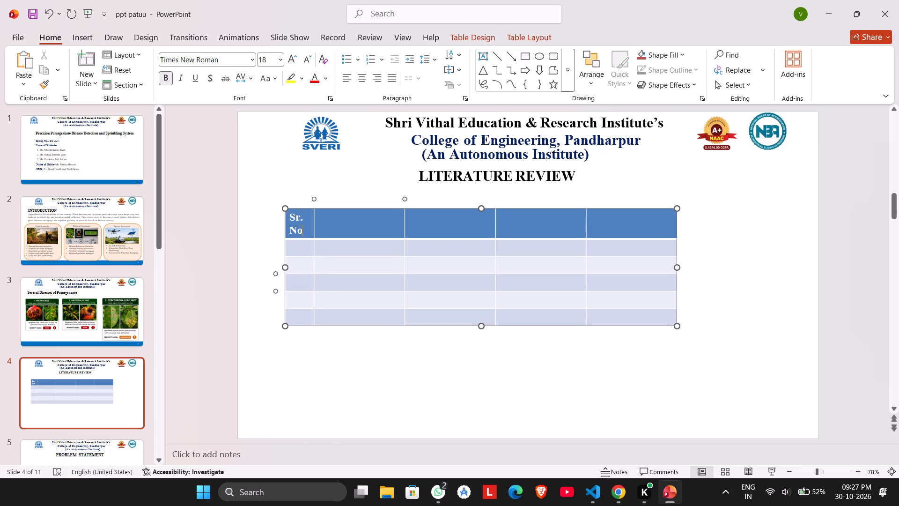
{"action": "left_click", "coordinate": [340, 356]}
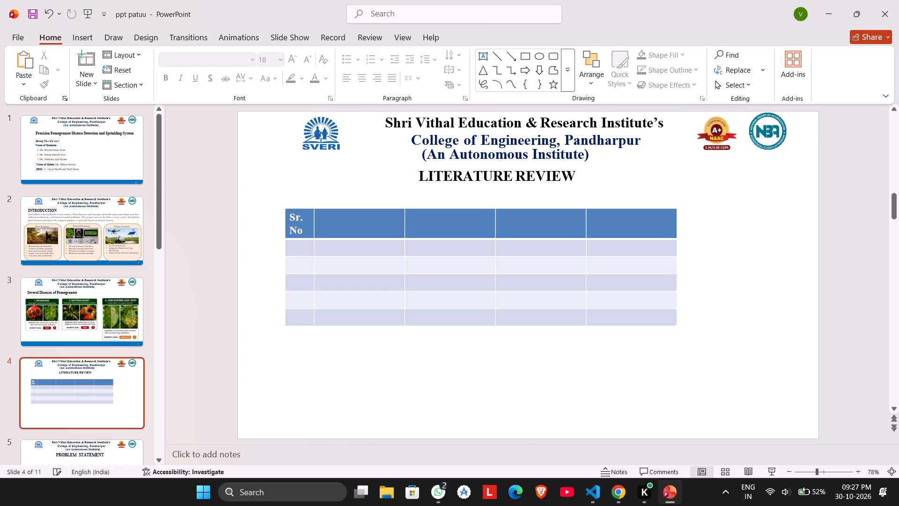
Widen the first column until "Sr.No" fits on one line, and shift the second column's far border slightly toward the third.
{"action": "left_click_drag", "start_coordinate": [313, 223], "coordinate": [319, 223]}
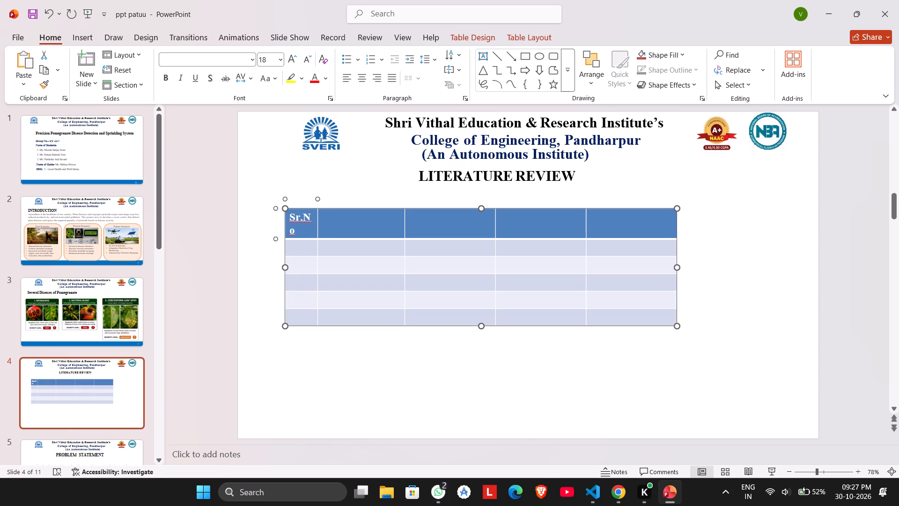
{"action": "left_click_drag", "start_coordinate": [317, 223], "coordinate": [322, 222]}
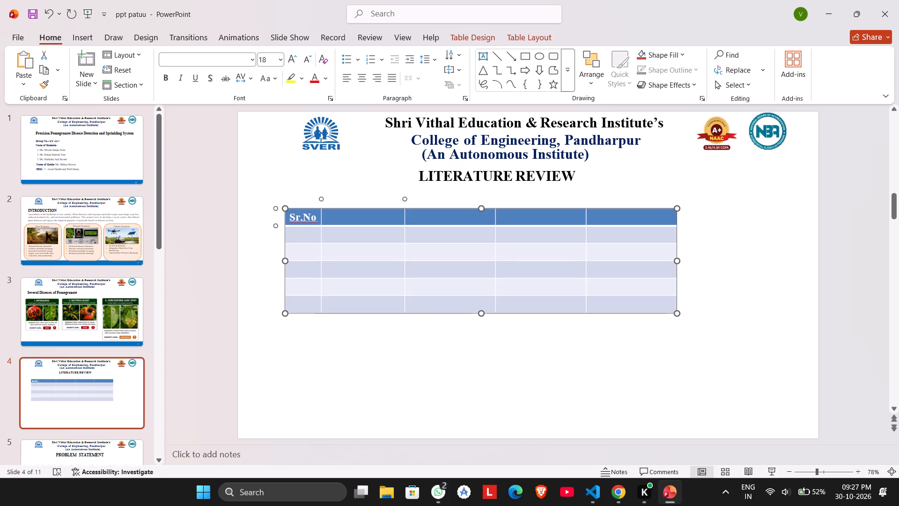
{"action": "left_click_drag", "start_coordinate": [404, 225], "coordinate": [409, 225]}
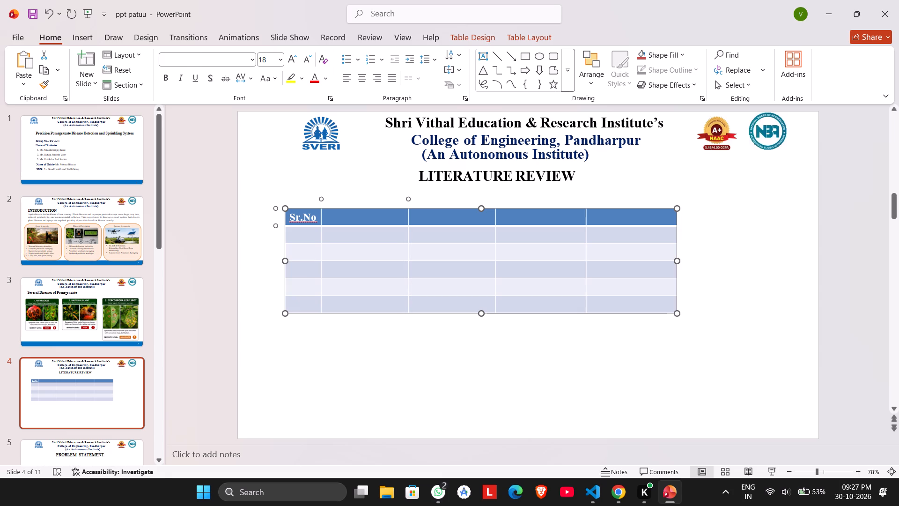
{"action": "left_click", "coordinate": [344, 219]}
{"action": "left_click", "coordinate": [344, 219]}
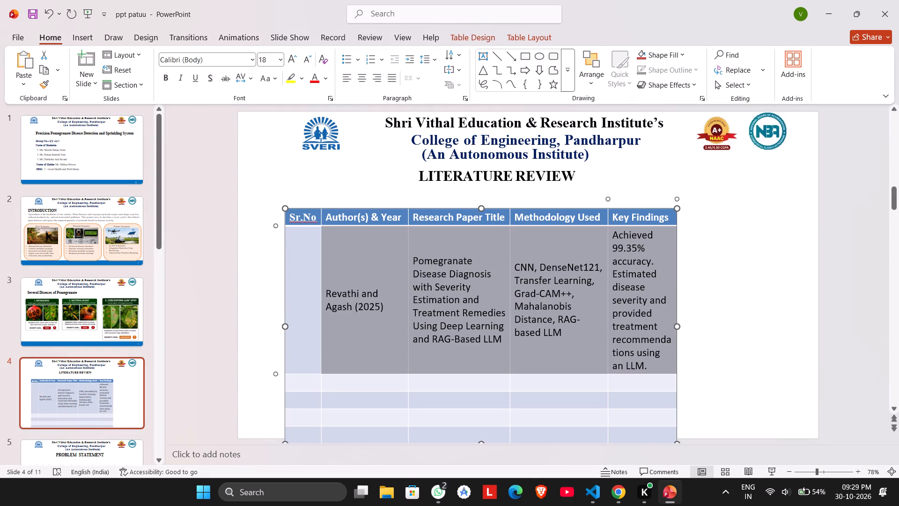
{"action": "left_click", "coordinate": [726, 322]}
Widen the whole table until its right edge lies beneath the NBA logo, and try to shorten the first study row.
{"action": "left_click", "coordinate": [607, 327]}
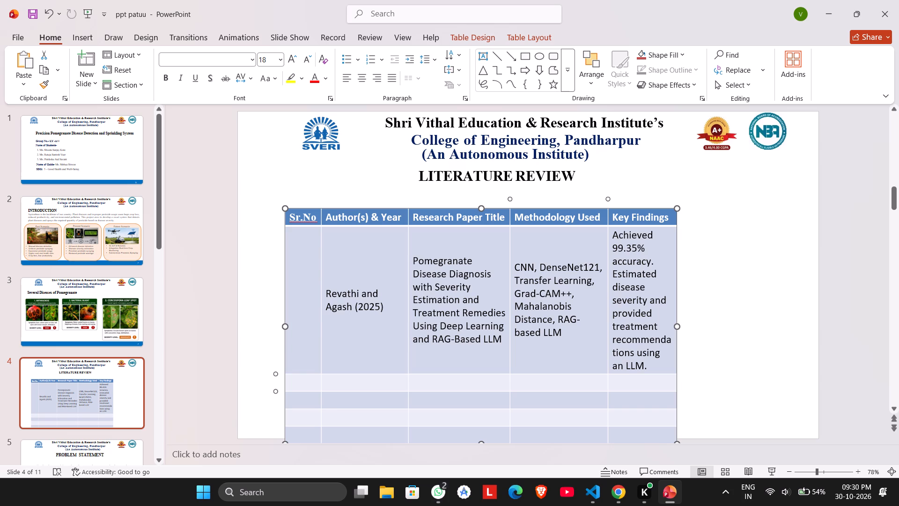
{"action": "left_click_drag", "start_coordinate": [517, 374], "coordinate": [531, 311]}
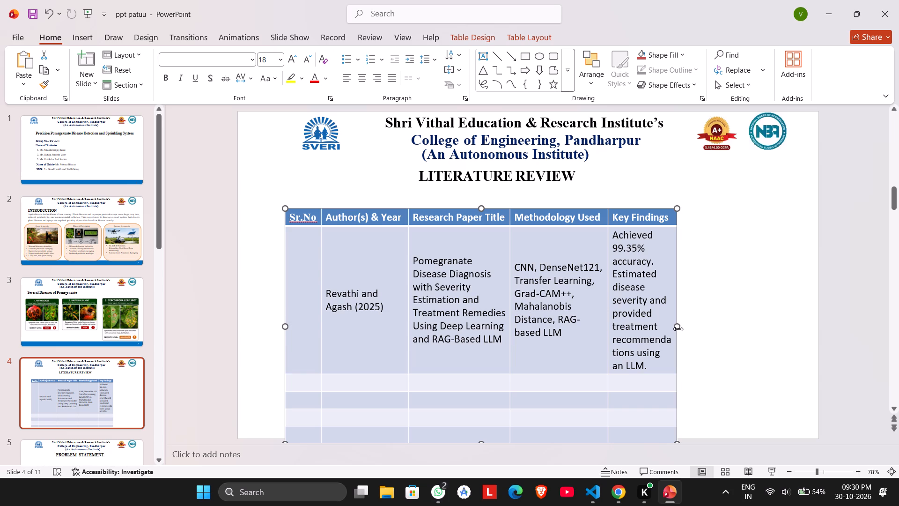
{"action": "left_click_drag", "start_coordinate": [677, 327], "coordinate": [737, 326]}
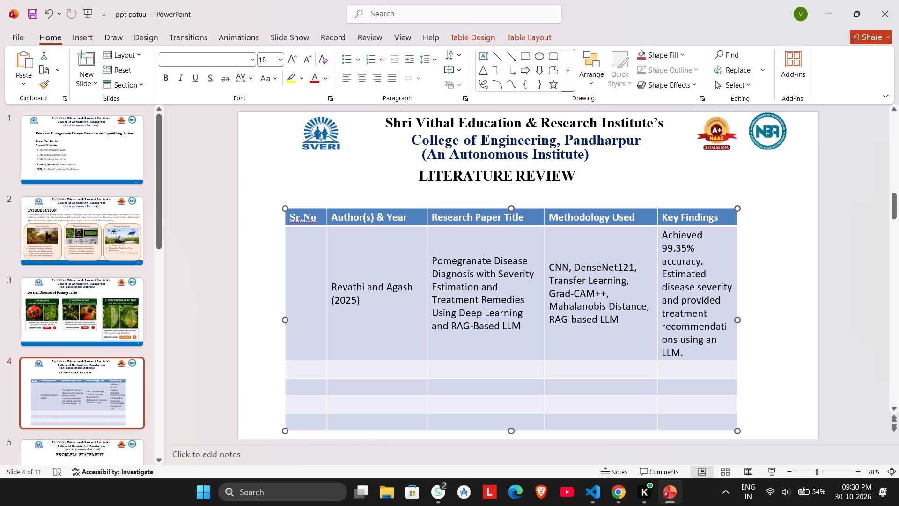
{"action": "left_click_drag", "start_coordinate": [737, 322], "coordinate": [750, 321]}
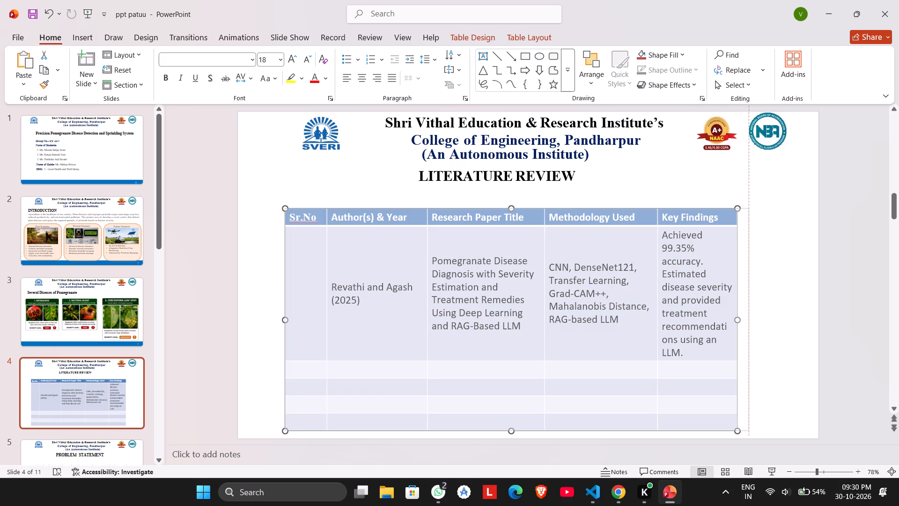
{"action": "left_click_drag", "start_coordinate": [750, 321], "coordinate": [765, 324]}
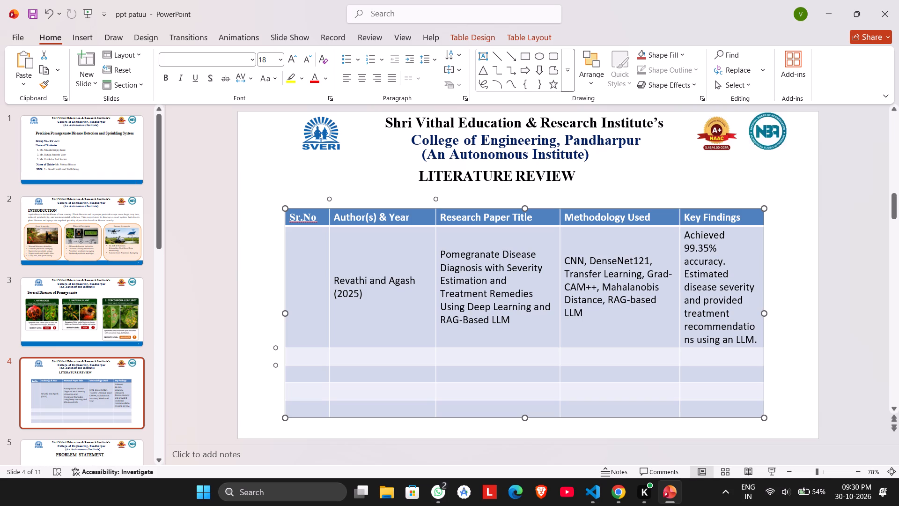
{"action": "left_click_drag", "start_coordinate": [363, 350], "coordinate": [368, 319]}
Enter serial number 1 in the first study row's Sr.No cell and lower it with blank lines to about mid-height.
{"action": "left_click", "coordinate": [311, 282]}
{"action": "key", "text": "1"}
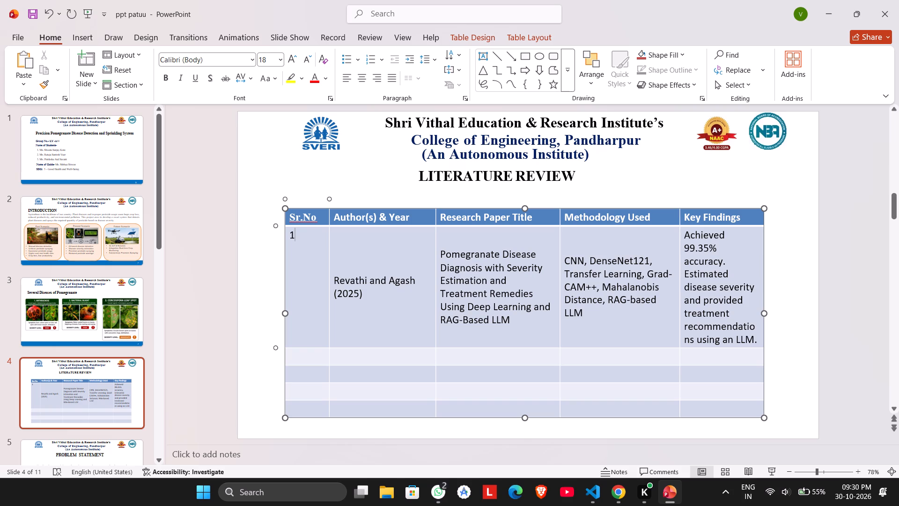
{"action": "key", "text": "Left"}
{"action": "key", "text": "Return"}
{"action": "key", "text": "Return"}
{"action": "key", "text": "Return"}
{"action": "key", "text": "Return"}
Indent the serial number 1 with leading spaces so it sits horizontally centred in its Sr.No cell.
{"action": "key", "text": "Tab"}
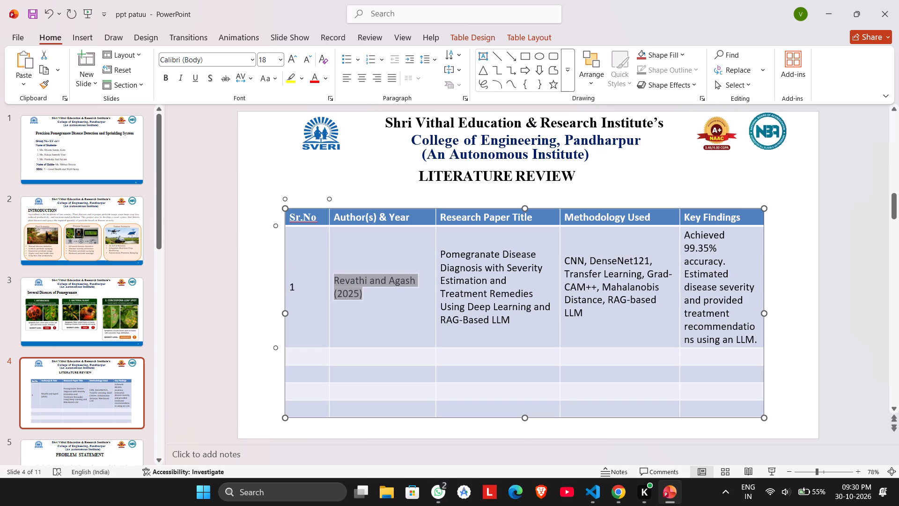
{"action": "left_click", "coordinate": [304, 278]}
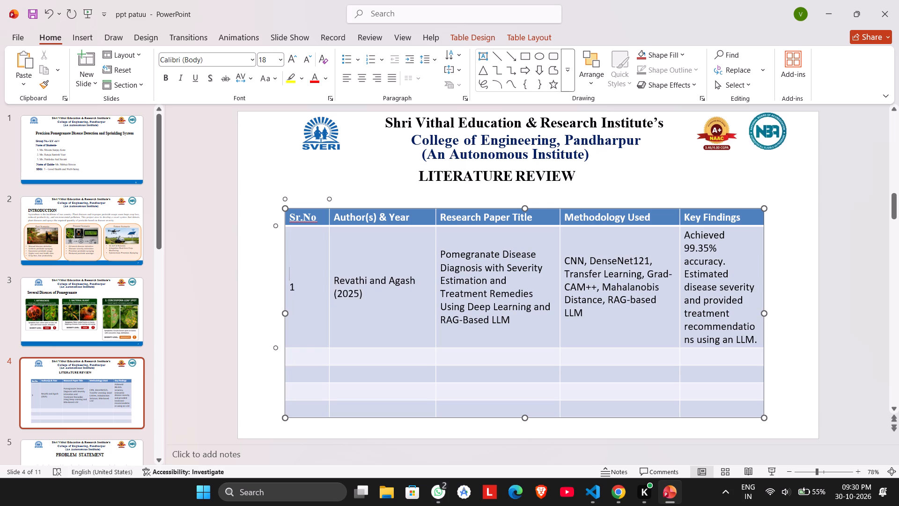
{"action": "left_click", "coordinate": [290, 286]}
{"action": "key", "text": "Down"}
{"action": "key", "text": "Tab"}
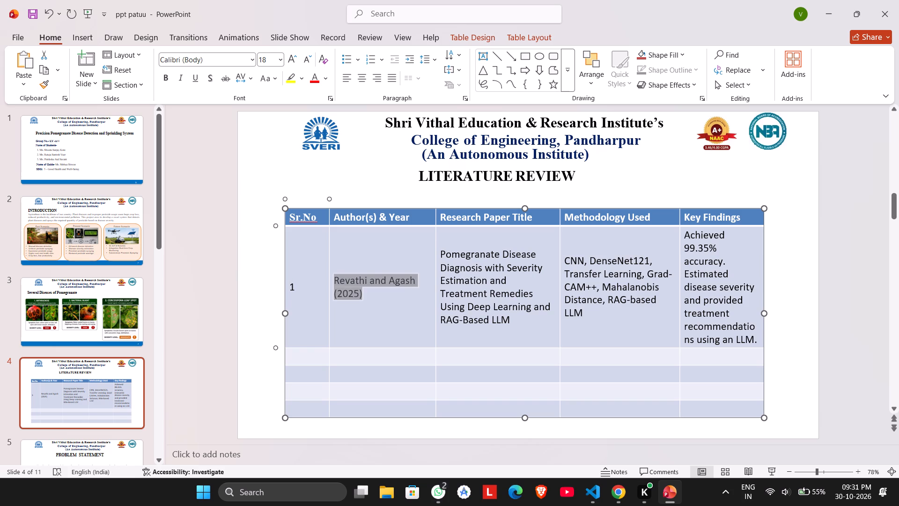
{"action": "right_click", "coordinate": [299, 285]}
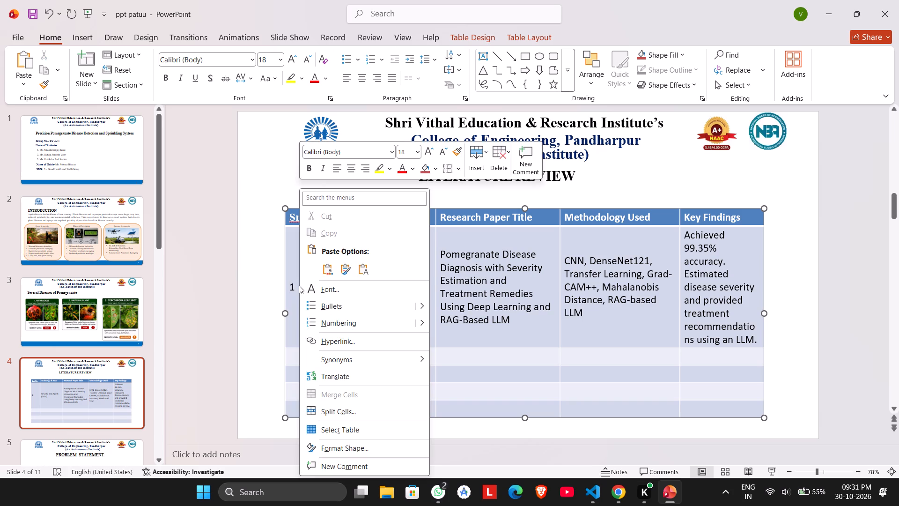
{"action": "left_click", "coordinate": [295, 286]}
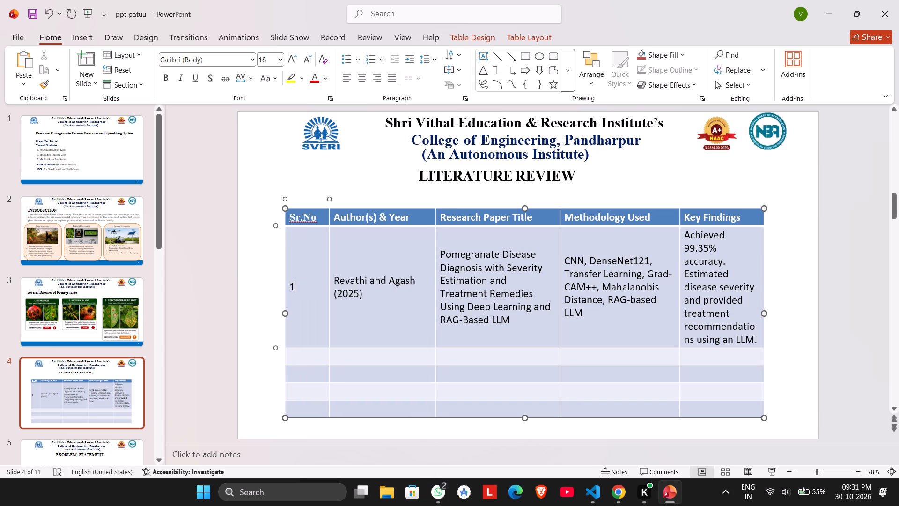
{"action": "key", "text": "Left"}
{"action": "key", "text": "space"}
{"action": "type", "text": "c"}
{"action": "key", "text": "backslash"}
{"action": "key", "text": "BackSpace"}
{"action": "key", "text": "BackSpace"}
{"action": "key", "text": "space"}
{"action": "key", "text": "space"}
{"action": "key", "text": "space"}
{"action": "key", "text": "space"}
{"action": "key", "text": "space"}
Look through the presentation's other slides, including the final Research and References slide, and return to the Literature Review slide.
{"action": "scroll", "coordinate": [353, 301], "scroll_direction": "down", "scroll_amount": 1}
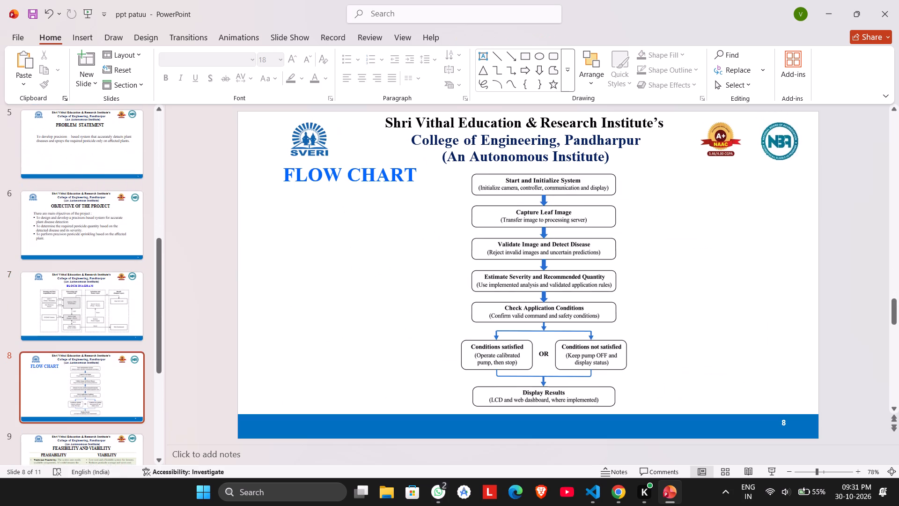
{"action": "scroll", "coordinate": [353, 301], "scroll_direction": "up", "scroll_amount": 1}
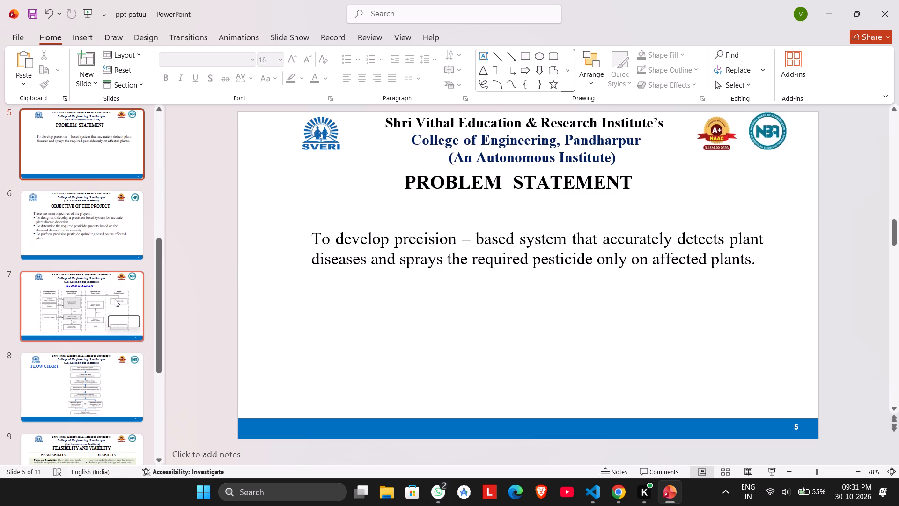
{"action": "scroll", "coordinate": [115, 299], "scroll_direction": "down", "scroll_amount": 3}
{"action": "scroll", "coordinate": [85, 355], "scroll_direction": "down", "scroll_amount": 3}
{"action": "scroll", "coordinate": [85, 355], "scroll_direction": "up", "scroll_amount": 2}
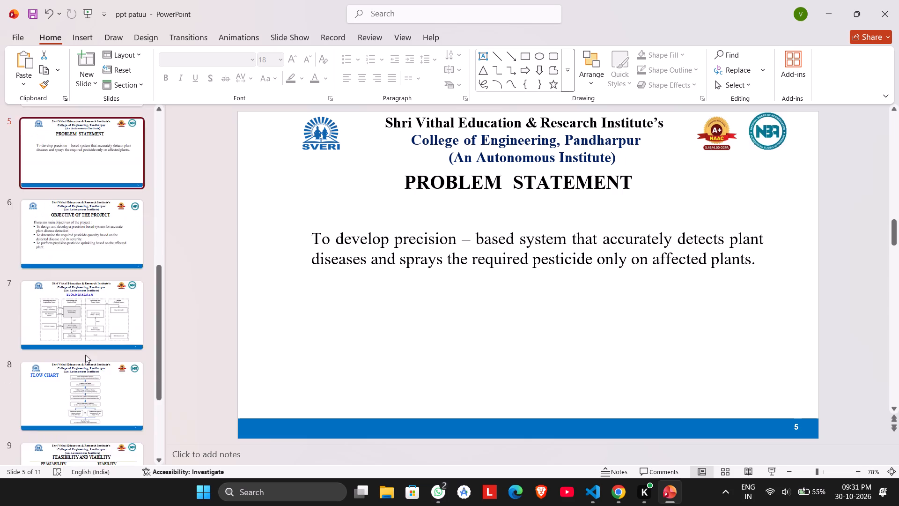
{"action": "scroll", "coordinate": [85, 355], "scroll_direction": "up", "scroll_amount": 1}
{"action": "left_click", "coordinate": [95, 294]}
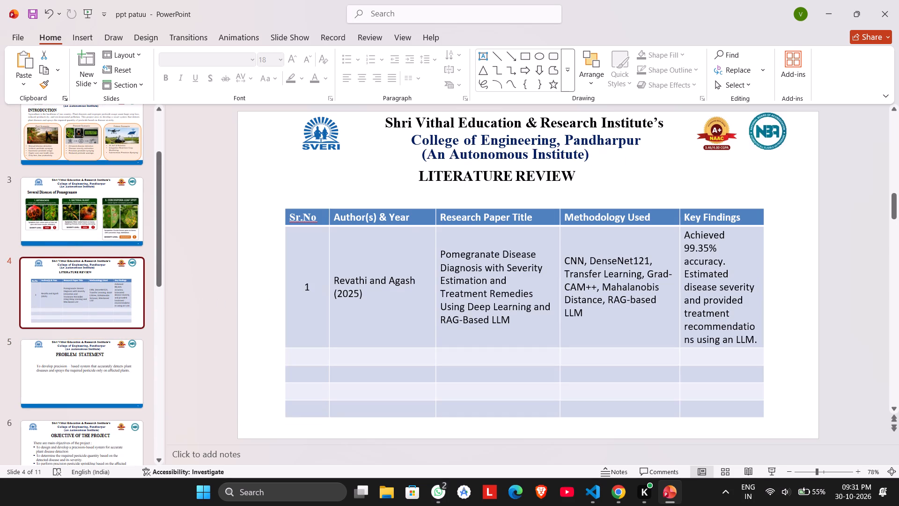
{"action": "scroll", "coordinate": [518, 288], "scroll_direction": "down", "scroll_amount": 3}
{"action": "scroll", "coordinate": [518, 288], "scroll_direction": "up", "scroll_amount": 3}
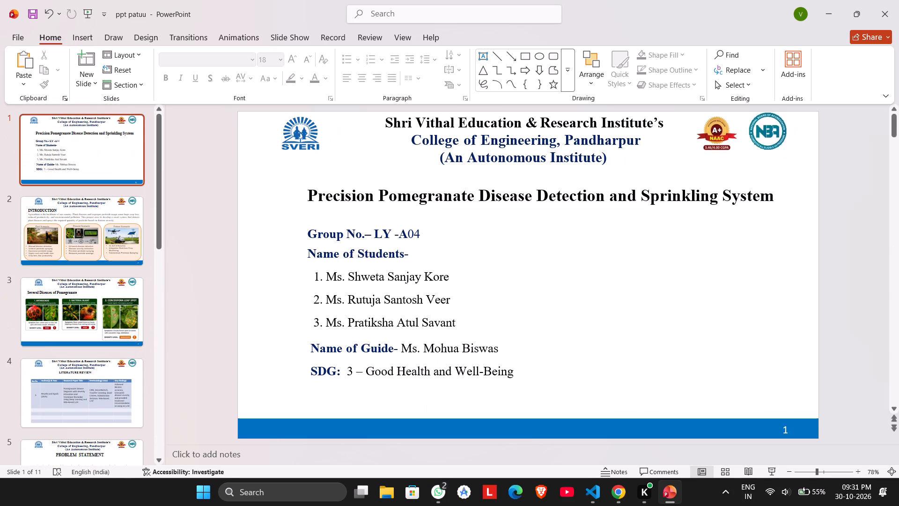
{"action": "scroll", "coordinate": [518, 288], "scroll_direction": "down", "scroll_amount": 3}
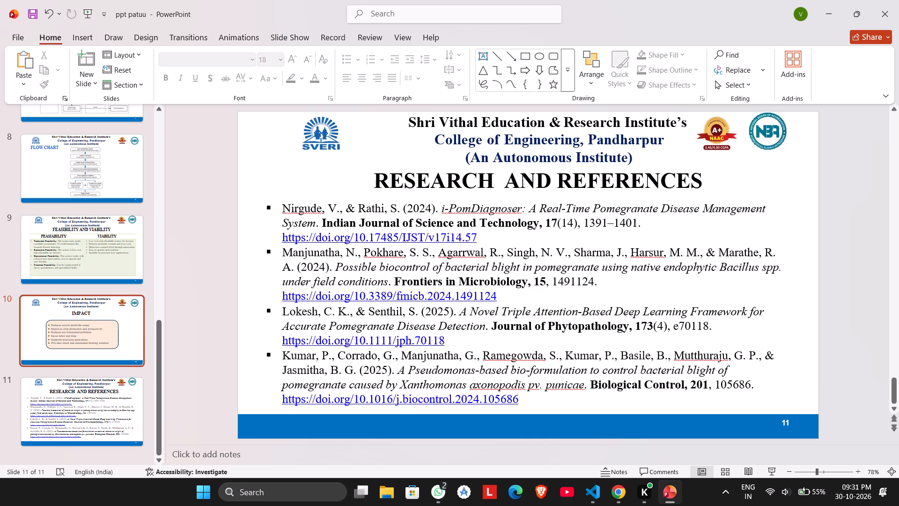
{"action": "scroll", "coordinate": [518, 288], "scroll_direction": "down", "scroll_amount": 3}
{"action": "scroll", "coordinate": [518, 288], "scroll_direction": "up", "scroll_amount": 1}
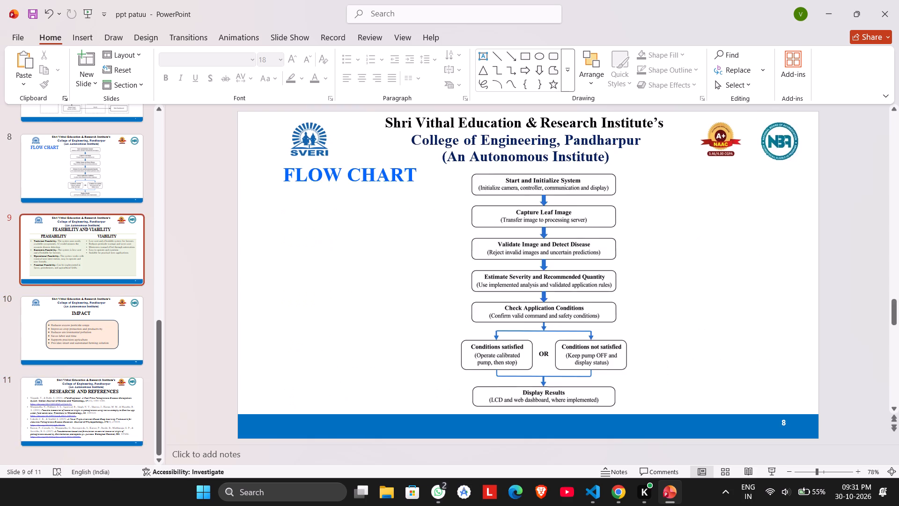
{"action": "scroll", "coordinate": [518, 288], "scroll_direction": "up", "scroll_amount": 3}
{"action": "scroll", "coordinate": [518, 288], "scroll_direction": "left", "scroll_amount": 1}
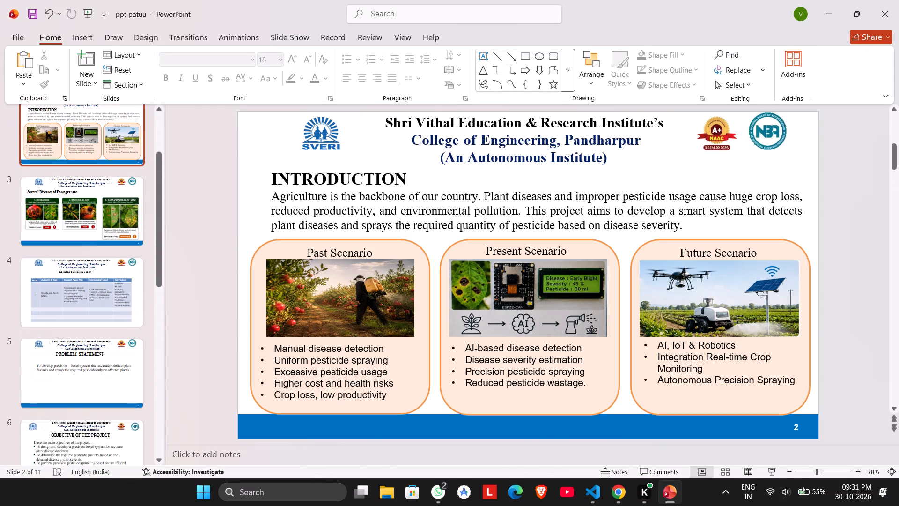
{"action": "left_click", "coordinate": [122, 316]}
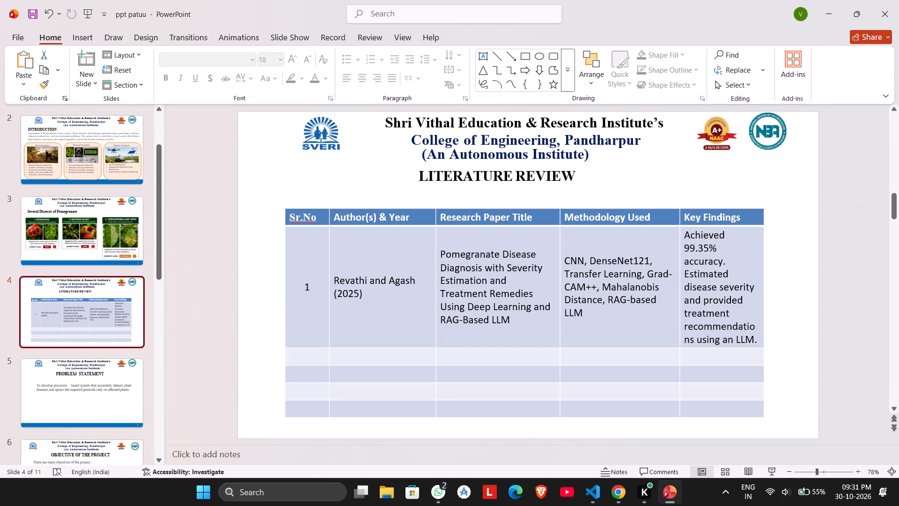
Narrow the whole Literature Review table slightly by pulling in its right edge beneath the NBA logo.
{"action": "left_click", "coordinate": [759, 412]}
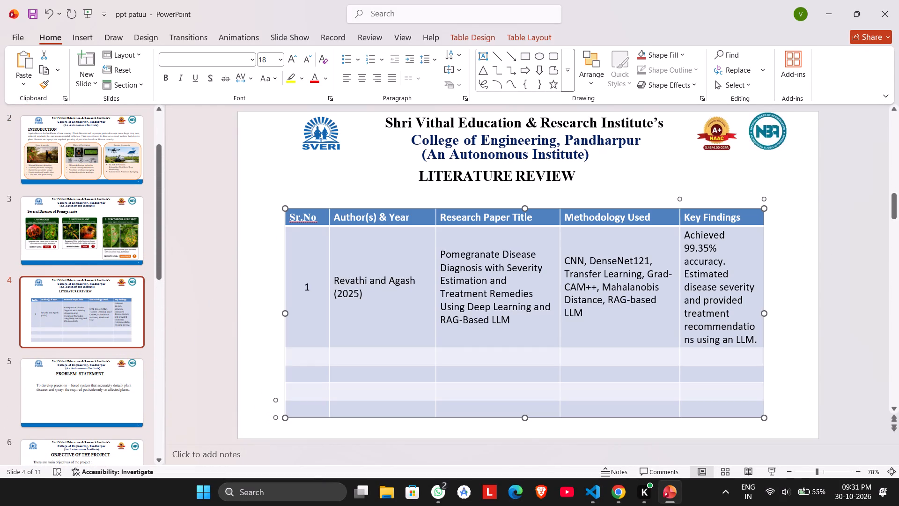
{"action": "left_click_drag", "start_coordinate": [766, 419], "coordinate": [742, 314]}
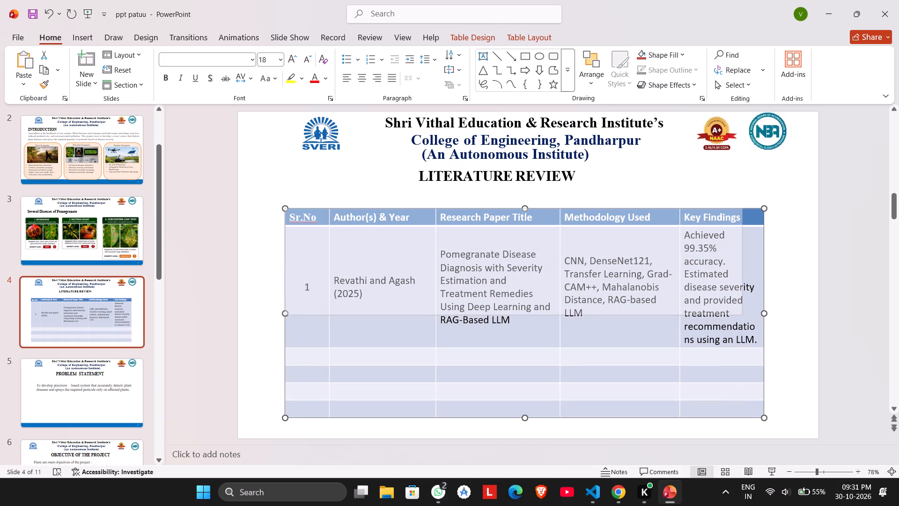
{"action": "left_click_drag", "start_coordinate": [742, 314], "coordinate": [751, 359]}
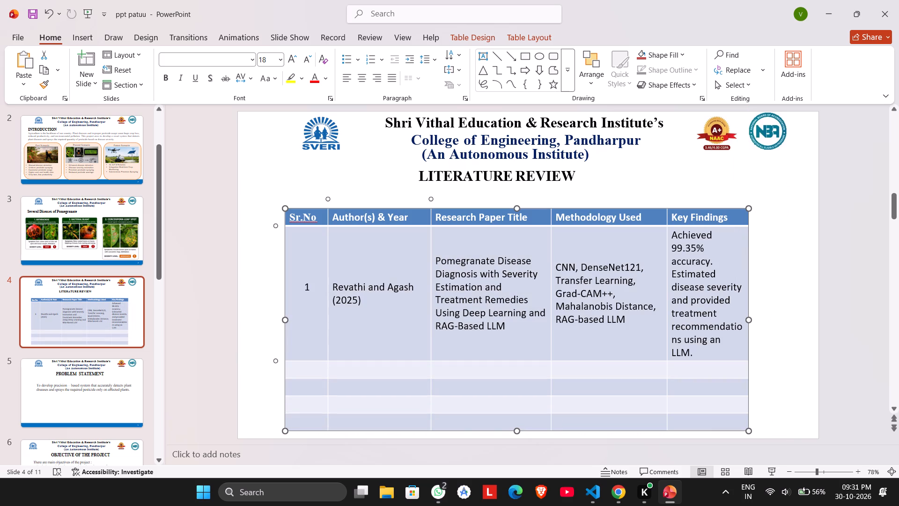
Narrow the table's Sr.No column slightly so it fits closely around its heading.
{"action": "left_click_drag", "start_coordinate": [307, 289], "coordinate": [383, 281]}
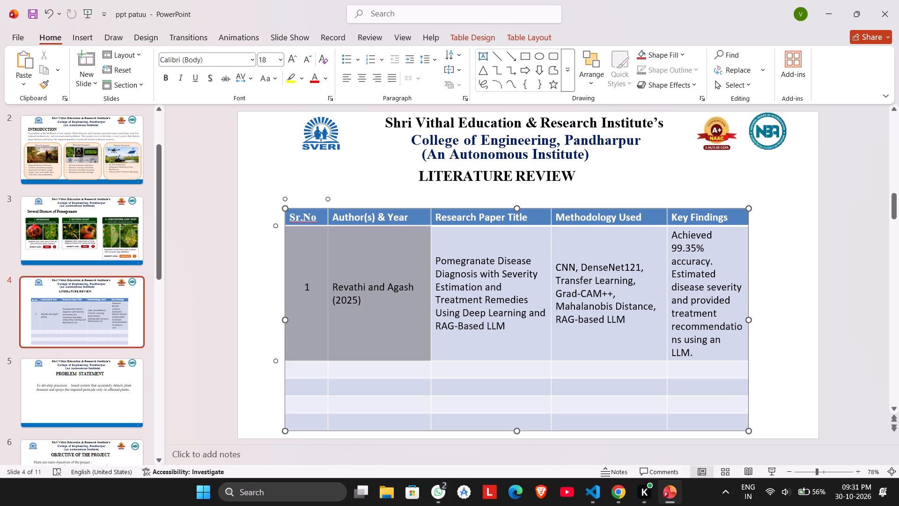
{"action": "left_click_drag", "start_coordinate": [383, 281], "coordinate": [707, 278]}
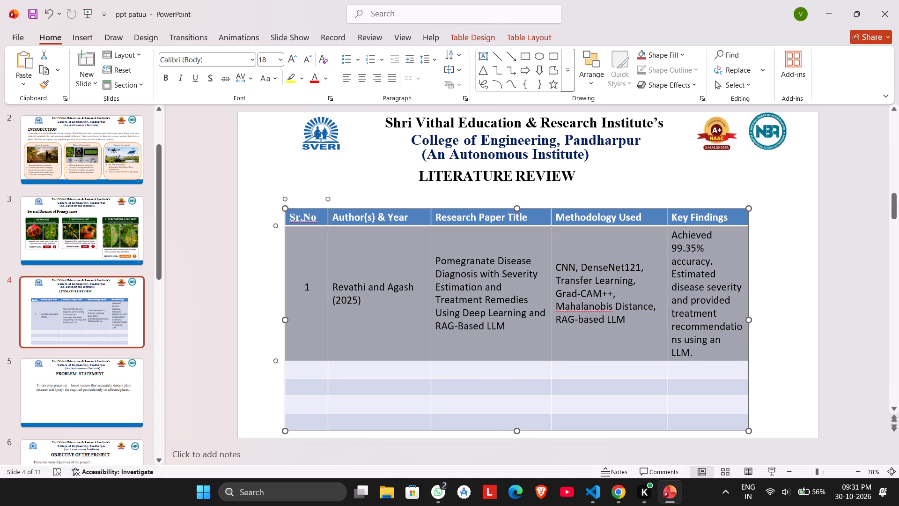
{"action": "left_click_drag", "start_coordinate": [707, 278], "coordinate": [719, 279]}
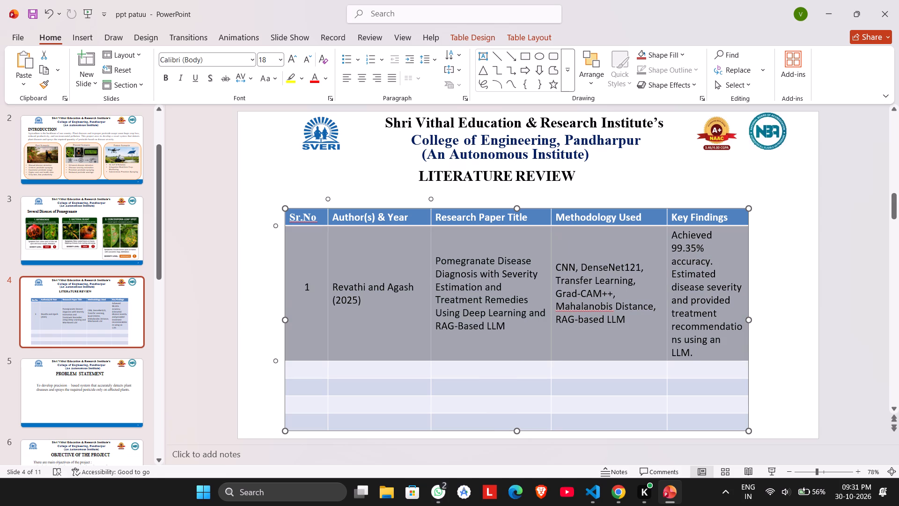
{"action": "left_click", "coordinate": [291, 220]}
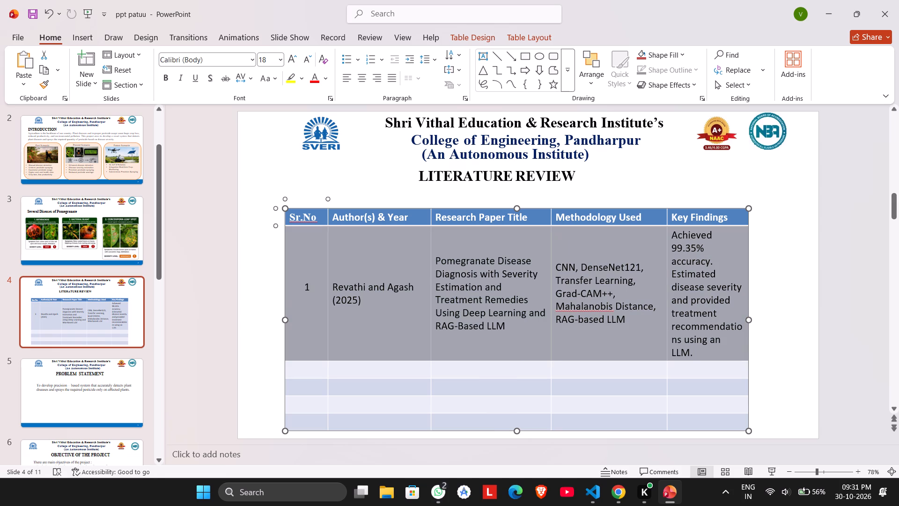
{"action": "left_click", "coordinate": [291, 220]}
{"action": "left_click", "coordinate": [291, 220]}
{"action": "left_click_drag", "start_coordinate": [291, 220], "coordinate": [308, 217]}
{"action": "left_click", "coordinate": [291, 218]}
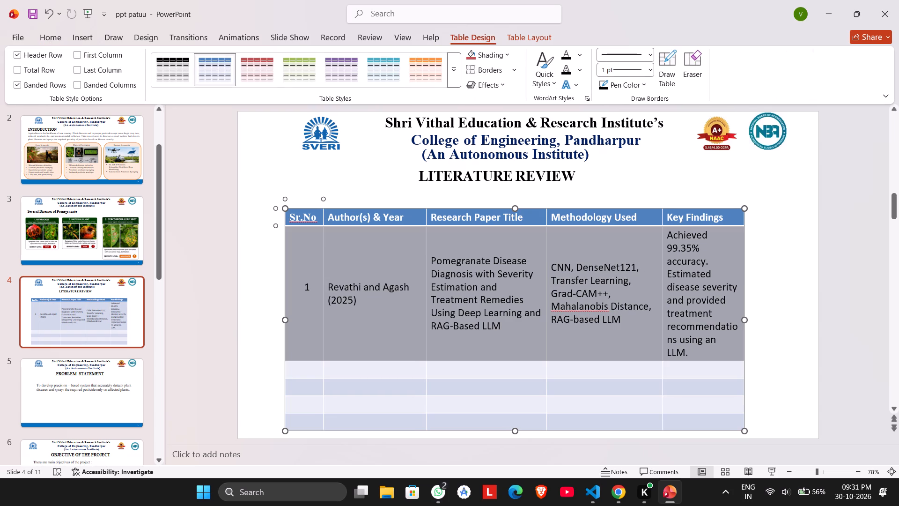
Set the text of the table's header row and first study row to Times New Roman.
{"action": "left_click", "coordinate": [291, 218]}
{"action": "left_click", "coordinate": [295, 221]}
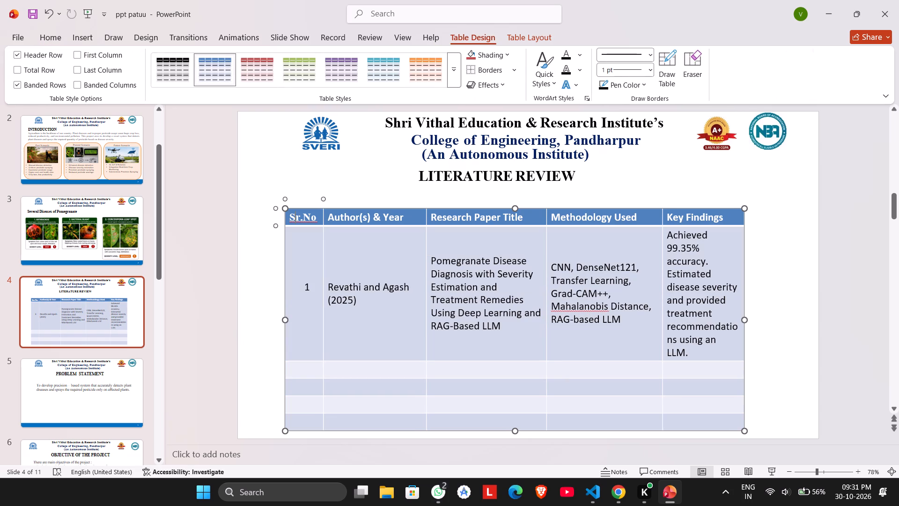
{"action": "left_click", "coordinate": [293, 220]}
{"action": "key", "text": "Left"}
{"action": "left_click_drag", "start_coordinate": [290, 220], "coordinate": [284, 248]}
{"action": "left_click", "coordinate": [317, 232]}
{"action": "left_click_drag", "start_coordinate": [702, 355], "coordinate": [413, 259]}
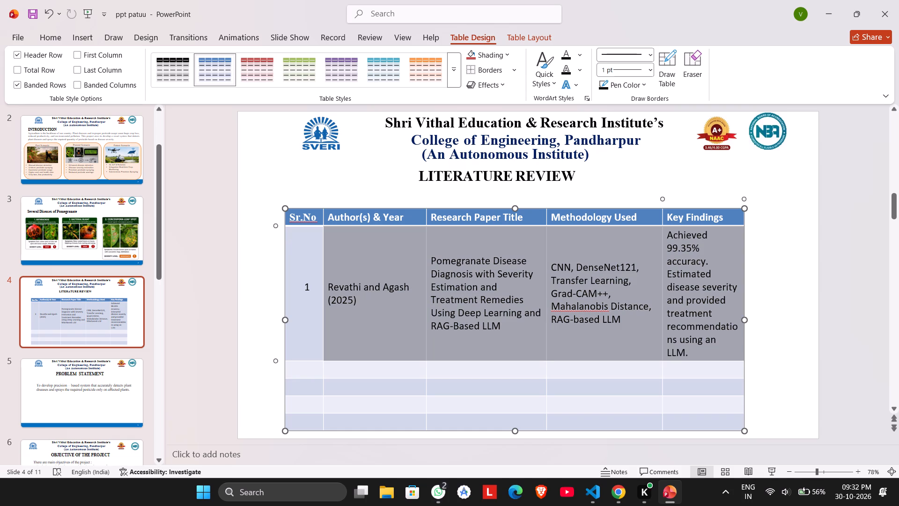
{"action": "left_click_drag", "start_coordinate": [413, 259], "coordinate": [302, 178]}
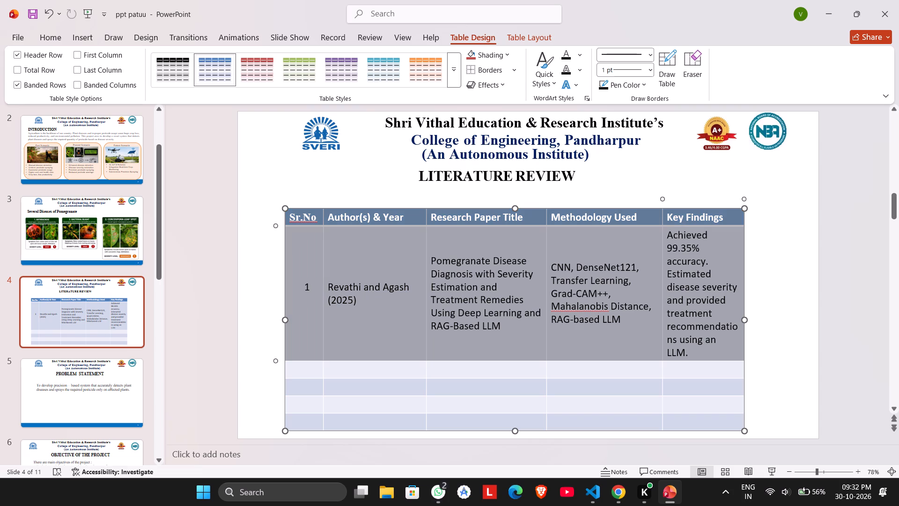
{"action": "left_click_drag", "start_coordinate": [302, 178], "coordinate": [290, 211]}
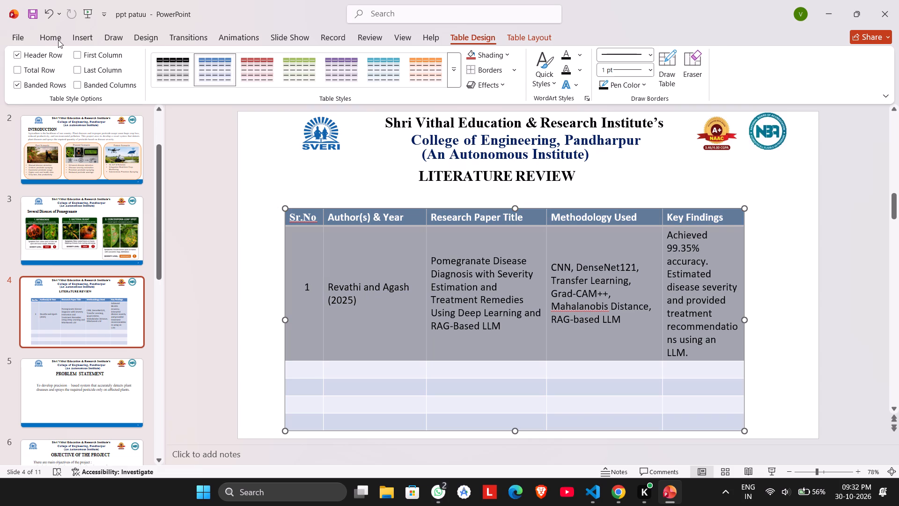
{"action": "left_click", "coordinate": [53, 40]}
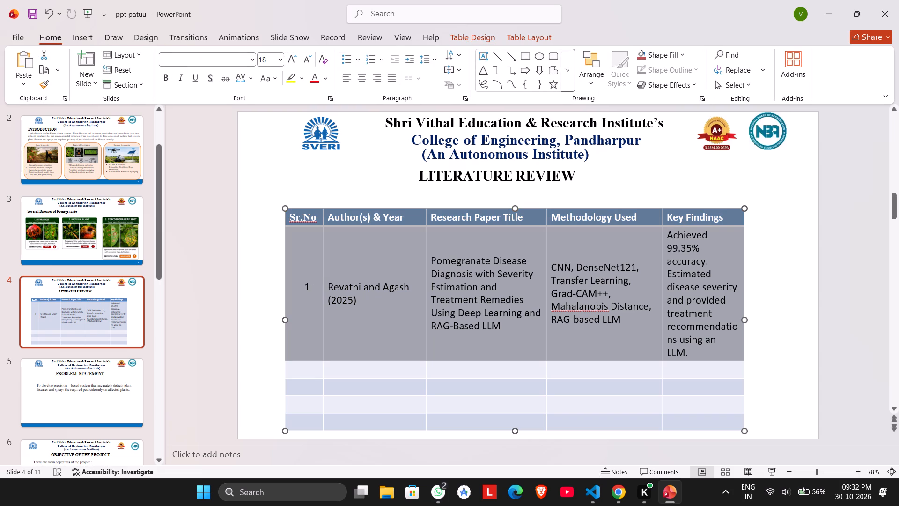
{"action": "left_click", "coordinate": [201, 61]}
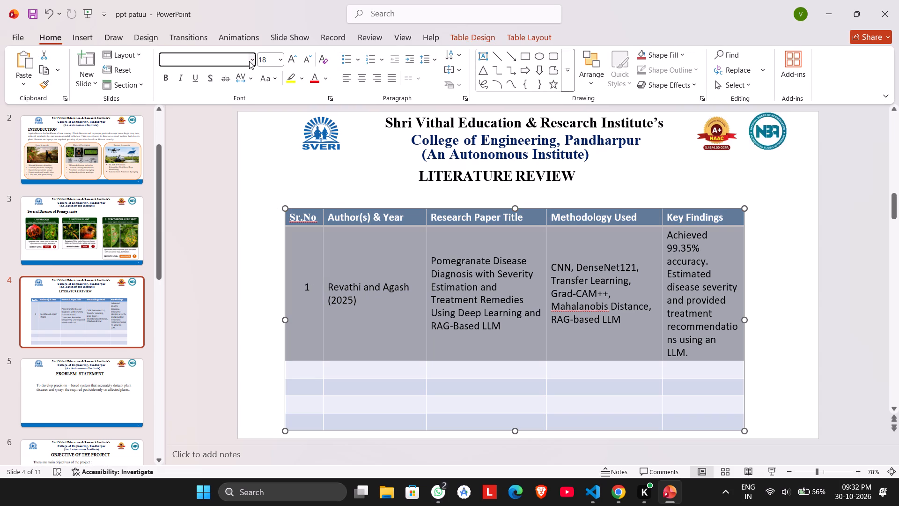
{"action": "left_click", "coordinate": [249, 61]}
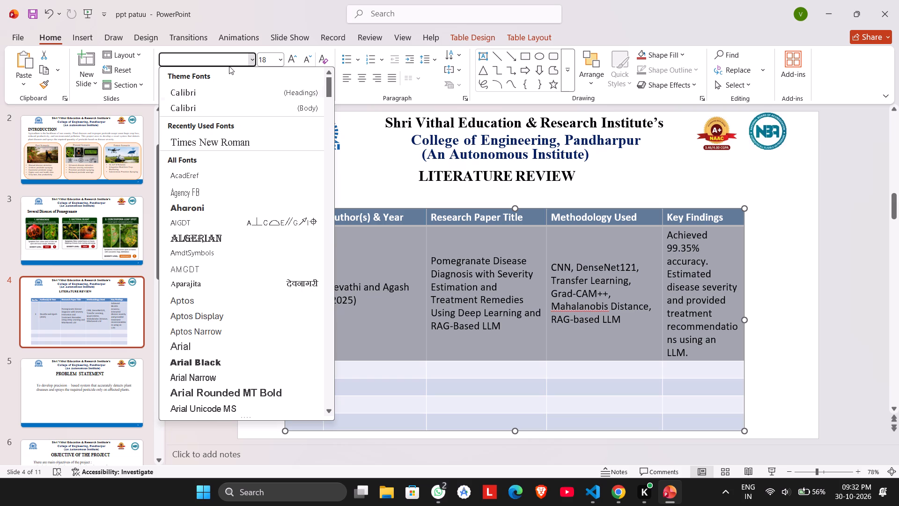
{"action": "left_click", "coordinate": [227, 138]}
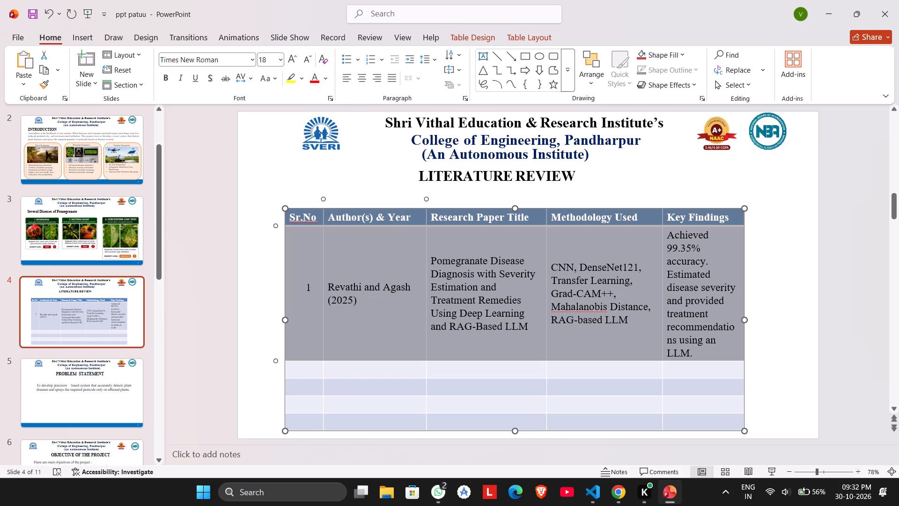
{"action": "left_click", "coordinate": [374, 272]}
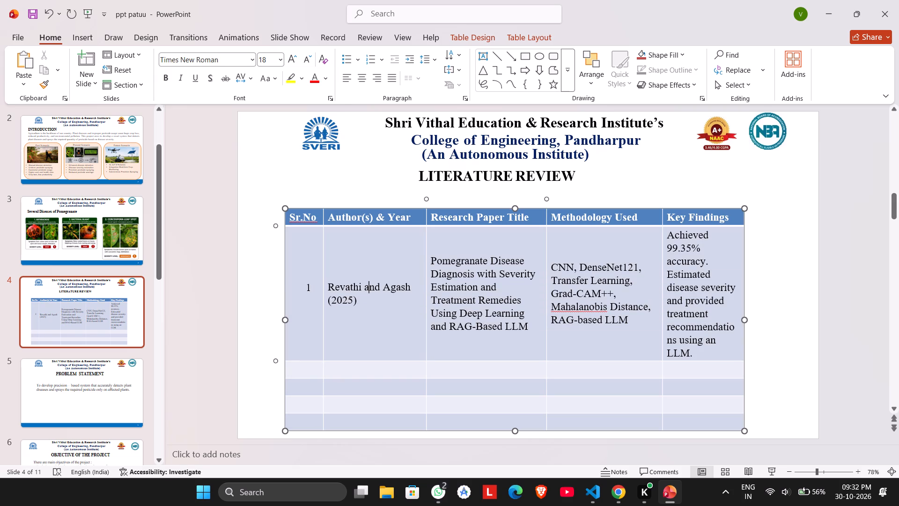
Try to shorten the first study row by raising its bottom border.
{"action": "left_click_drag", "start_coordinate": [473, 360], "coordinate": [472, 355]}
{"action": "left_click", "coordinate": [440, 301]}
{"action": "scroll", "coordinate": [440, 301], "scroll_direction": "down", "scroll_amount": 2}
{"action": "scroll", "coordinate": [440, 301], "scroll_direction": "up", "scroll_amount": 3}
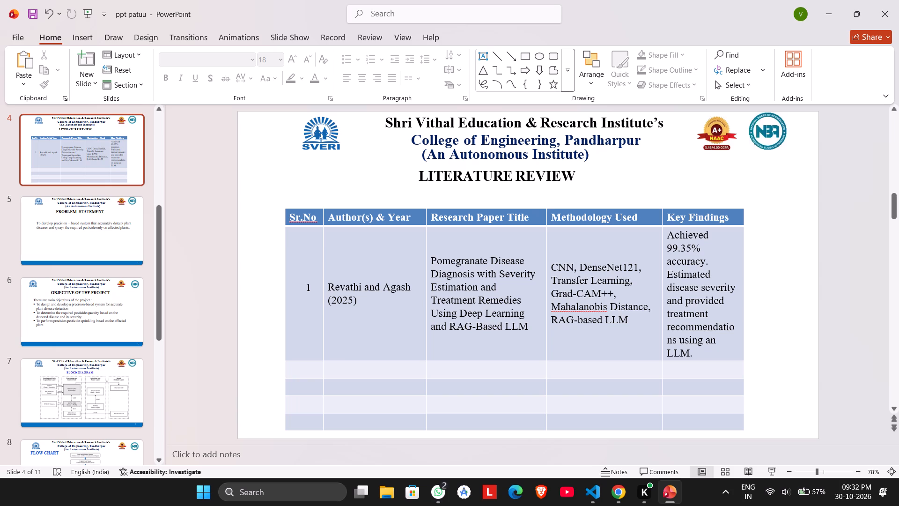
Enter serial number 2 in the second study row's Sr.No cell, indented with leading spaces to sit roughly beneath the 1.
{"action": "left_click", "coordinate": [298, 373]}
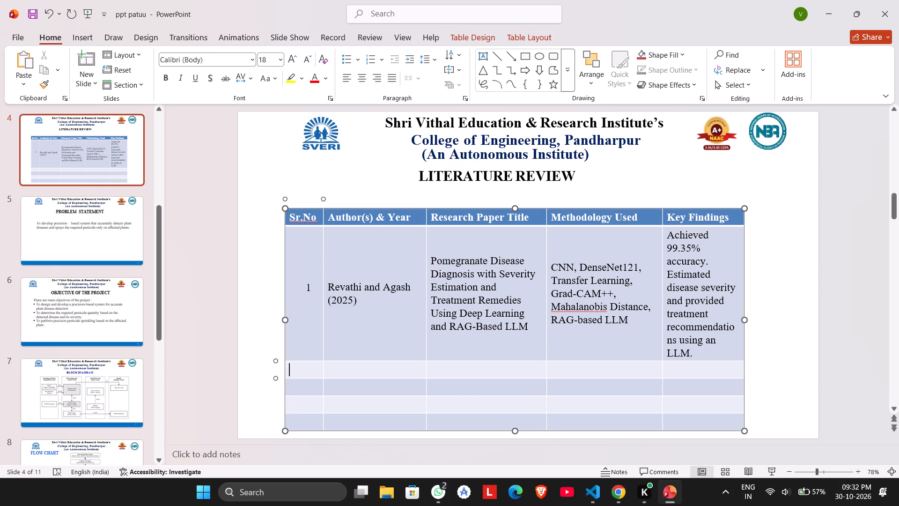
{"action": "key", "text": "space"}
{"action": "type", "text": "2"}
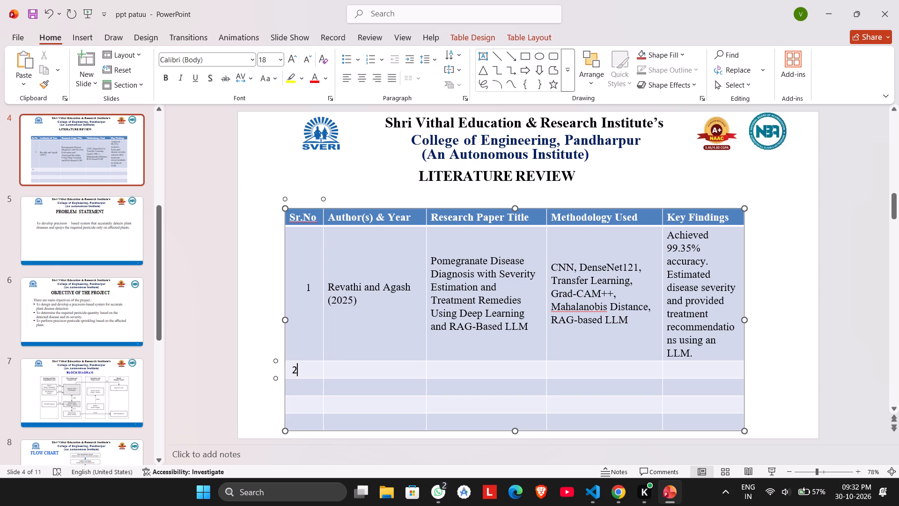
{"action": "key", "text": "BackSpace"}
{"action": "key", "text": "space"}
{"action": "key", "text": "space"}
{"action": "key", "text": "space"}
{"action": "key", "text": "space"}
{"action": "type", "text": "2"}
{"action": "key", "text": "BackSpace"}
{"action": "key", "text": "space"}
{"action": "key", "text": "2"}
{"action": "key", "text": "BackSpace"}
{"action": "key", "text": "BackSpace"}
{"action": "key", "text": "2"}
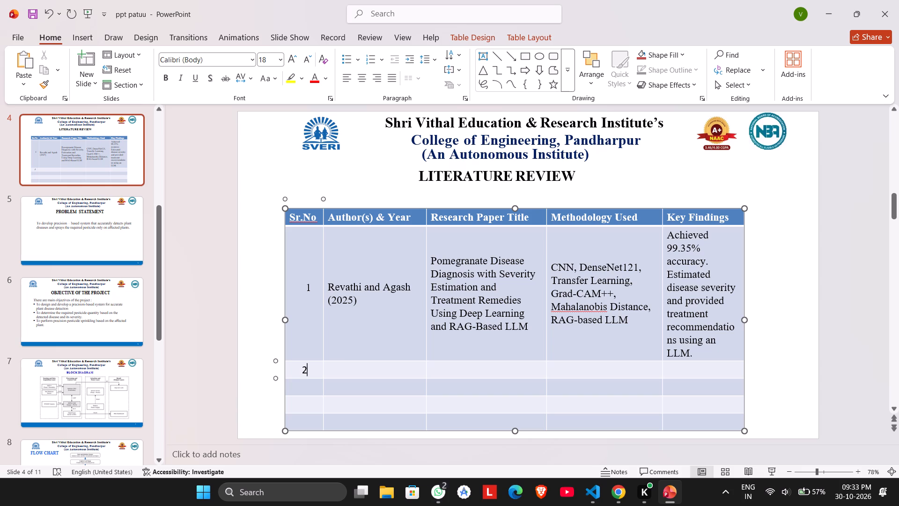
Set the serial number 2 in the second study row to Times New Roman.
{"action": "left_click_drag", "start_coordinate": [305, 372], "coordinate": [298, 377]}
{"action": "left_click", "coordinate": [298, 377]}
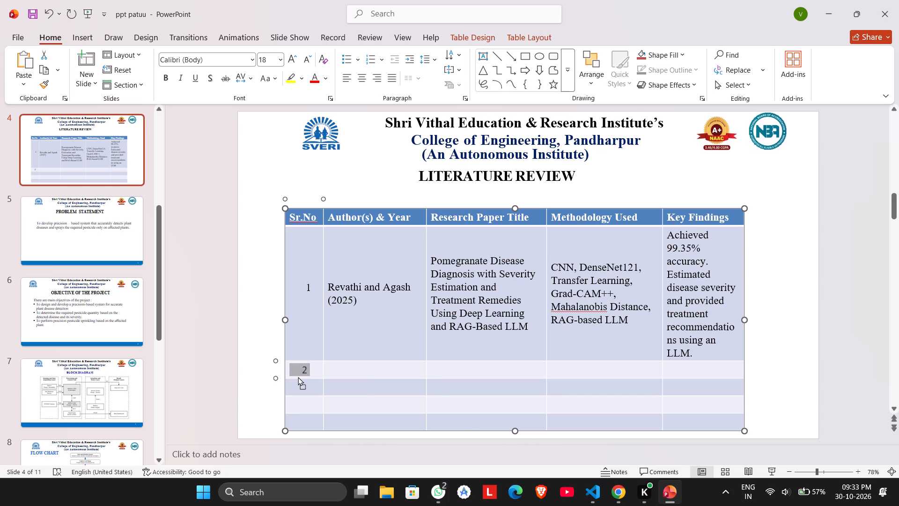
{"action": "left_click", "coordinate": [301, 370]}
{"action": "left_click_drag", "start_coordinate": [301, 370], "coordinate": [313, 370]}
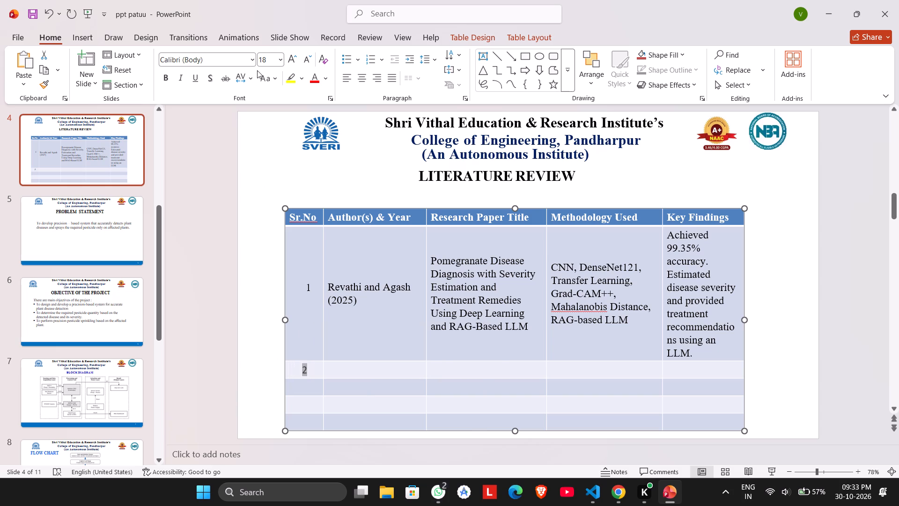
{"action": "left_click", "coordinate": [245, 64]}
{"action": "left_click", "coordinate": [251, 64]}
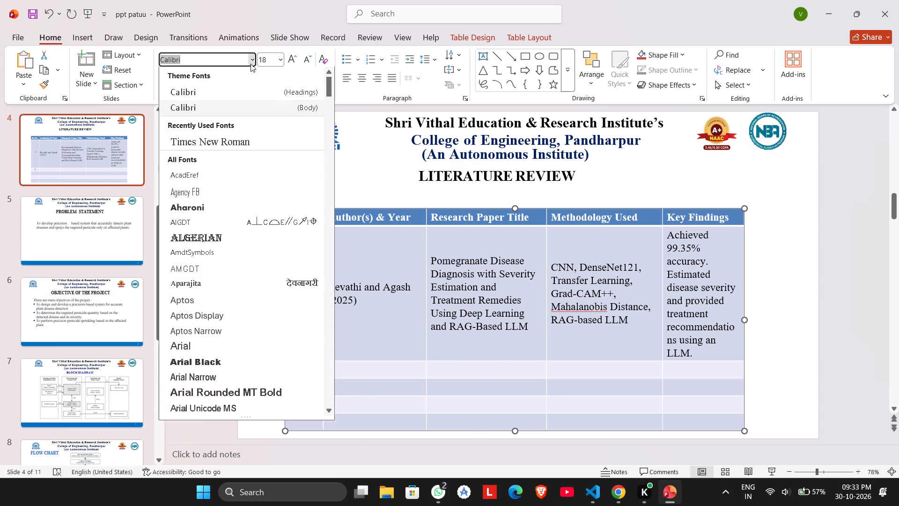
{"action": "left_click", "coordinate": [235, 147]}
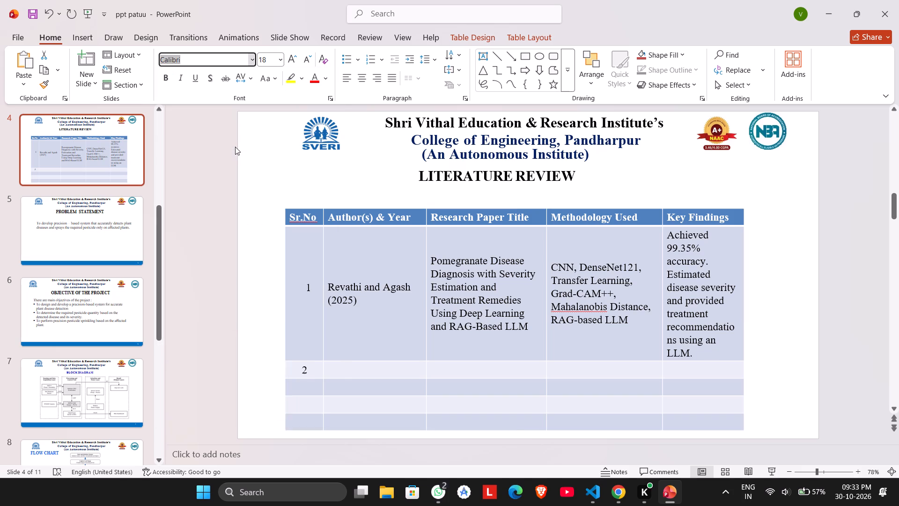
Copy study 2's author, title, methodology and findings from ChatGPT's literature review table into the second study row on the Literature Review slide.
{"action": "left_click", "coordinate": [354, 373]}
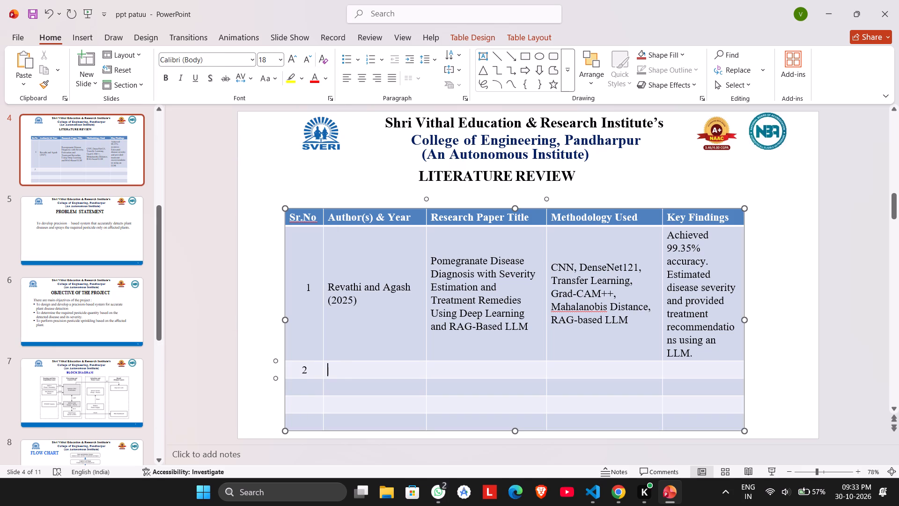
{"action": "scroll", "coordinate": [524, 361], "scroll_direction": "down", "scroll_amount": 1}
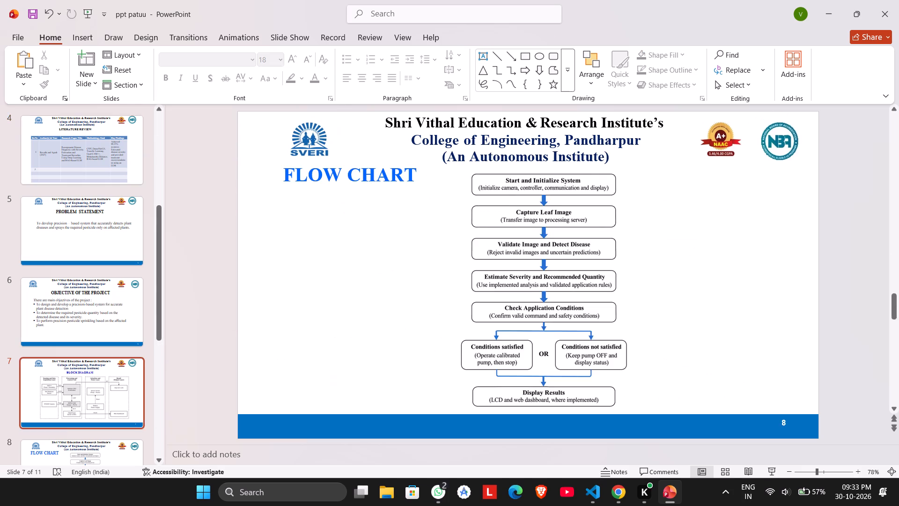
{"action": "scroll", "coordinate": [524, 361], "scroll_direction": "up", "scroll_amount": 1}
{"action": "scroll", "coordinate": [524, 361], "scroll_direction": "down", "scroll_amount": 2}
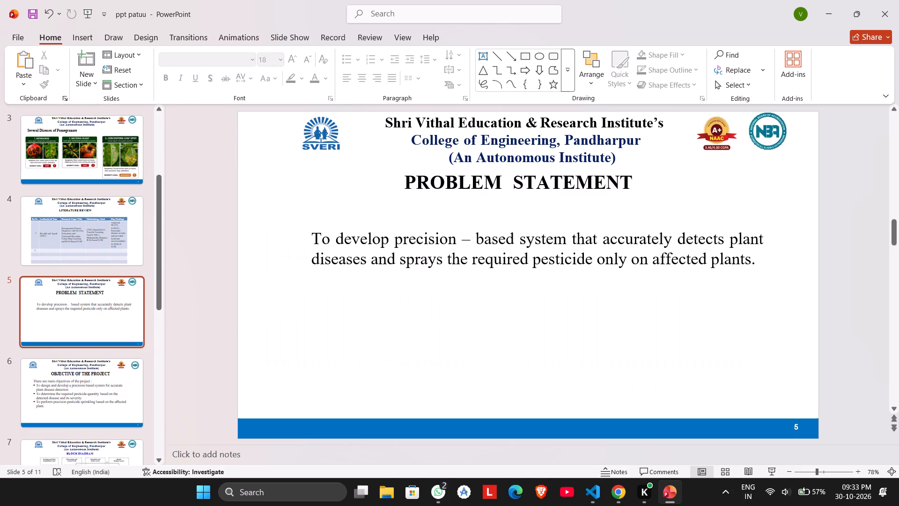
{"action": "scroll", "coordinate": [524, 361], "scroll_direction": "up", "scroll_amount": 1}
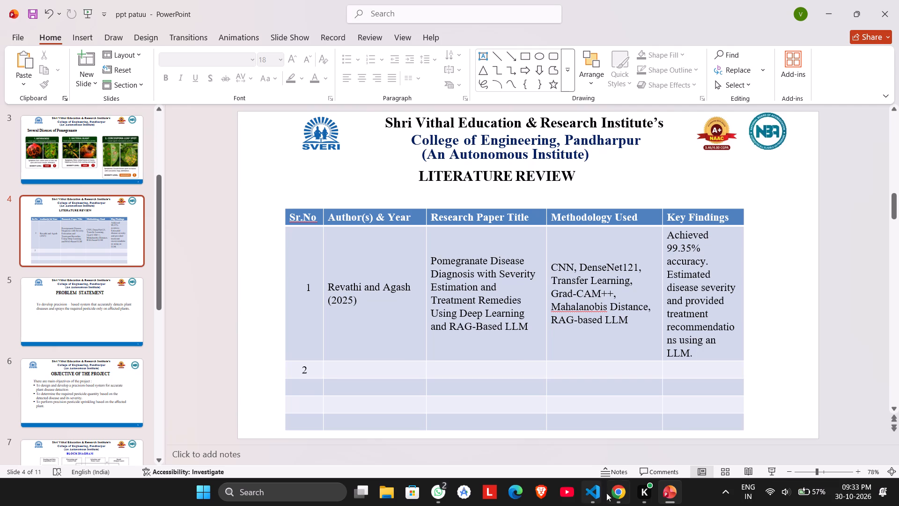
{"action": "left_click", "coordinate": [613, 497]}
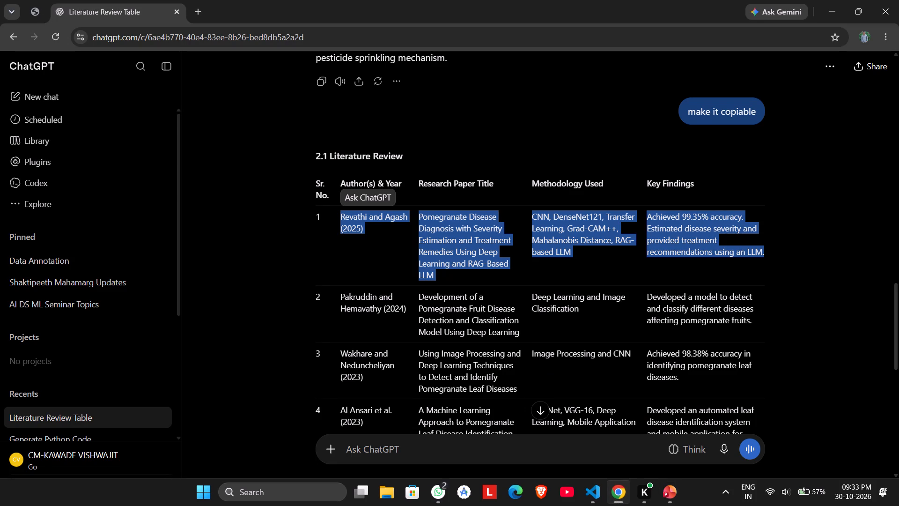
{"action": "left_click_drag", "start_coordinate": [341, 297], "coordinate": [677, 335]}
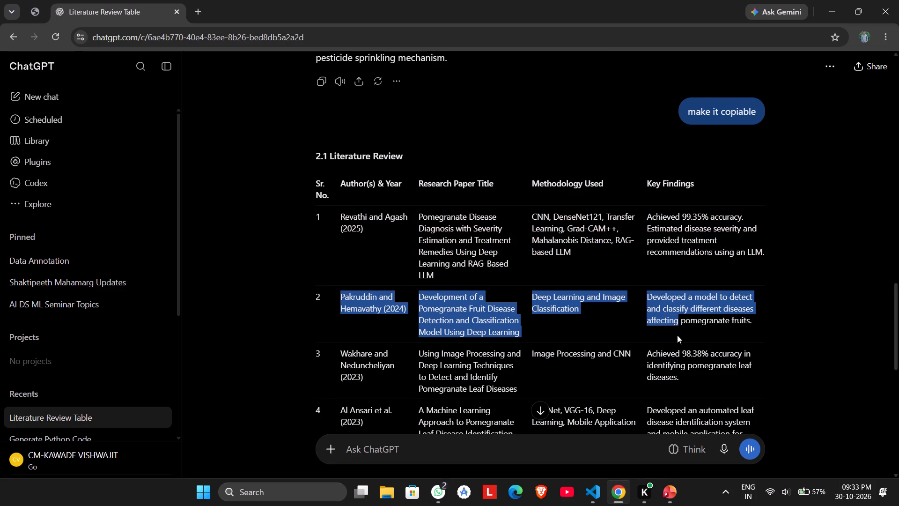
{"action": "left_click_drag", "start_coordinate": [677, 335], "coordinate": [762, 327]}
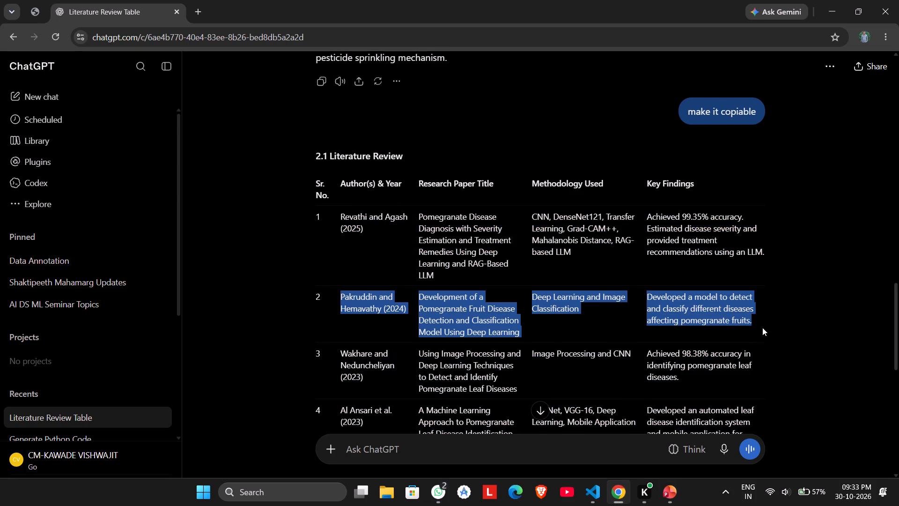
{"action": "key", "text": "ctrl+c"}
{"action": "left_click", "coordinate": [676, 496]}
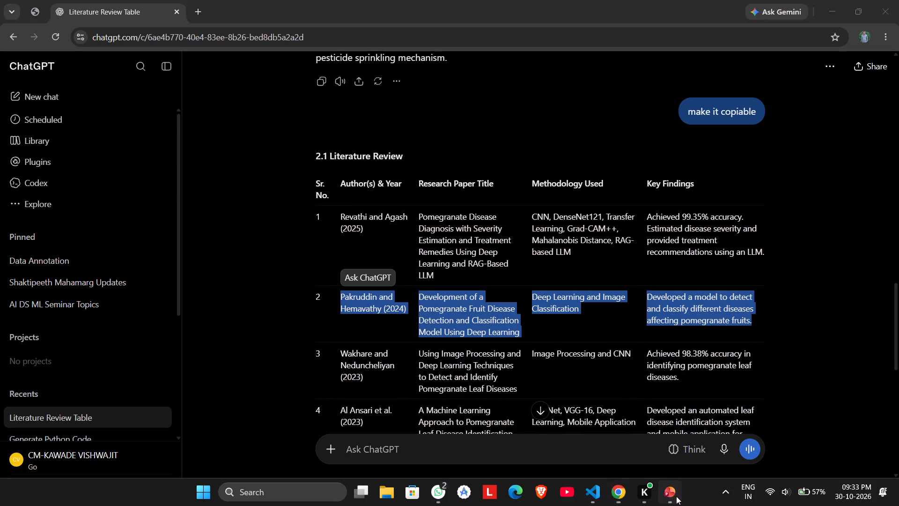
{"action": "left_click", "coordinate": [361, 371]}
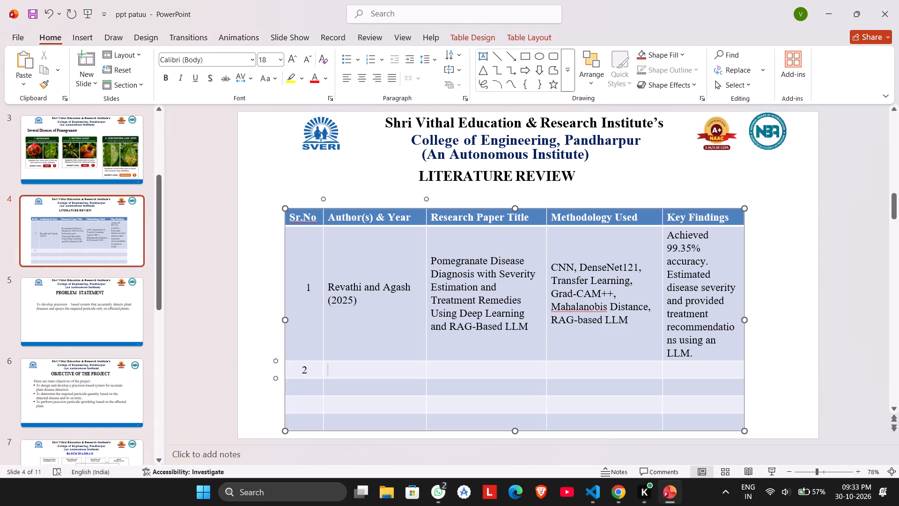
{"action": "key", "text": "ctrl+v"}
{"action": "scroll", "coordinate": [361, 371], "scroll_direction": "down", "scroll_amount": 3}
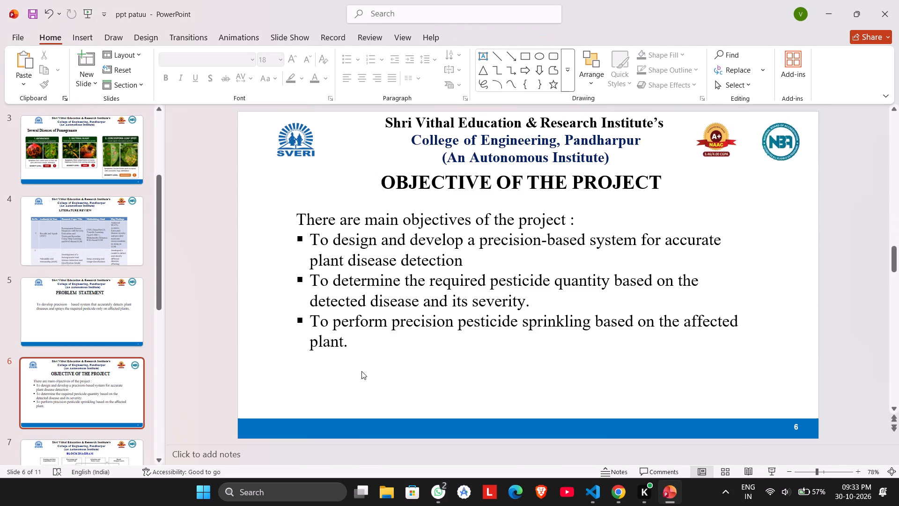
{"action": "scroll", "coordinate": [361, 371], "scroll_direction": "up", "scroll_amount": 1}
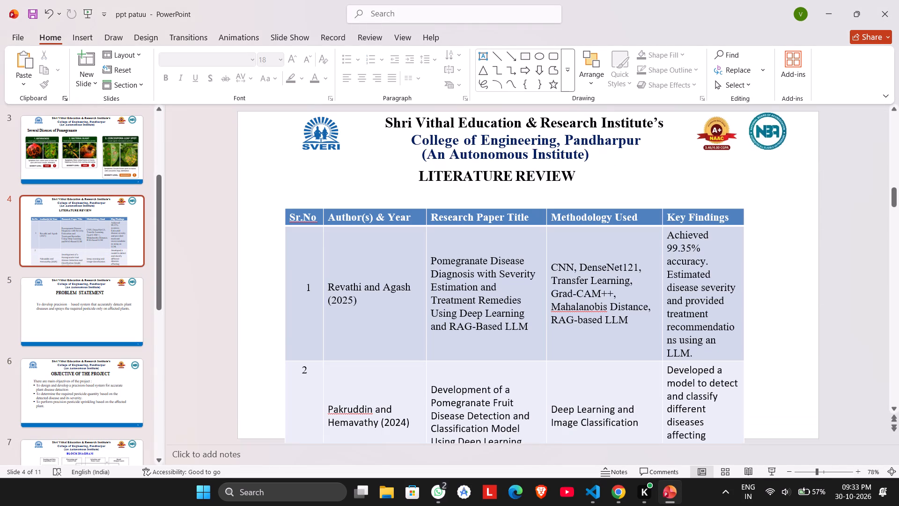
Lower the serial number 2 with blank lines to its row's mid-height and indent it with spaces to line up beneath the 1.
{"action": "left_click", "coordinate": [303, 371]}
{"action": "key", "text": "Return"}
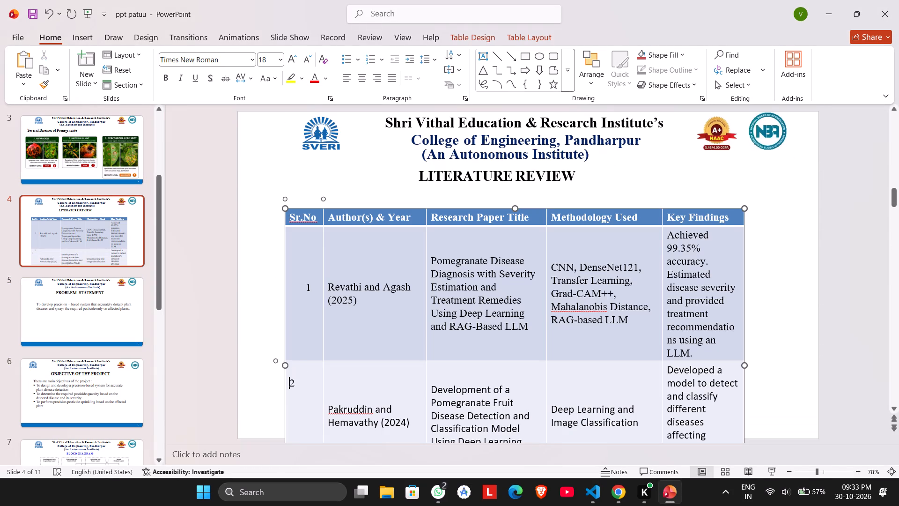
{"action": "key", "text": "Return"}
{"action": "key", "text": "Return"}
{"action": "key", "text": "Return"}
{"action": "key", "text": "BackSpace"}
{"action": "key", "text": "space"}
{"action": "key", "text": "space"}
{"action": "key", "text": "space"}
{"action": "key", "text": "space"}
{"action": "key", "text": "space"}
{"action": "key", "text": "space"}
{"action": "scroll", "coordinate": [303, 371], "scroll_direction": "down", "scroll_amount": 1}
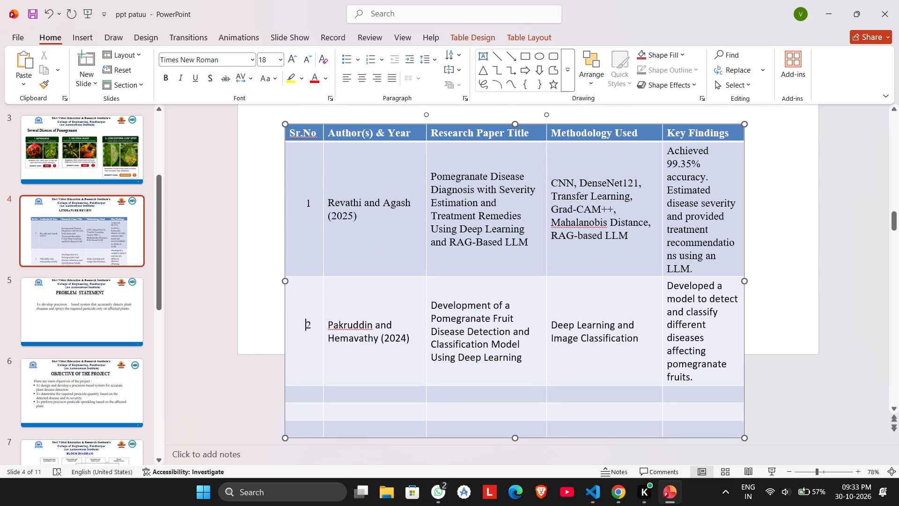
{"action": "scroll", "coordinate": [485, 255], "scroll_direction": "down", "scroll_amount": 1}
{"action": "scroll", "coordinate": [485, 255], "scroll_direction": "up", "scroll_amount": 1}
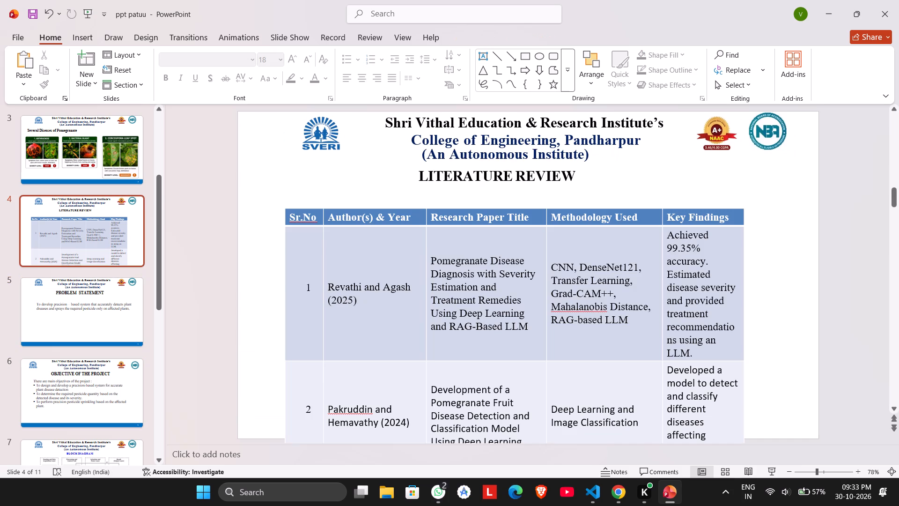
{"action": "scroll", "coordinate": [485, 255], "scroll_direction": "up", "scroll_amount": 1}
{"action": "left_click", "coordinate": [623, 504]}
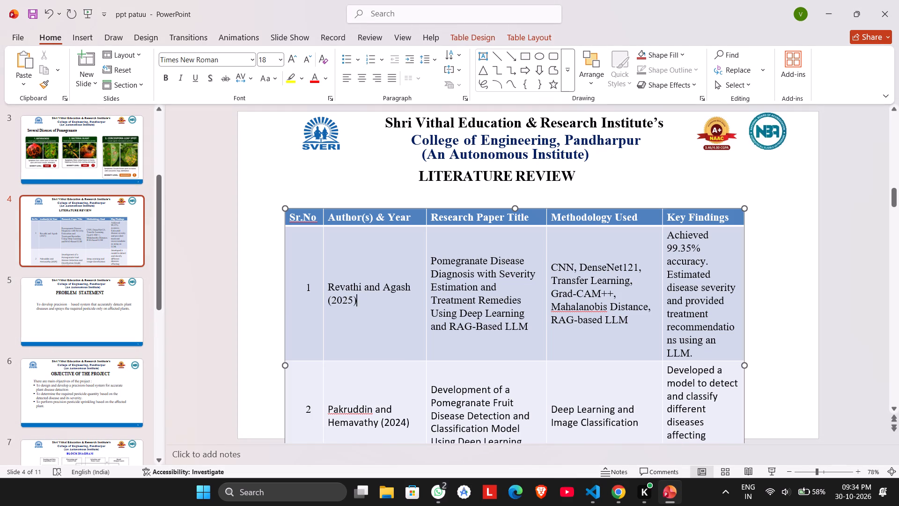
{"action": "left_click_drag", "start_coordinate": [350, 295], "coordinate": [336, 272]}
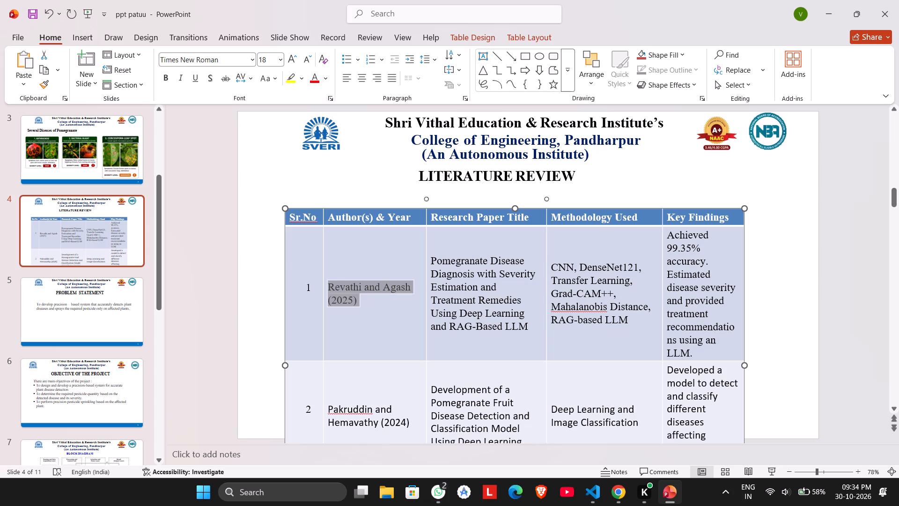
{"action": "left_click_drag", "start_coordinate": [697, 356], "coordinate": [422, 288]}
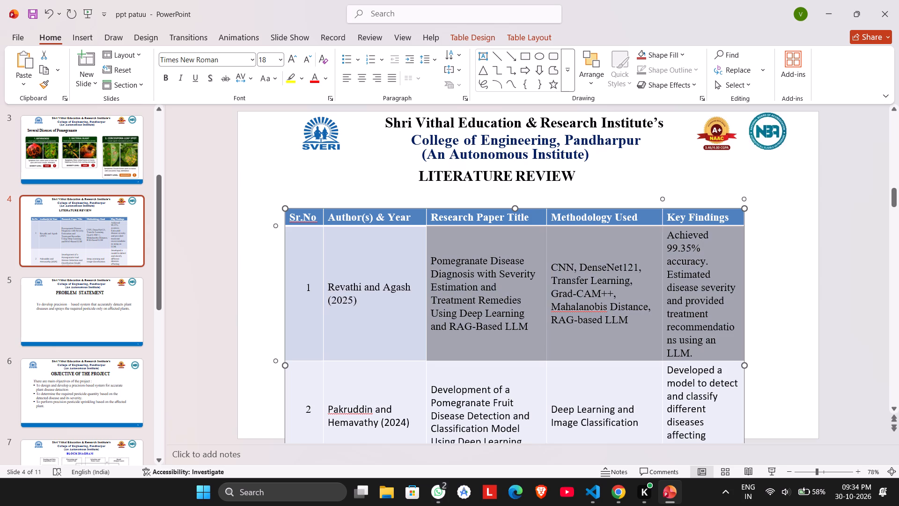
{"action": "left_click_drag", "start_coordinate": [422, 288], "coordinate": [376, 293]}
{"action": "left_click", "coordinate": [657, 282]}
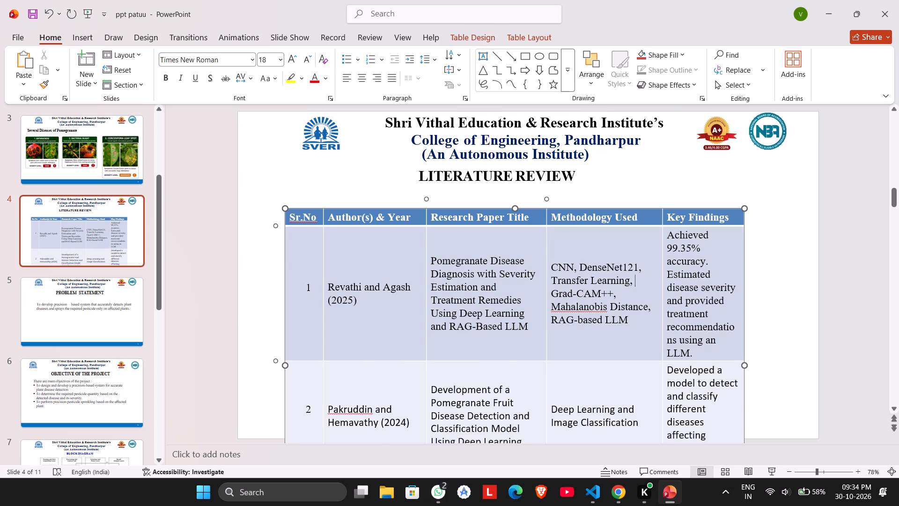
{"action": "left_click_drag", "start_coordinate": [693, 352], "coordinate": [484, 280]}
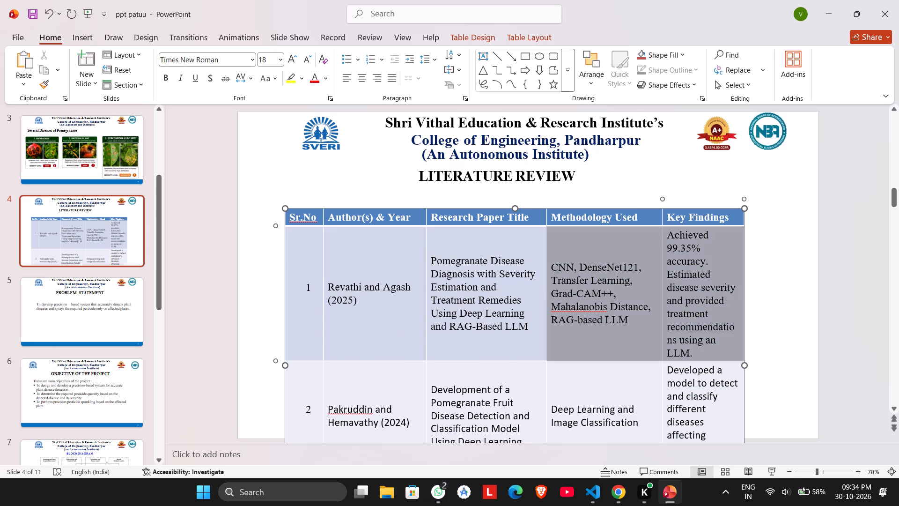
{"action": "left_click_drag", "start_coordinate": [484, 280], "coordinate": [348, 282]}
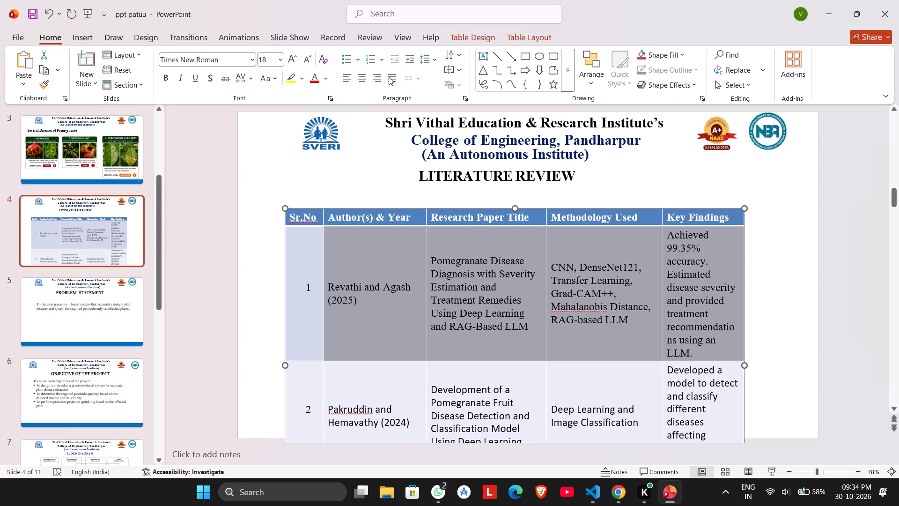
{"action": "left_click", "coordinate": [388, 77]}
{"action": "left_click", "coordinate": [388, 77]}
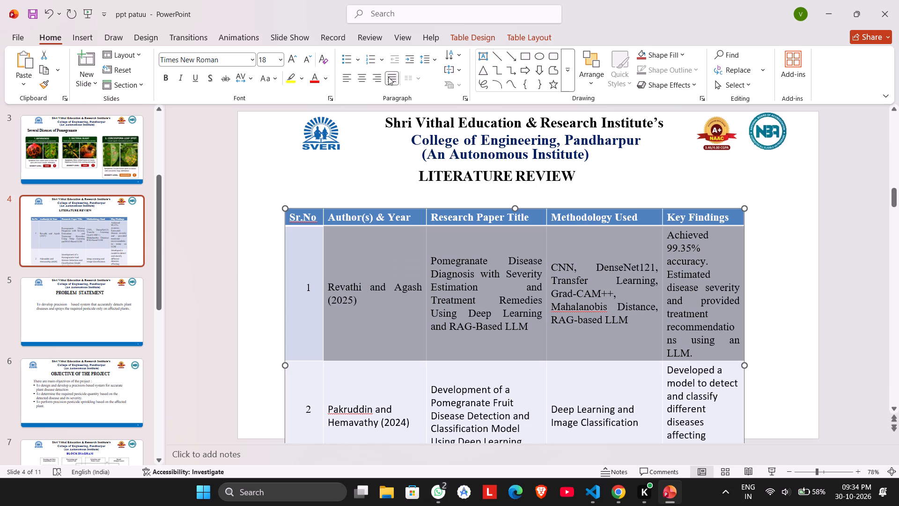
Set the first study row's text from Author(s) & Year through Key Findings to font size 12.
{"action": "left_click", "coordinate": [265, 59]}
{"action": "type", "text": "12"}
{"action": "key", "text": "Return"}
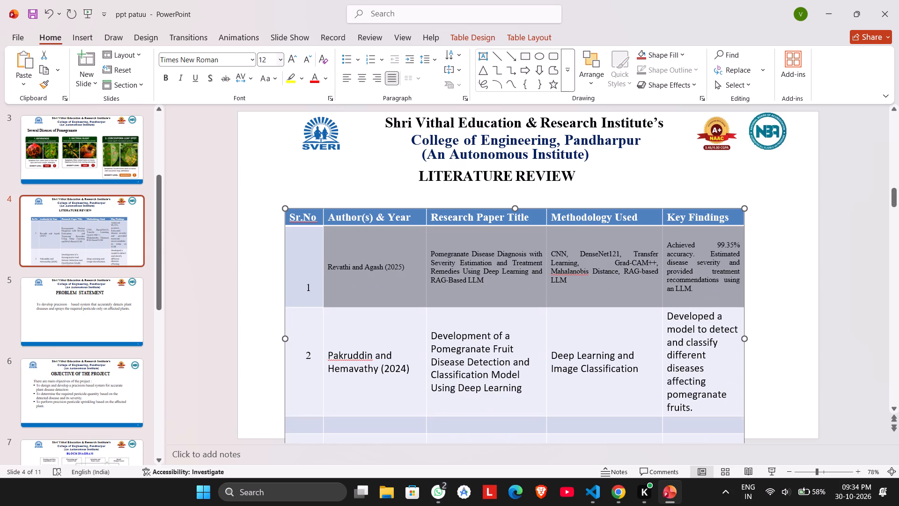
{"action": "left_click", "coordinate": [450, 267]}
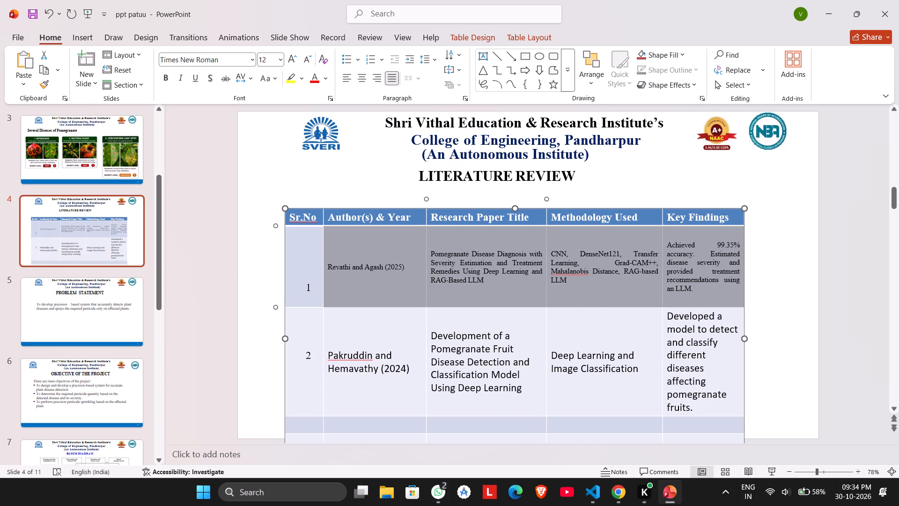
Compare the text font and size on the Problem Statement slide with the first study's research paper title in the Literature Review table.
{"action": "left_click", "coordinate": [70, 311]}
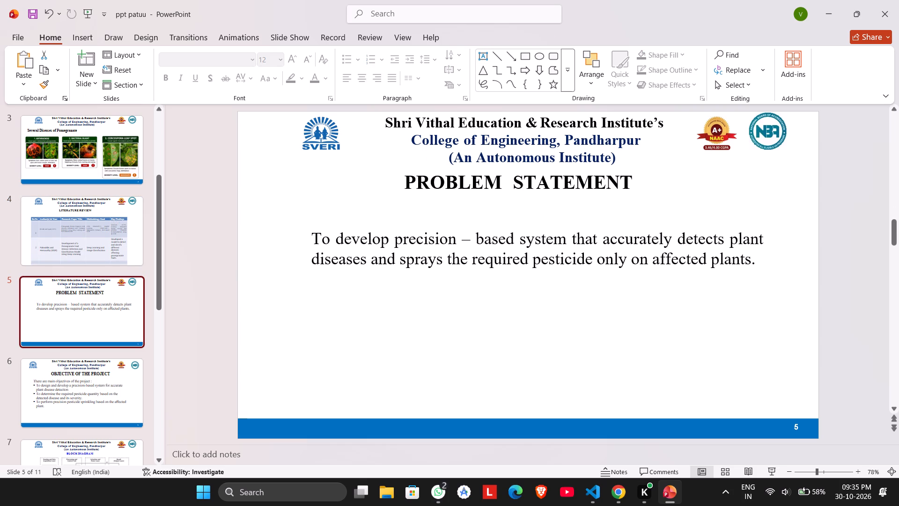
{"action": "double_click", "coordinate": [322, 242]}
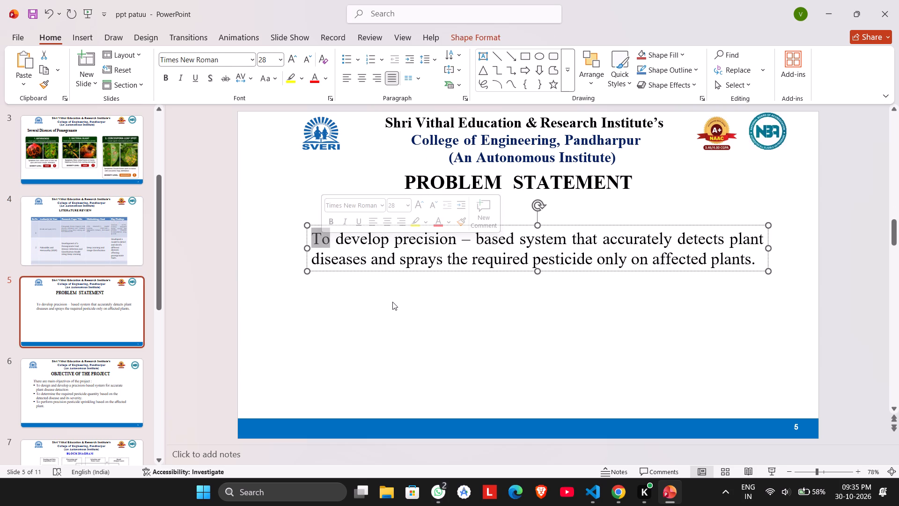
{"action": "left_click", "coordinate": [392, 302]}
{"action": "double_click", "coordinate": [362, 241]}
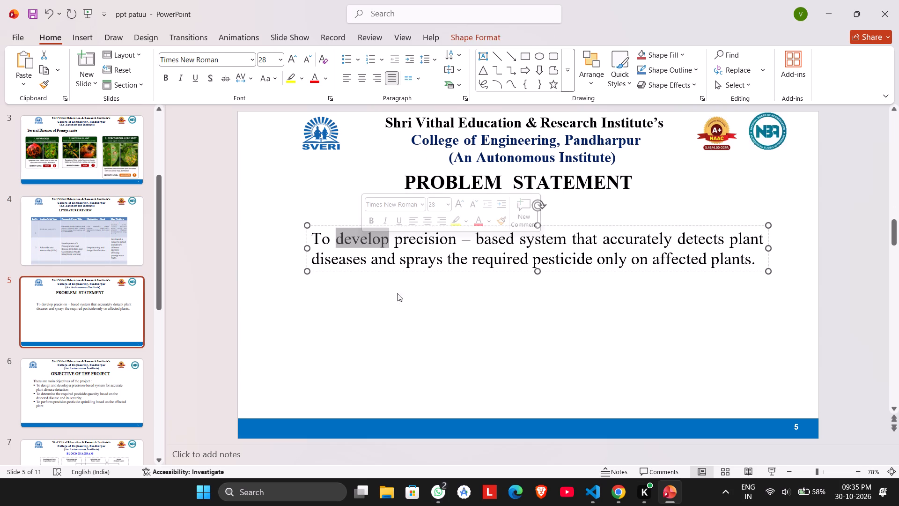
{"action": "left_click", "coordinate": [406, 311]}
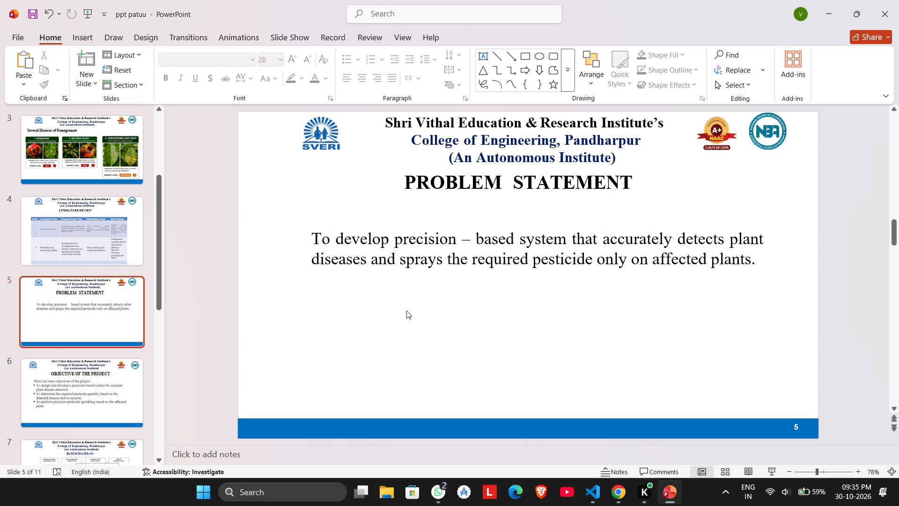
{"action": "double_click", "coordinate": [363, 233]}
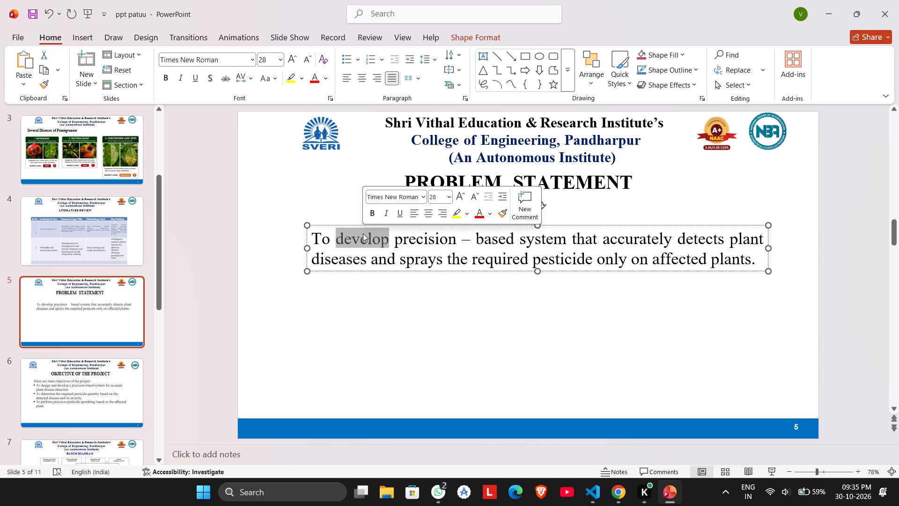
{"action": "left_click", "coordinate": [411, 300]}
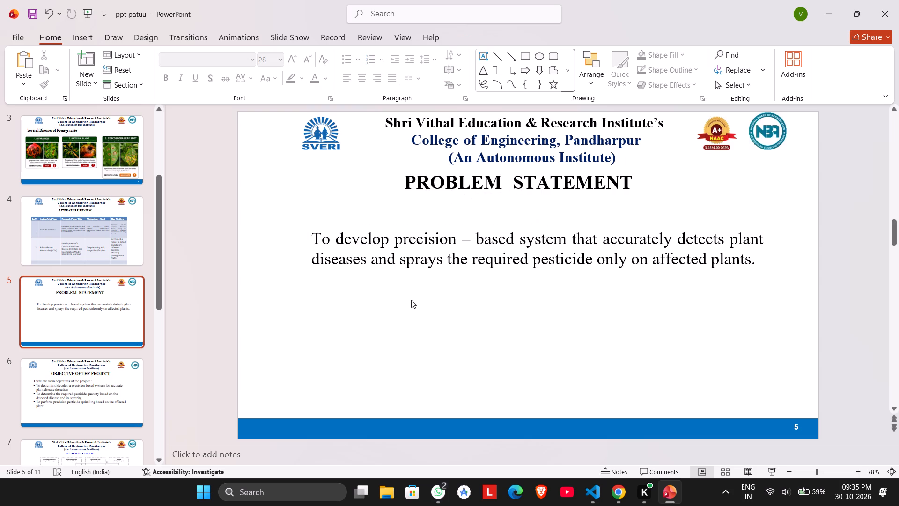
{"action": "left_click", "coordinate": [124, 242]}
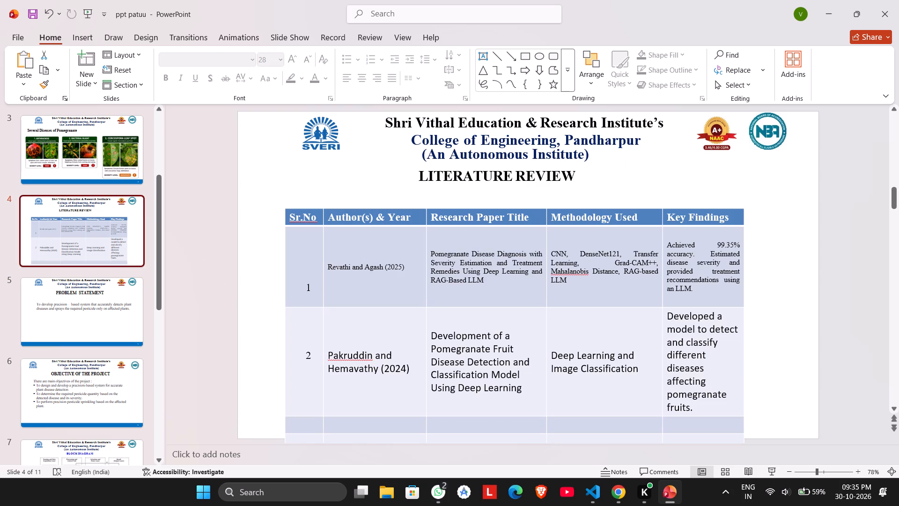
{"action": "left_click_drag", "start_coordinate": [492, 284], "coordinate": [446, 248]}
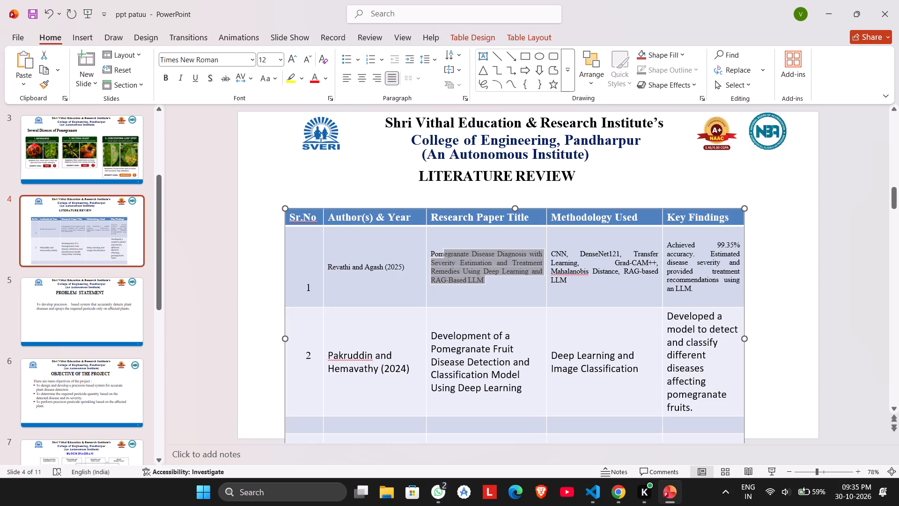
{"action": "left_click_drag", "start_coordinate": [446, 248], "coordinate": [433, 250]}
{"action": "left_click_drag", "start_coordinate": [433, 250], "coordinate": [429, 249]}
{"action": "left_click", "coordinate": [470, 269]}
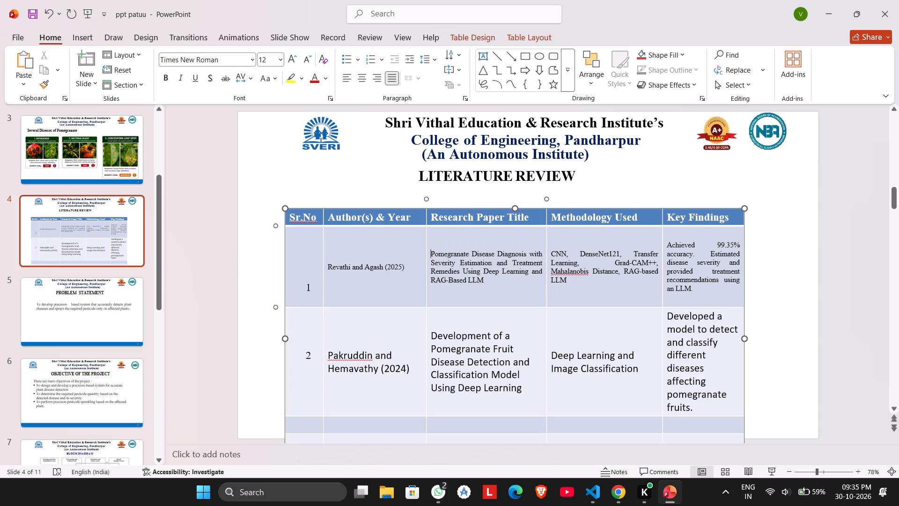
{"action": "left_click_drag", "start_coordinate": [494, 281], "coordinate": [440, 257]}
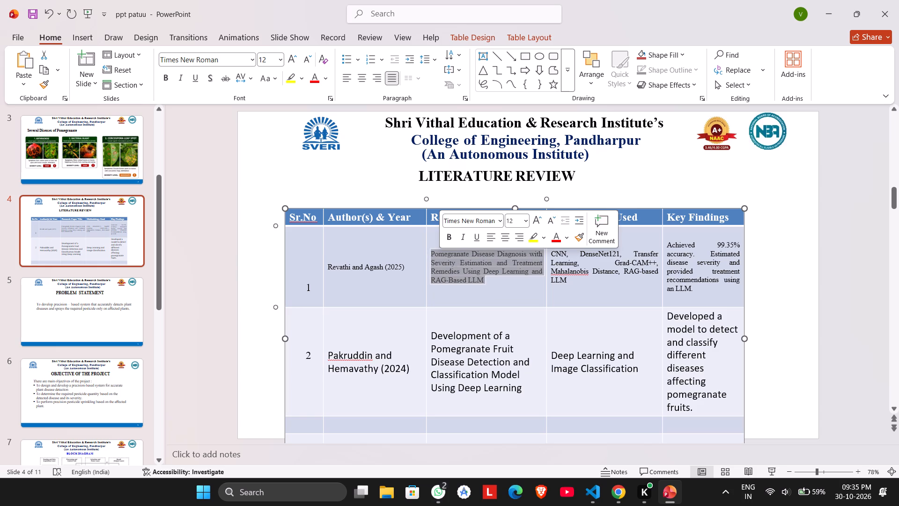
{"action": "left_click", "coordinate": [486, 272]}
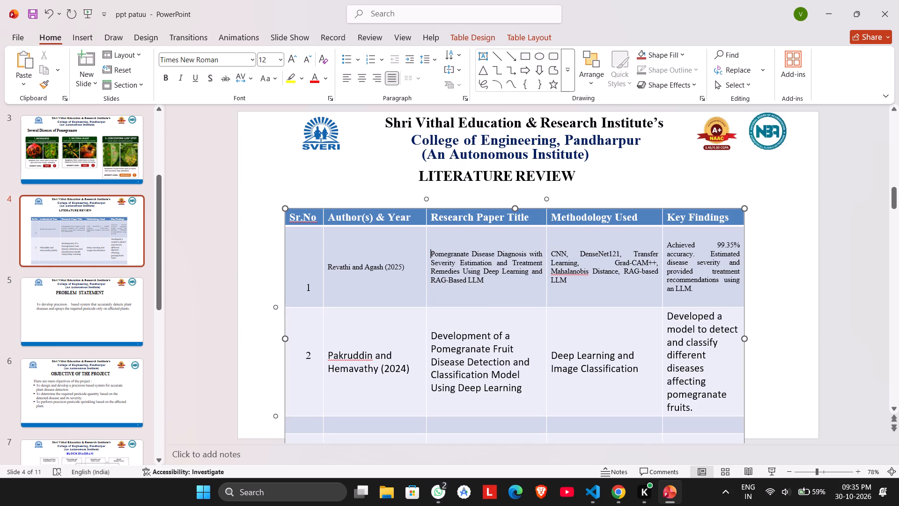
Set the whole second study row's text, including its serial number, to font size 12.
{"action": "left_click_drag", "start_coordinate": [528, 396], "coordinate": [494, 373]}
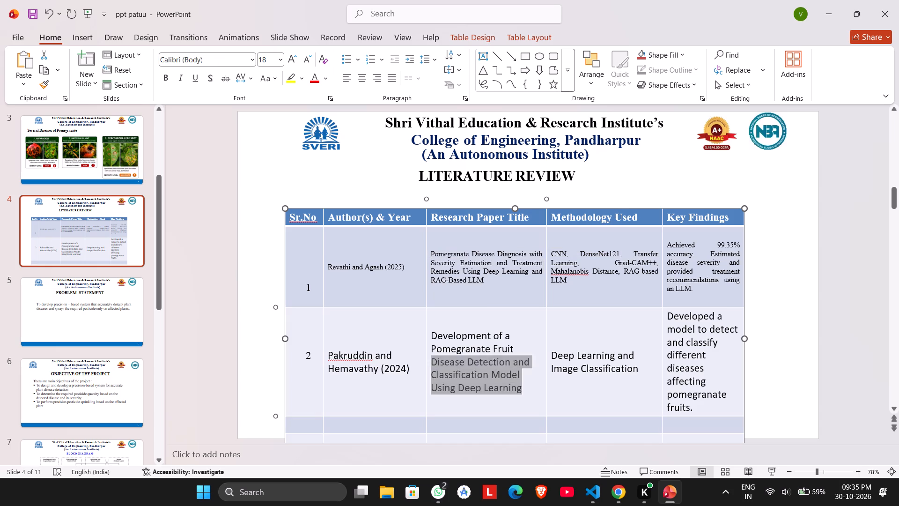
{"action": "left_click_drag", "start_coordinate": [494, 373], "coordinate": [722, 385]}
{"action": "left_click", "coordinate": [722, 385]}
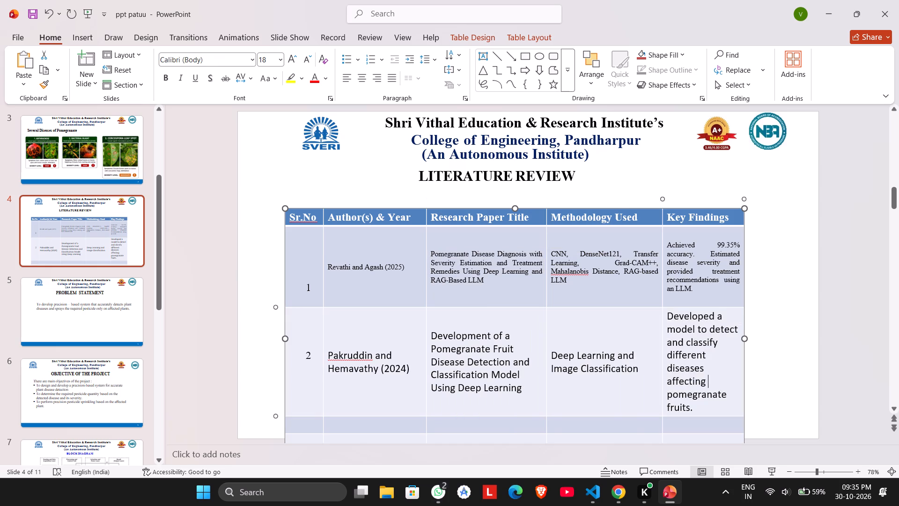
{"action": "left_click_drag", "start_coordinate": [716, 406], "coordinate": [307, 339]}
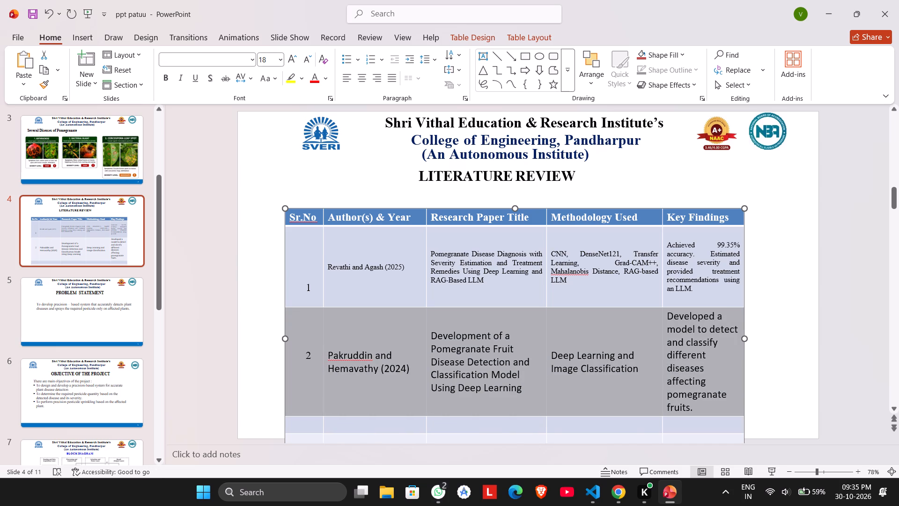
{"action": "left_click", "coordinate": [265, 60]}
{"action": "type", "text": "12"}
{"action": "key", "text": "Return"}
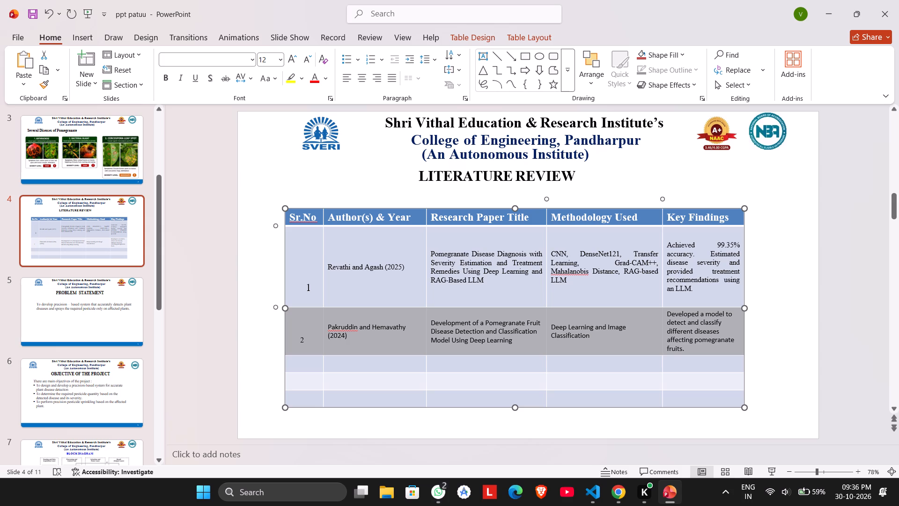
Set the text of both study rows, including the serial numbers, to font size 11.5.
{"action": "left_click", "coordinate": [712, 335]}
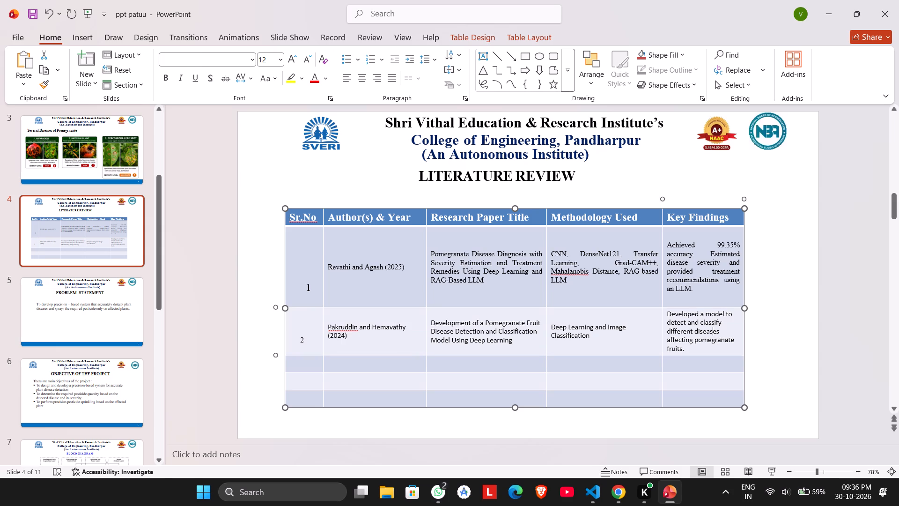
{"action": "left_click_drag", "start_coordinate": [692, 348], "coordinate": [242, 231]}
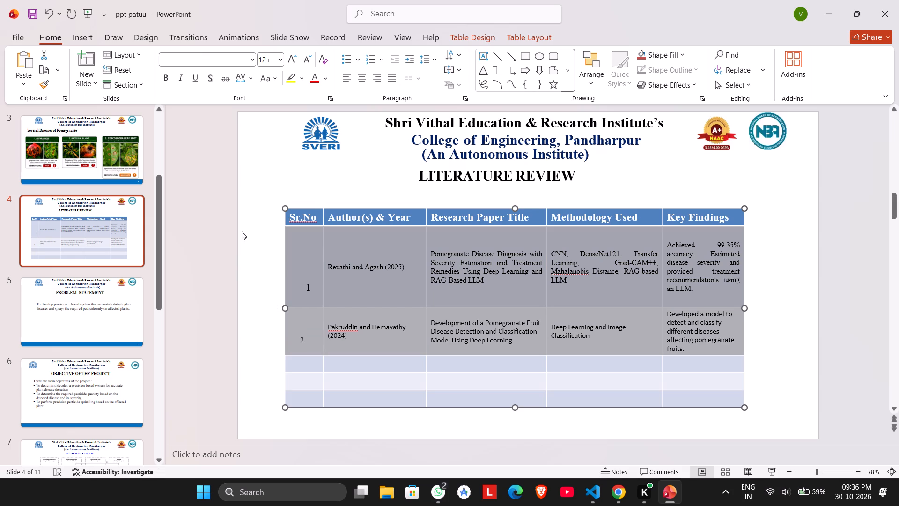
{"action": "left_click", "coordinate": [265, 56]}
{"action": "type", "text": "11.5"}
{"action": "key", "text": "Return"}
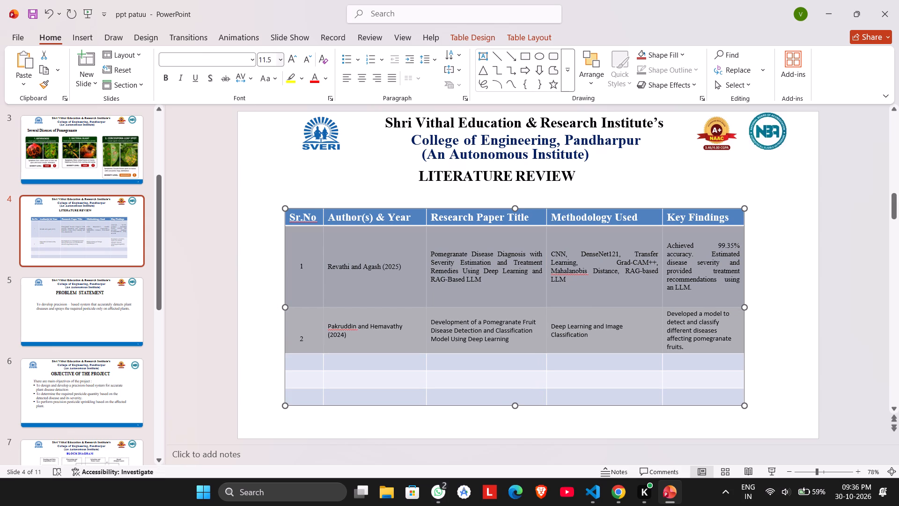
Move the literature table up to sit directly beneath the LITERATURE REVIEW heading, centred horizontally on the slide.
{"action": "left_click", "coordinate": [466, 314]}
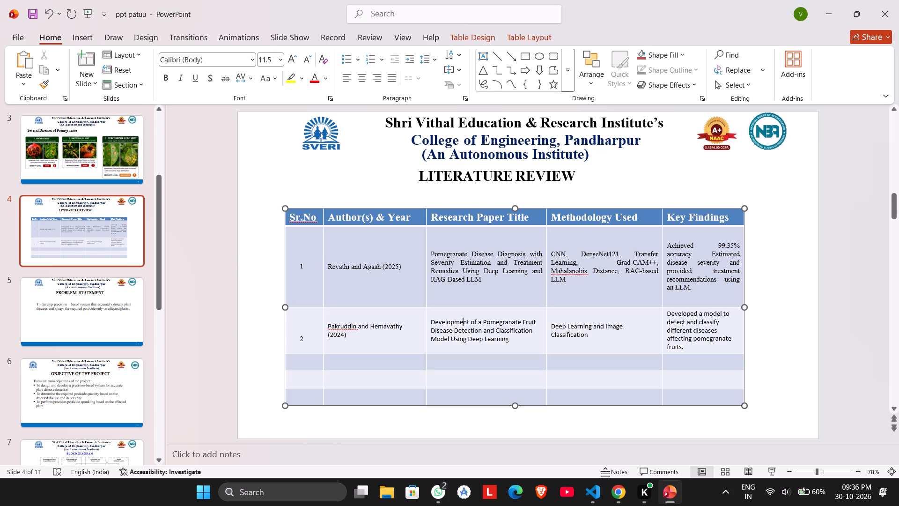
{"action": "left_click_drag", "start_coordinate": [519, 208], "coordinate": [523, 190]}
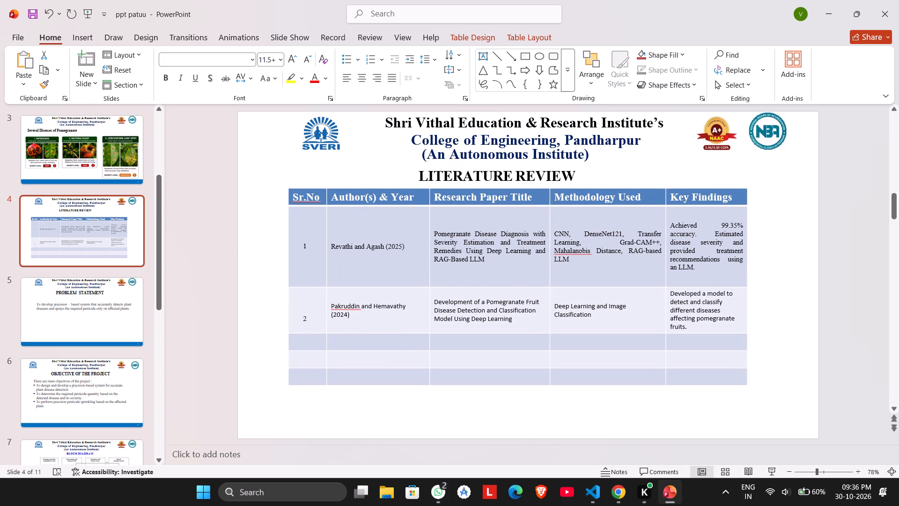
{"action": "left_click_drag", "start_coordinate": [523, 190], "coordinate": [527, 182]}
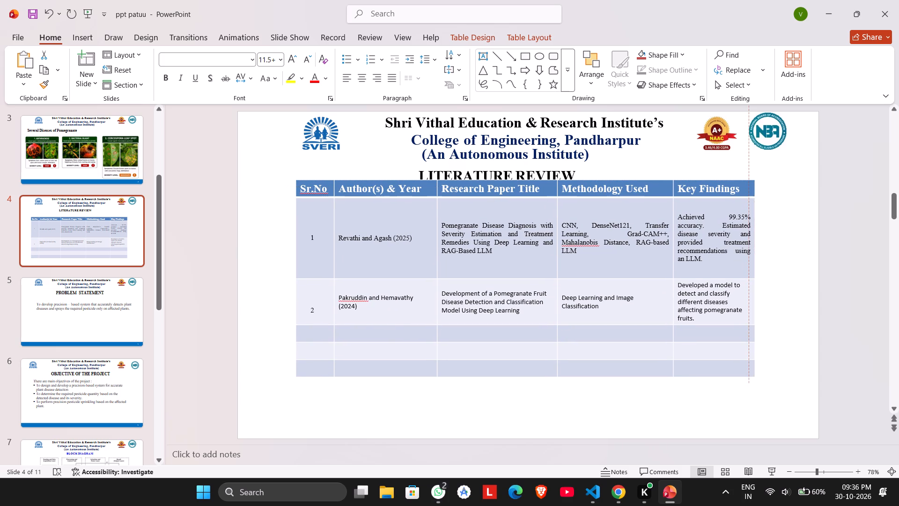
{"action": "left_click_drag", "start_coordinate": [527, 182], "coordinate": [527, 185]}
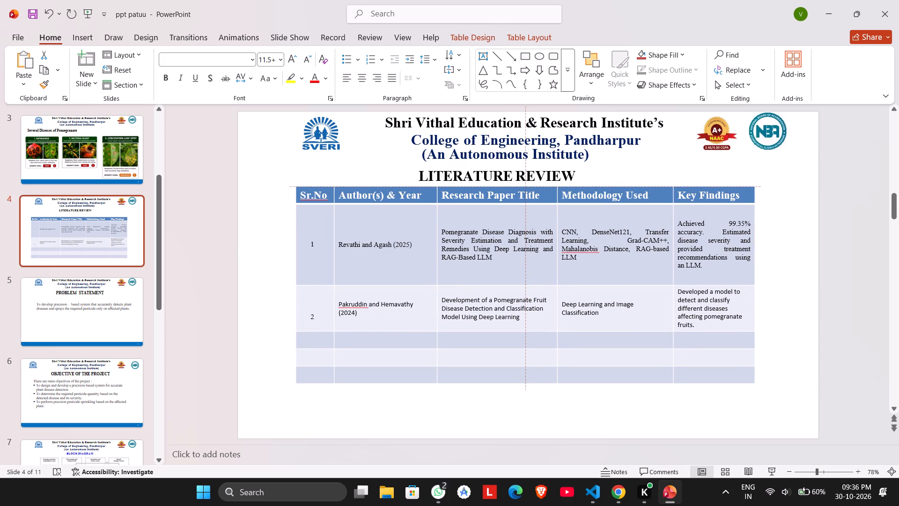
{"action": "left_click_drag", "start_coordinate": [527, 185], "coordinate": [527, 184]}
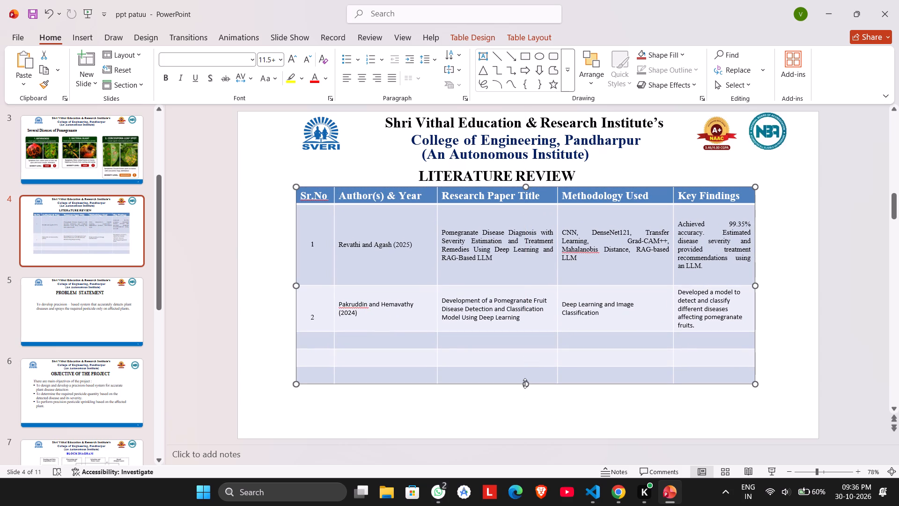
Stretch the table's lower edge down to just above the bottom of the slide.
{"action": "left_click_drag", "start_coordinate": [526, 383], "coordinate": [538, 428]}
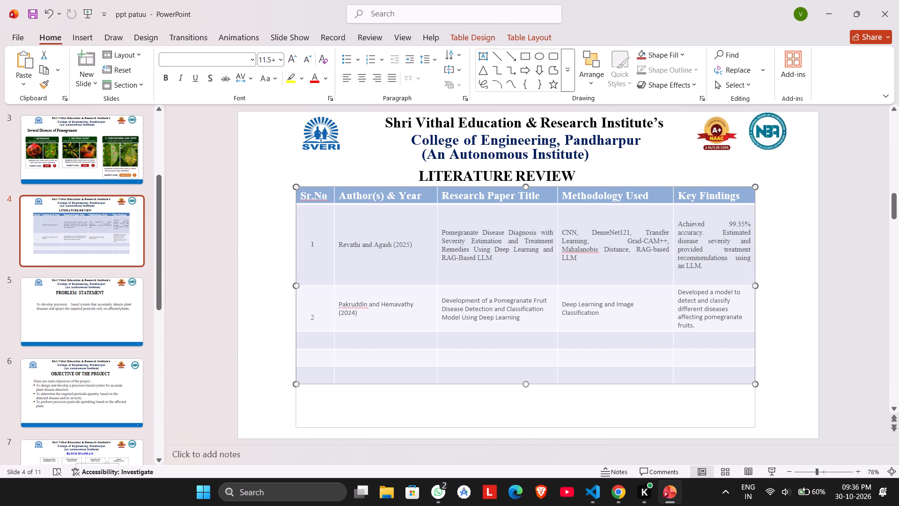
{"action": "left_click_drag", "start_coordinate": [538, 428], "coordinate": [538, 428]}
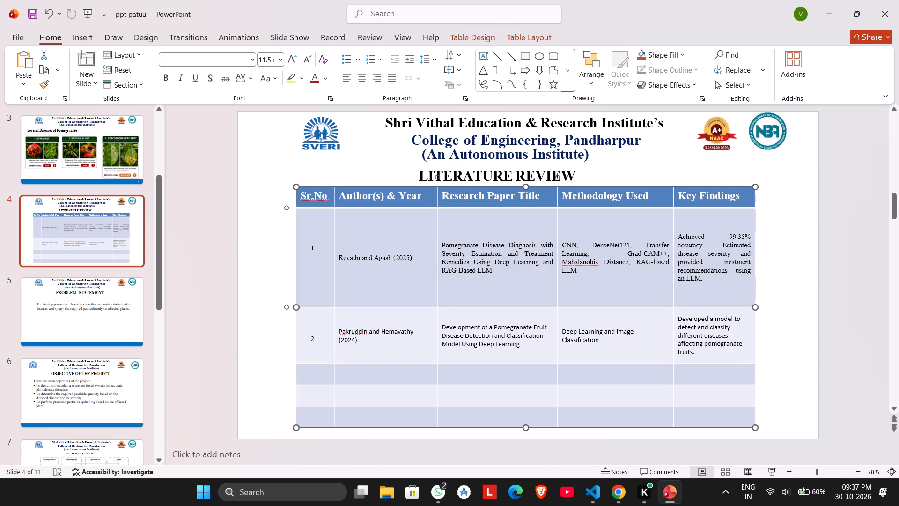
Reduce the heights of the first and second study rows so they fit their text more closely.
{"action": "left_click_drag", "start_coordinate": [543, 306], "coordinate": [535, 292]}
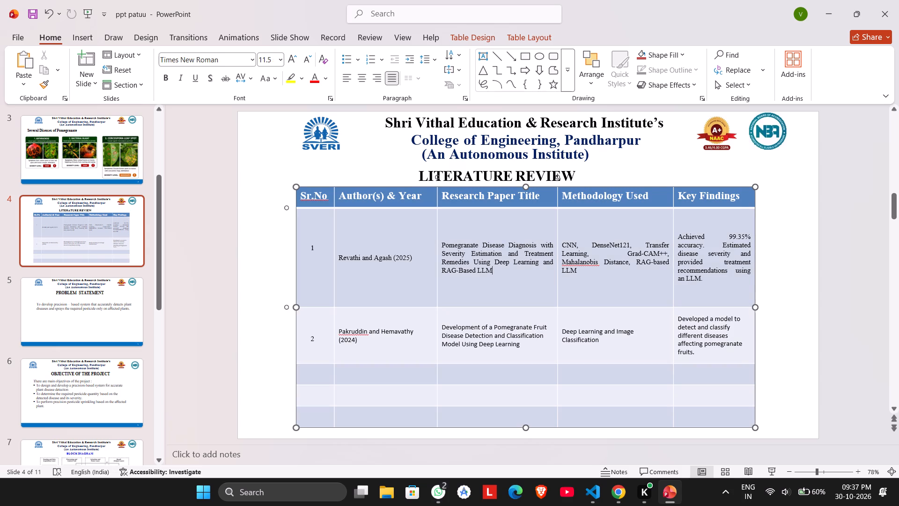
{"action": "left_click_drag", "start_coordinate": [527, 308], "coordinate": [526, 287]}
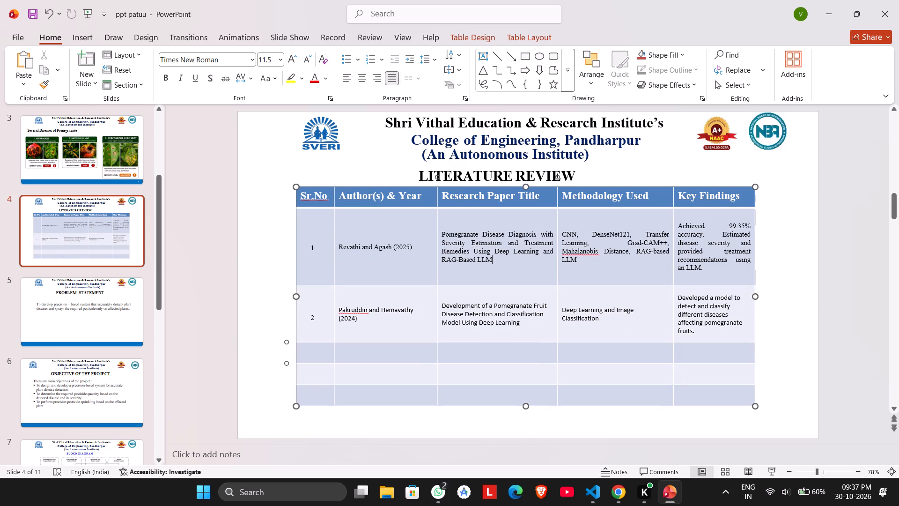
{"action": "left_click_drag", "start_coordinate": [490, 343], "coordinate": [489, 333]}
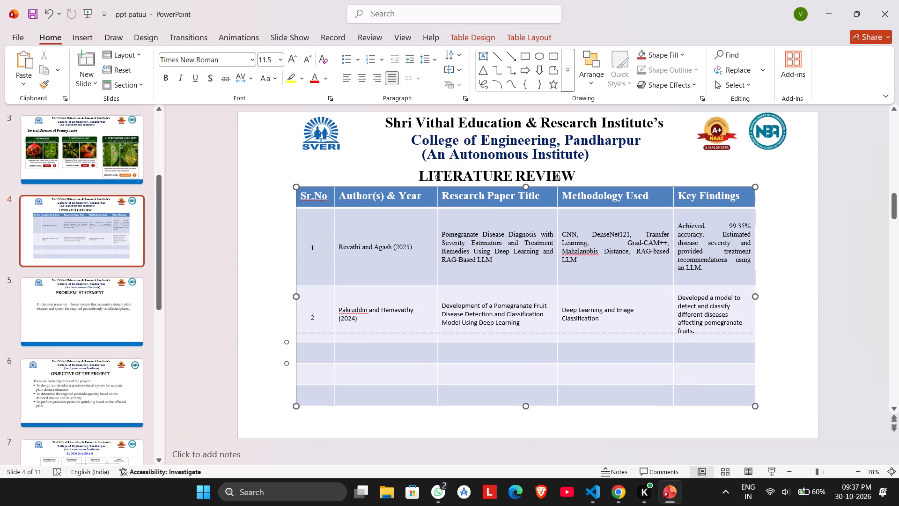
{"action": "left_click_drag", "start_coordinate": [489, 333], "coordinate": [490, 336]}
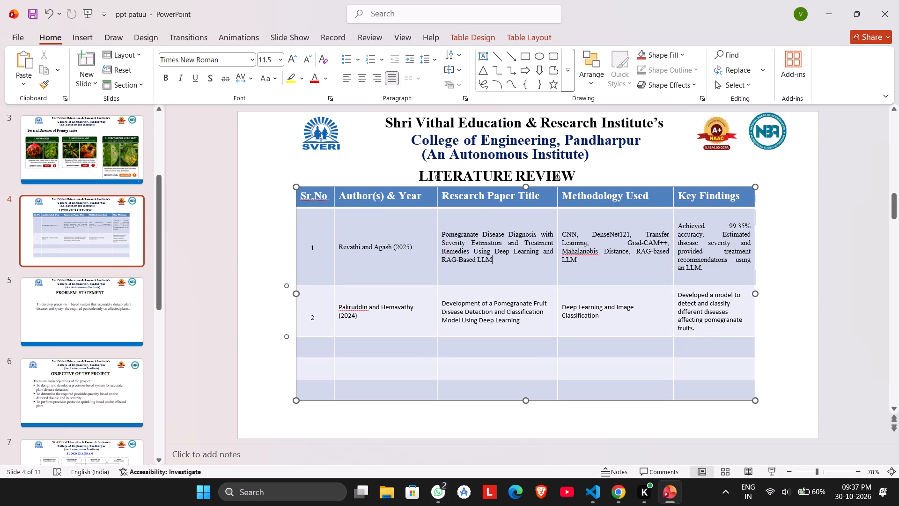
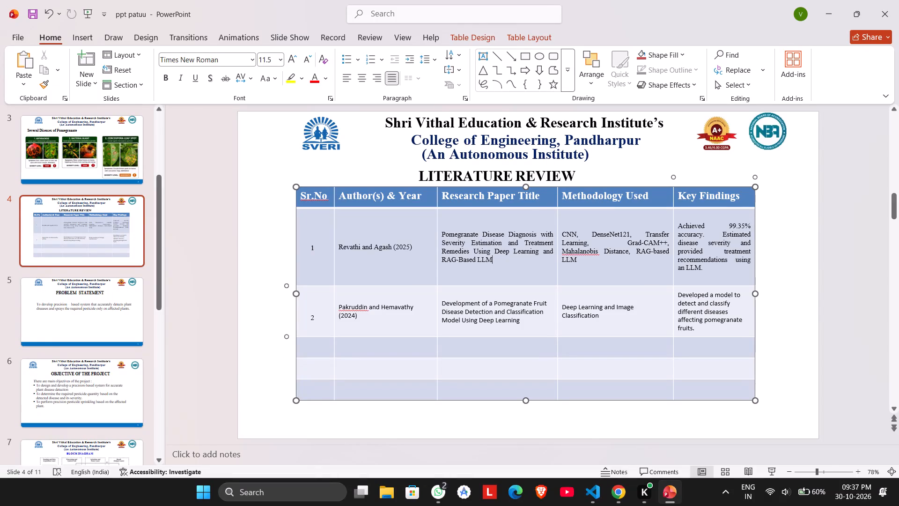
Set the first study row's text, from the author through the key findings cells, to font size 15.
{"action": "left_click_drag", "start_coordinate": [713, 269], "coordinate": [335, 260]}
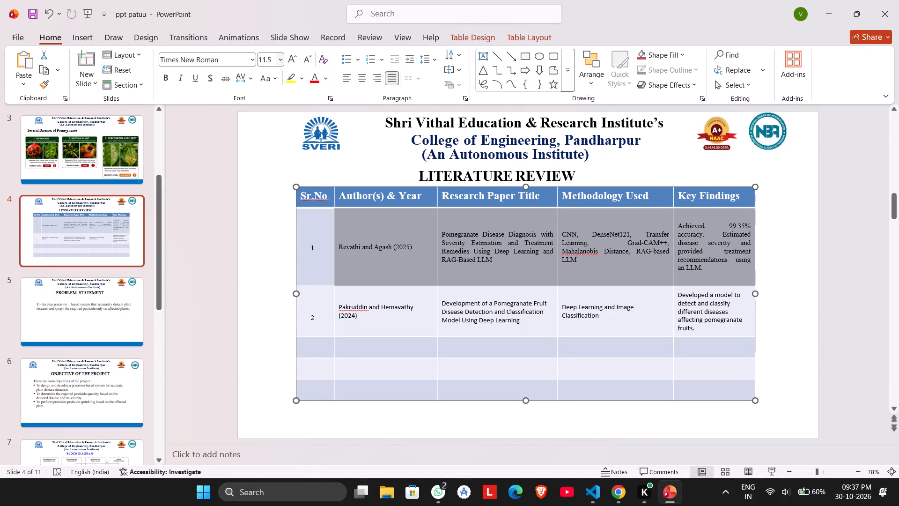
{"action": "left_click", "coordinate": [270, 63]}
{"action": "type", "text": "14"}
{"action": "key", "text": "Return"}
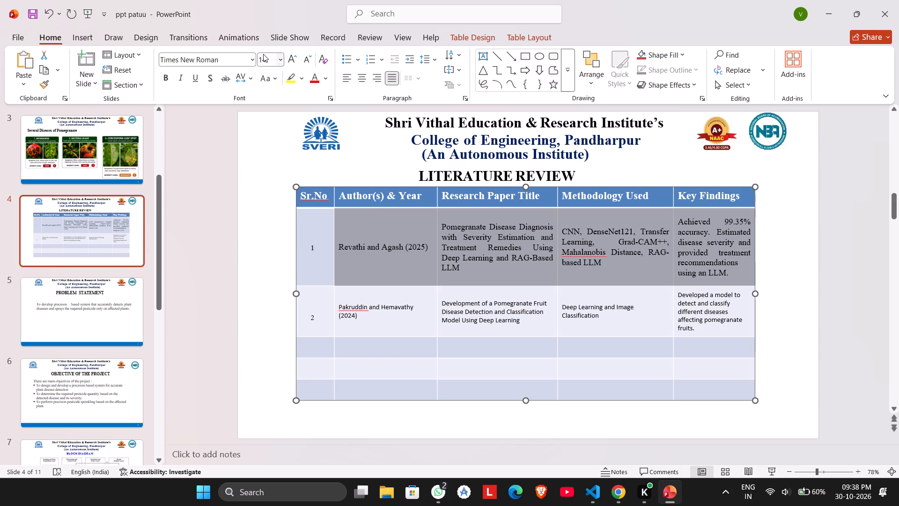
{"action": "left_click", "coordinate": [264, 55]}
{"action": "type", "text": "15"}
{"action": "key", "text": "Return"}
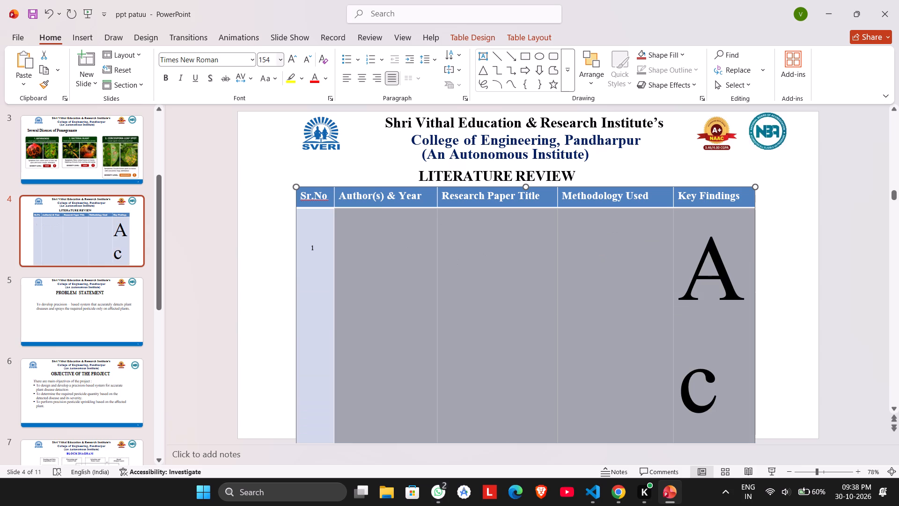
{"action": "left_click", "coordinate": [267, 57]}
{"action": "type", "text": "15"}
{"action": "key", "text": "Return"}
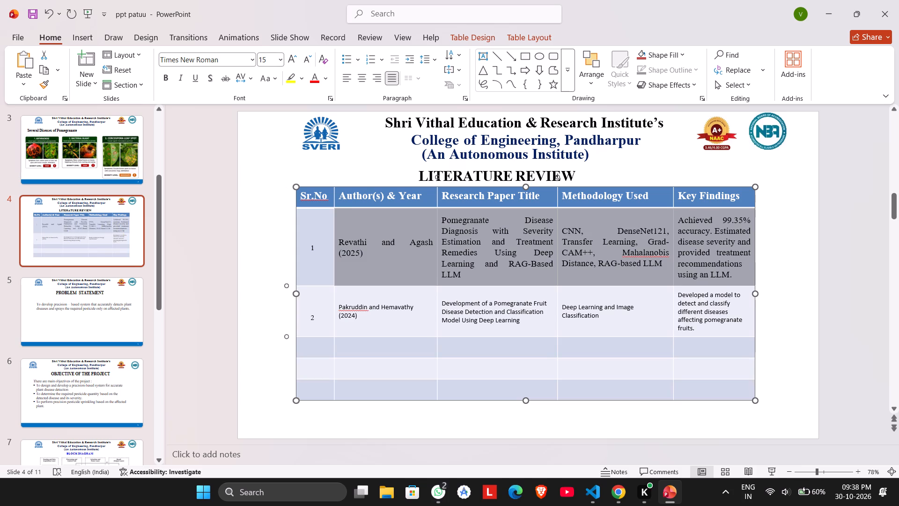
{"action": "left_click", "coordinate": [269, 250]}
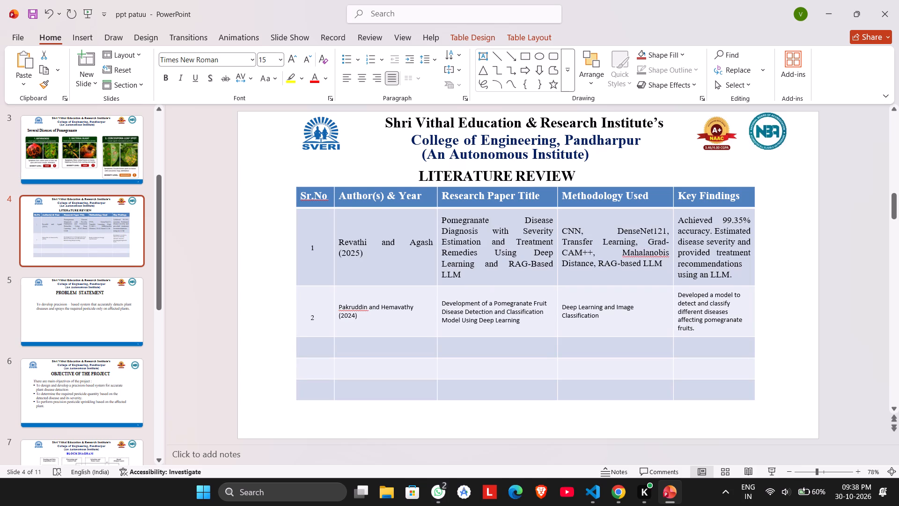
Set the second study row's text, including its serial number, to font size 15.
{"action": "left_click_drag", "start_coordinate": [703, 329], "coordinate": [319, 336]}
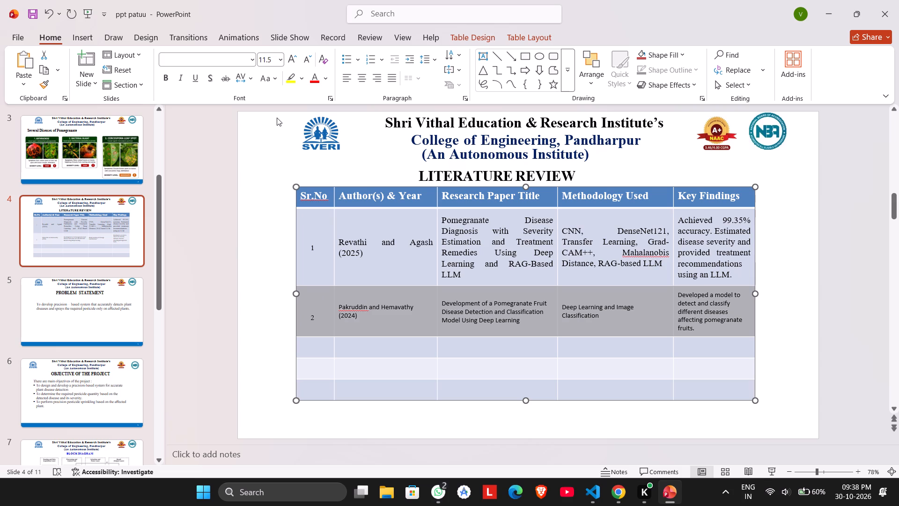
{"action": "left_click", "coordinate": [262, 58]}
{"action": "type", "text": "15"}
{"action": "key", "text": "Return"}
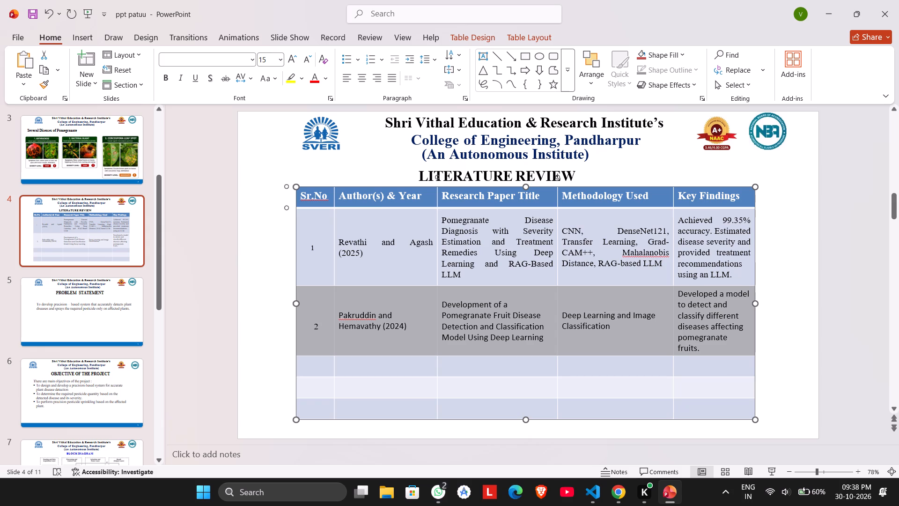
Tighten the heights of the first and second study rows so they fit their enlarged text closely.
{"action": "left_click", "coordinate": [485, 295]}
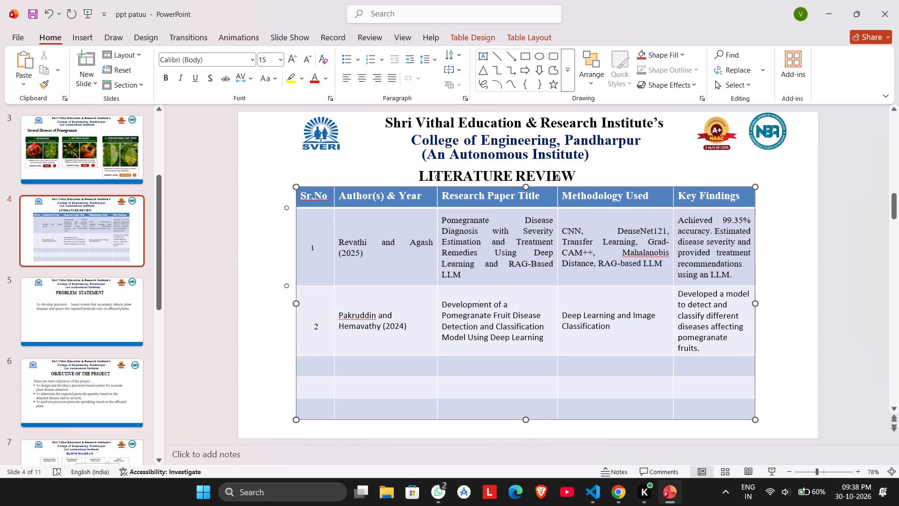
{"action": "left_click", "coordinate": [489, 285]}
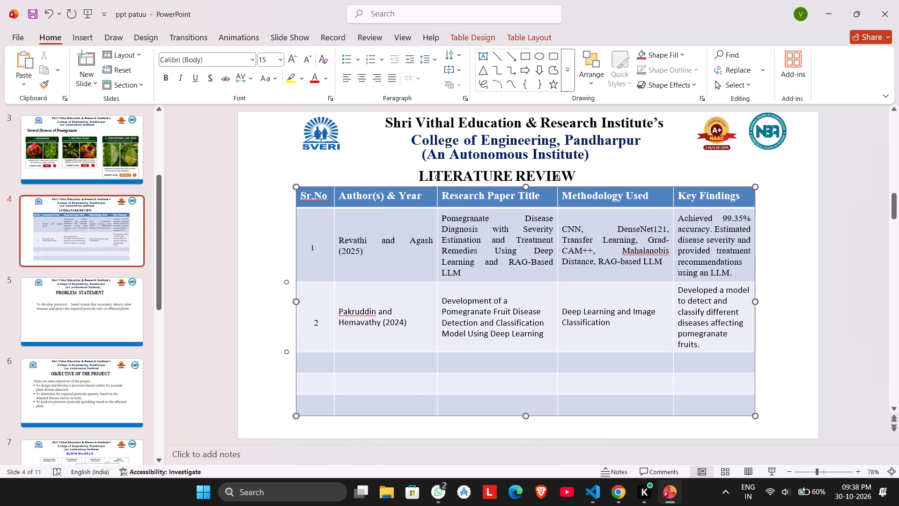
{"action": "left_click", "coordinate": [527, 351]}
{"action": "left_click", "coordinate": [527, 351]}
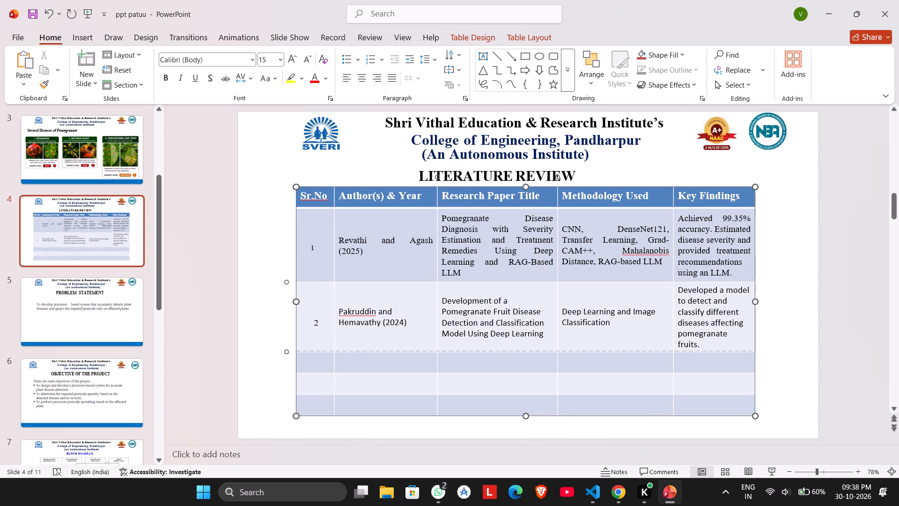
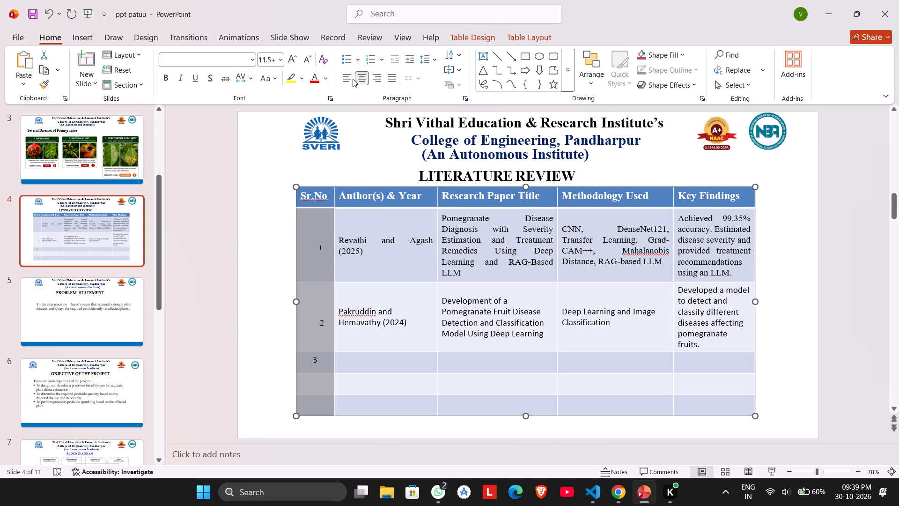
Left-align the serial numbers 1 and 2 in the Sr.No column.
{"action": "left_click", "coordinate": [319, 338]}
{"action": "left_click_drag", "start_coordinate": [327, 327], "coordinate": [317, 253]}
{"action": "left_click", "coordinate": [344, 82]}
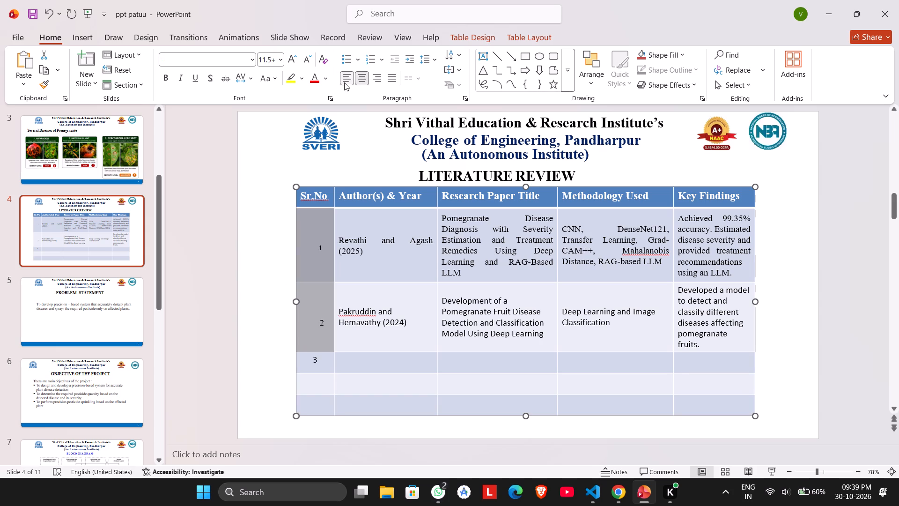
Paste "Wakhare and Neduncheliyan (2023)" into the third row's Author(s) & Year cell and set it to Times New Roman.
{"action": "left_click", "coordinate": [399, 361]}
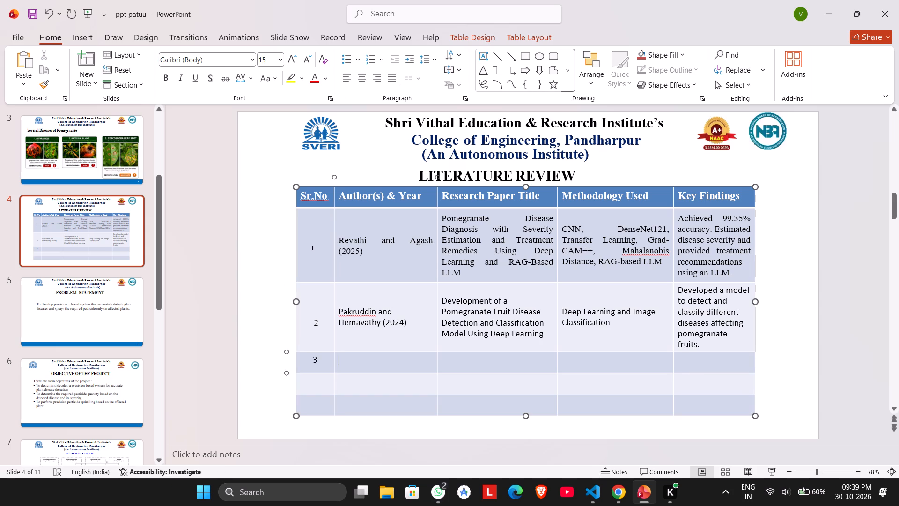
{"action": "key", "text": "ctrl+v"}
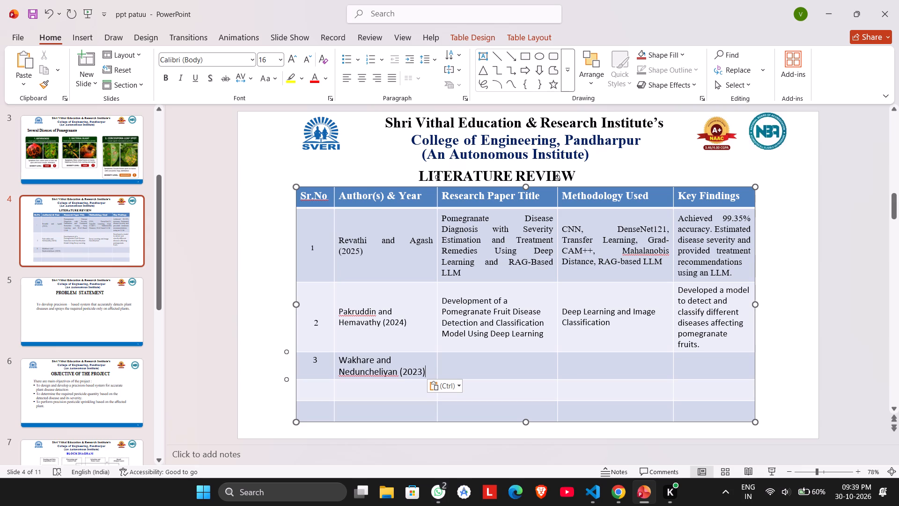
{"action": "left_click_drag", "start_coordinate": [428, 368], "coordinate": [358, 356]}
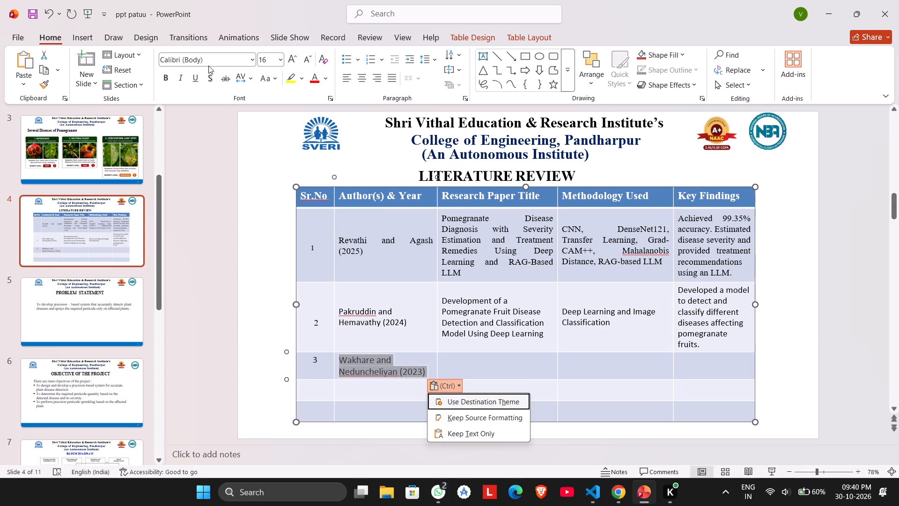
{"action": "left_click", "coordinate": [206, 60]}
{"action": "type", "text": "ti"}
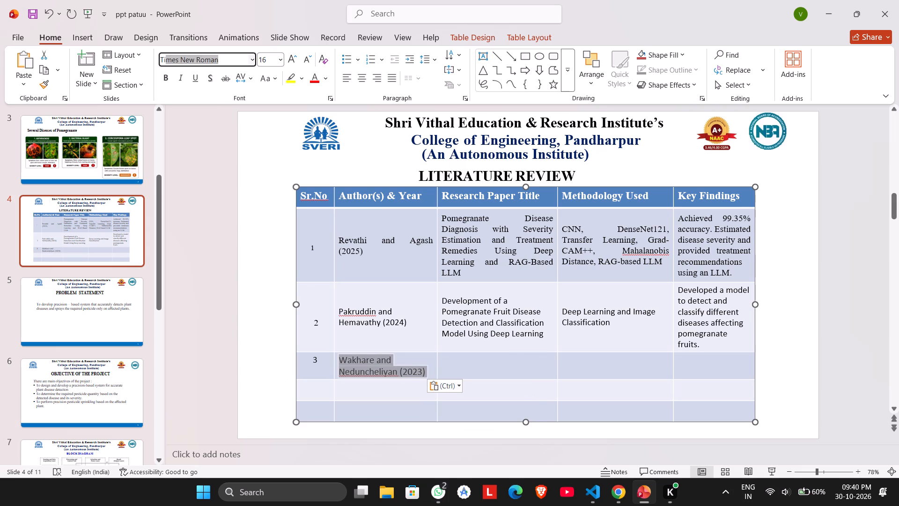
{"action": "key", "text": "Return"}
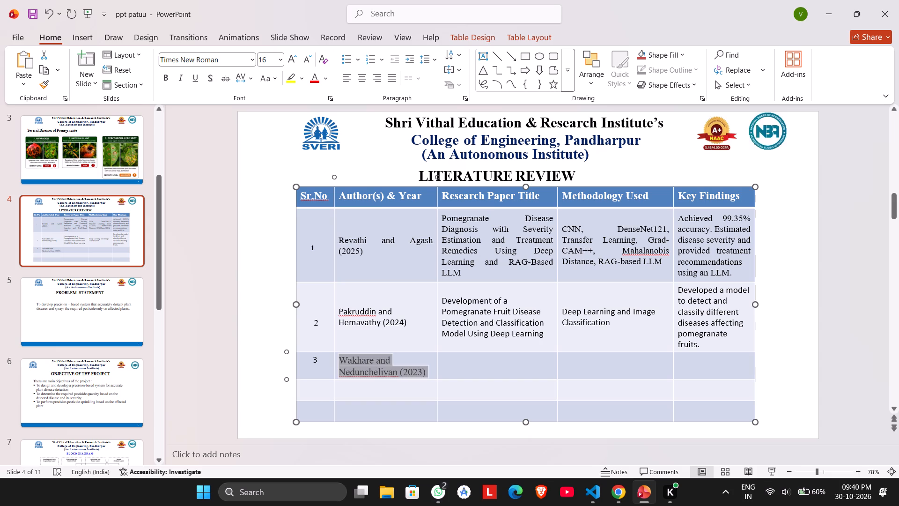
Set the empty title, methodology and key findings cells in the last three rows to Times New Roman.
{"action": "left_click_drag", "start_coordinate": [453, 371], "coordinate": [651, 414]}
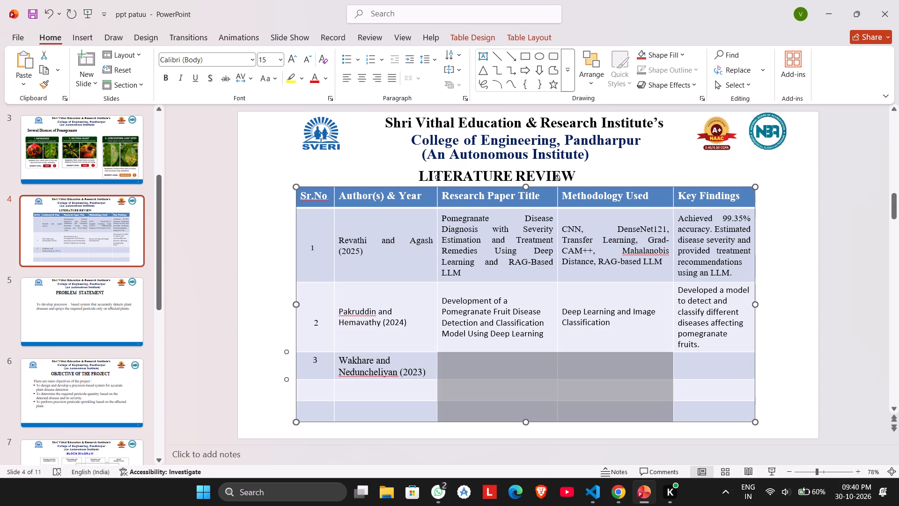
{"action": "left_click_drag", "start_coordinate": [651, 414], "coordinate": [699, 410]}
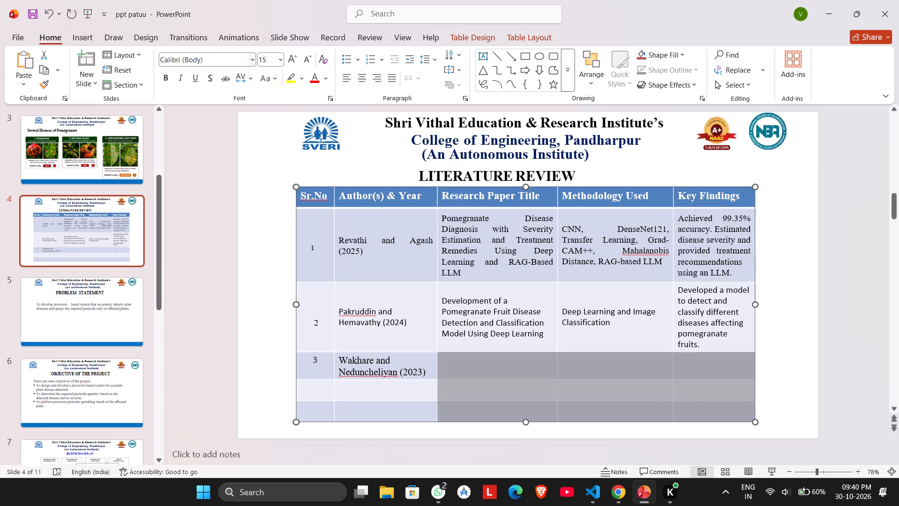
{"action": "left_click", "coordinate": [213, 57]}
{"action": "type", "text": "ti"}
{"action": "key", "text": "Return"}
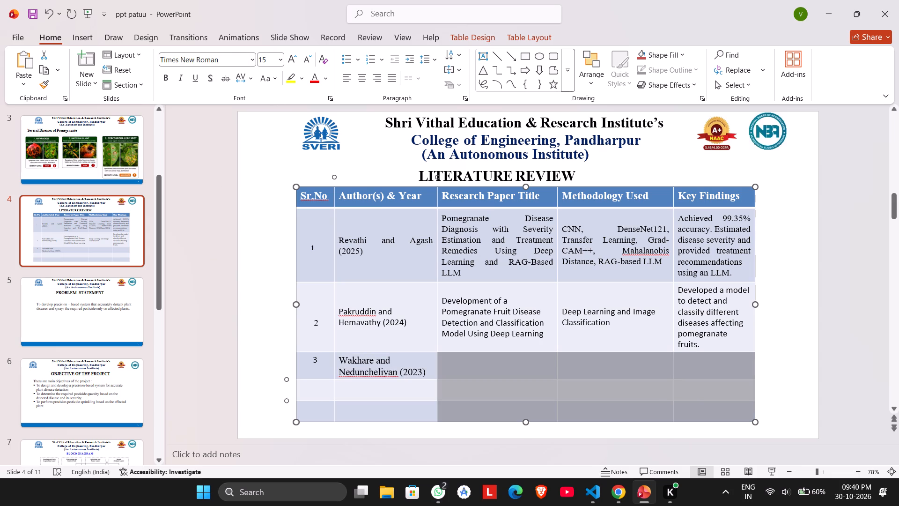
Set the empty Author(s) & Year cells in the last two rows to Times New Roman.
{"action": "left_click_drag", "start_coordinate": [365, 398], "coordinate": [380, 418]}
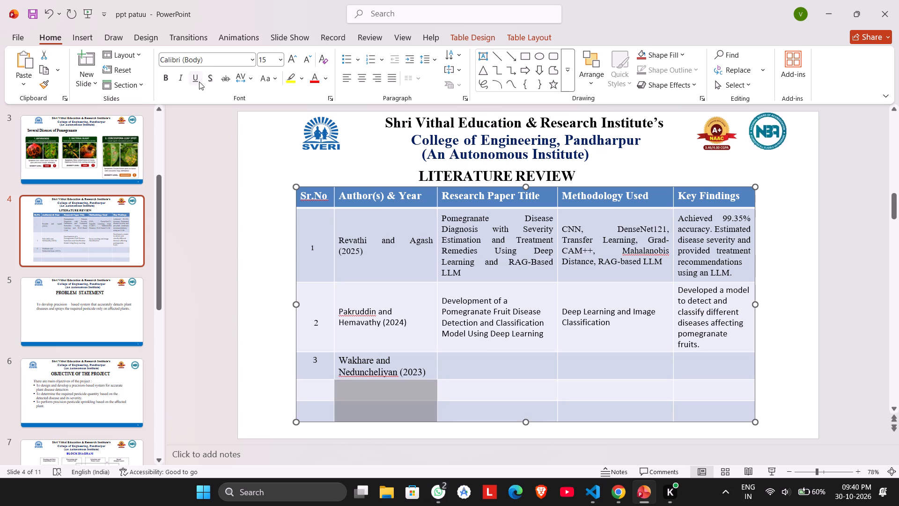
{"action": "left_click", "coordinate": [188, 61]}
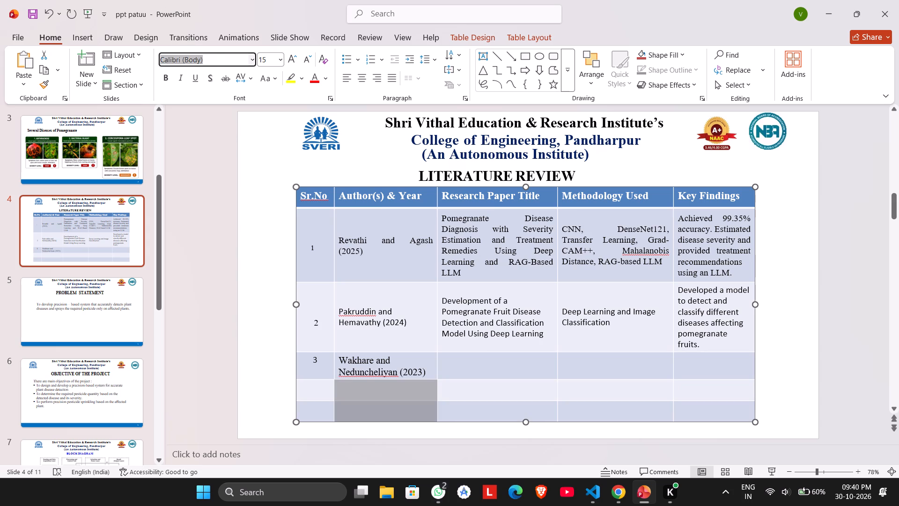
{"action": "type", "text": "ti"}
{"action": "key", "text": "Return"}
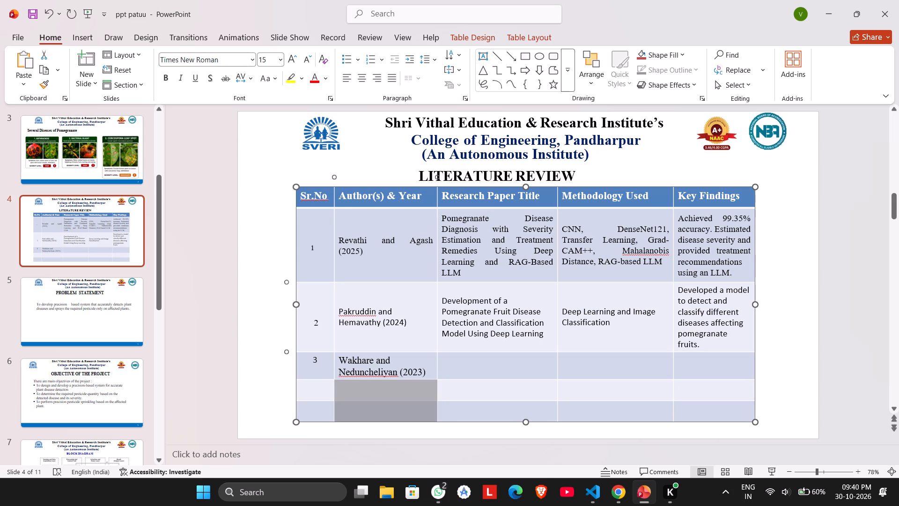
{"action": "left_click", "coordinate": [836, 348]}
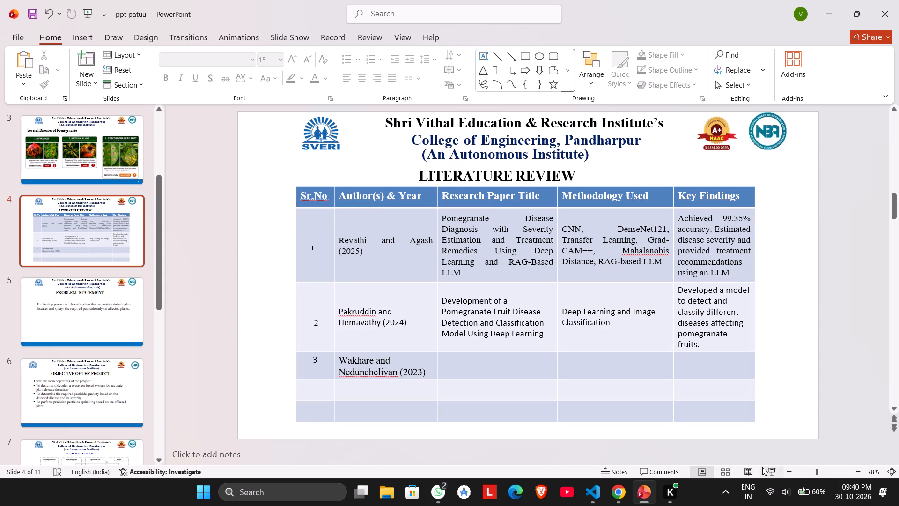
Enlarge the literature review table outward on both sides and slightly downward so it fills most of the slide's width.
{"action": "left_click", "coordinate": [721, 339]}
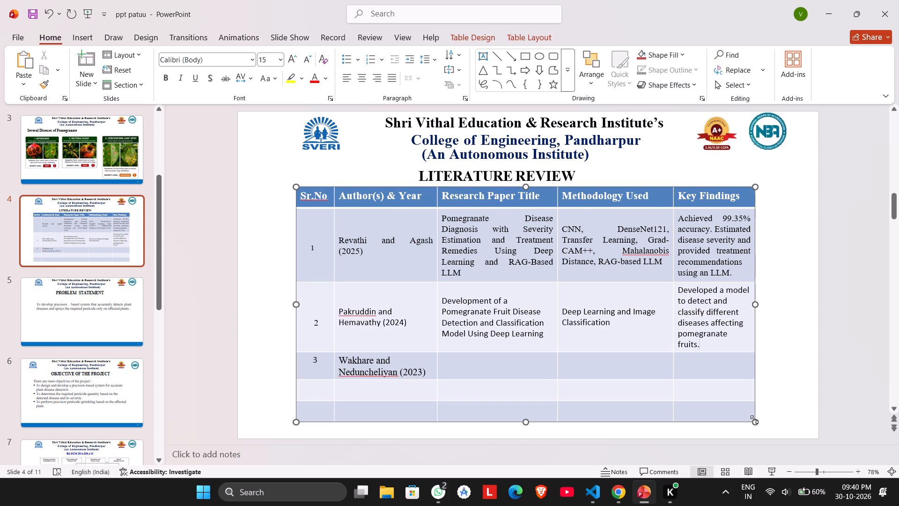
{"action": "left_click_drag", "start_coordinate": [755, 422], "coordinate": [787, 426]}
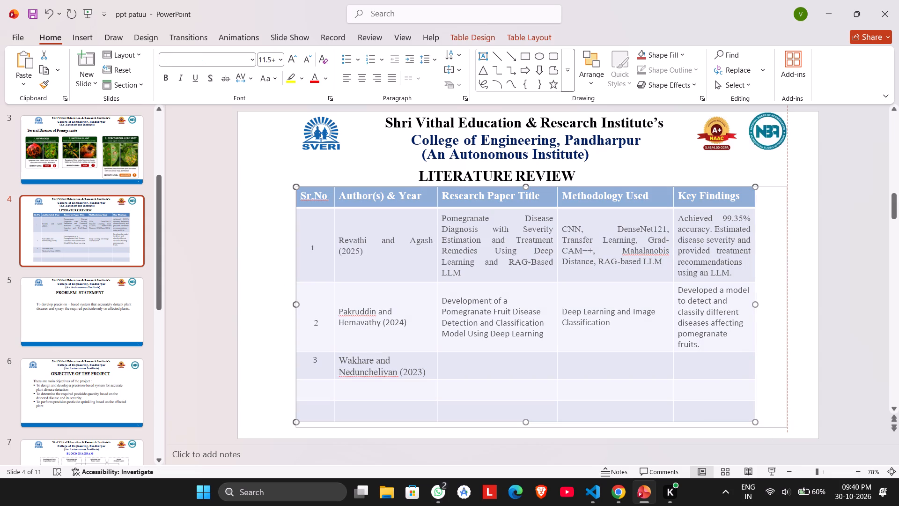
{"action": "left_click_drag", "start_coordinate": [787, 426], "coordinate": [797, 433]}
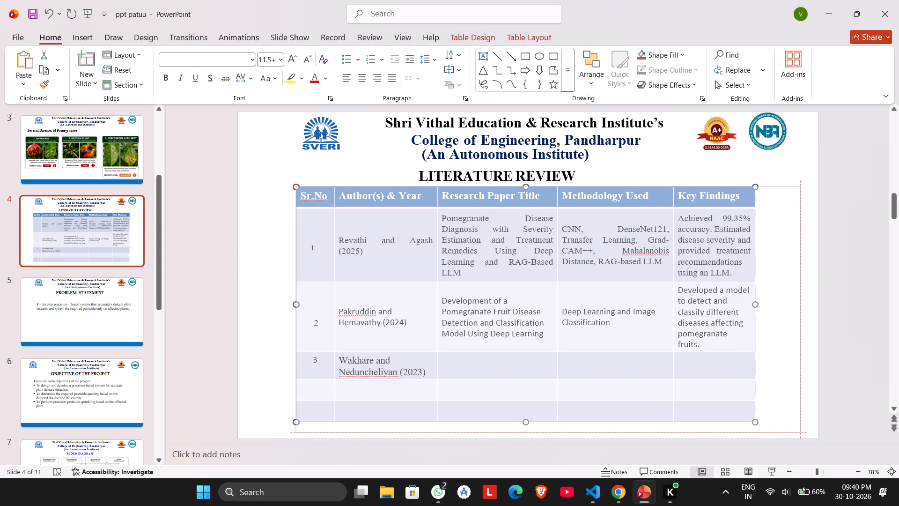
{"action": "left_click_drag", "start_coordinate": [797, 433], "coordinate": [800, 432]}
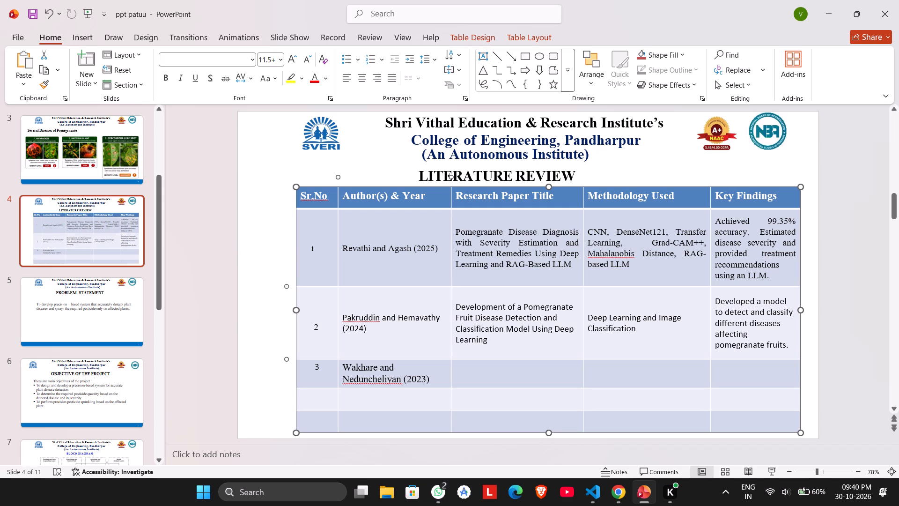
{"action": "left_click_drag", "start_coordinate": [295, 309], "coordinate": [269, 310]}
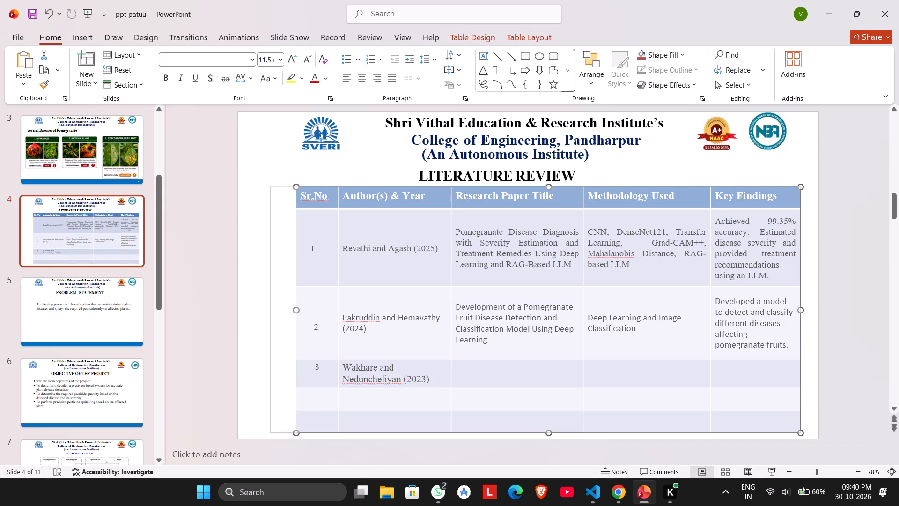
{"action": "left_click_drag", "start_coordinate": [269, 310], "coordinate": [254, 310]}
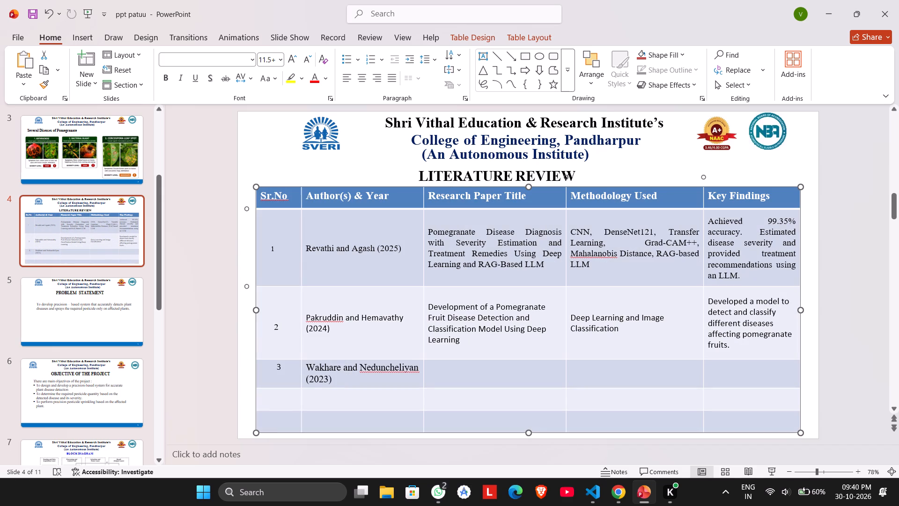
Reduce the heights of the first and second study rows slightly so they fit their text more closely.
{"action": "left_click_drag", "start_coordinate": [544, 287], "coordinate": [544, 281]}
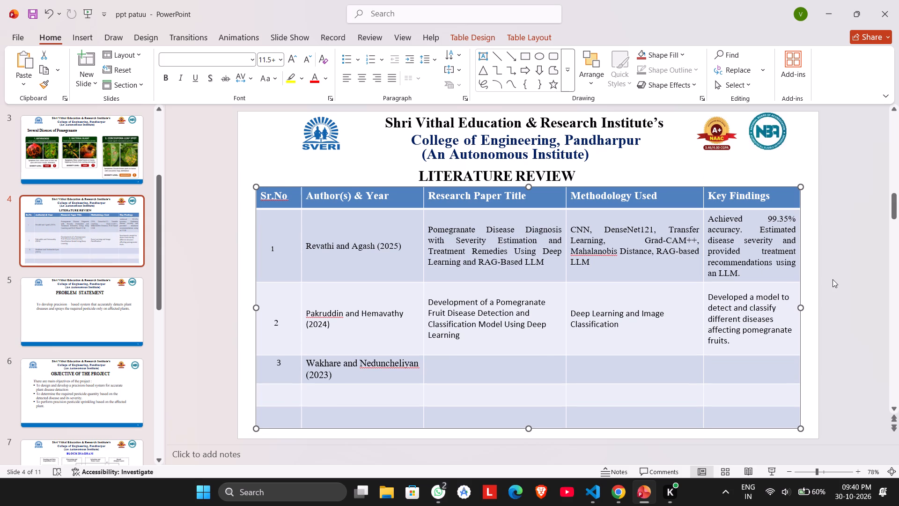
{"action": "left_click", "coordinate": [833, 279]}
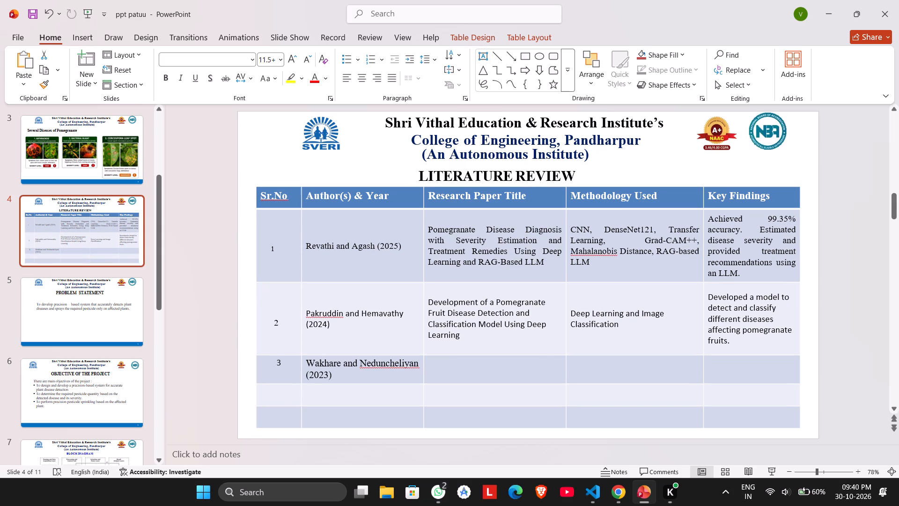
{"action": "left_click_drag", "start_coordinate": [516, 355], "coordinate": [516, 342]}
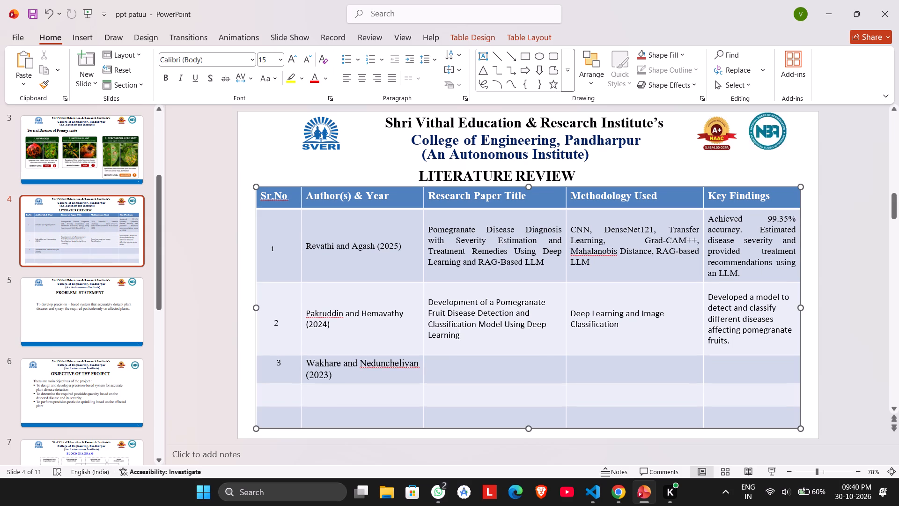
{"action": "left_click_drag", "start_coordinate": [516, 342], "coordinate": [508, 356]}
{"action": "left_click", "coordinate": [508, 356]}
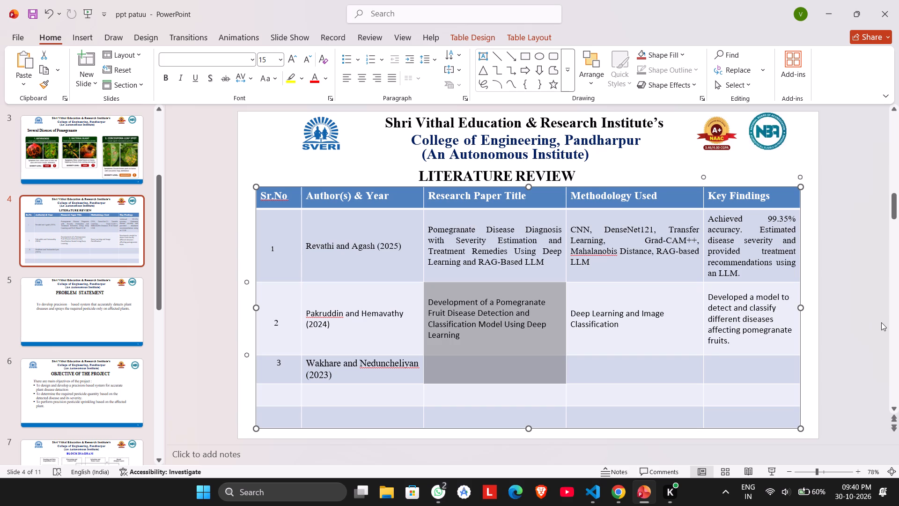
{"action": "left_click", "coordinate": [881, 322]}
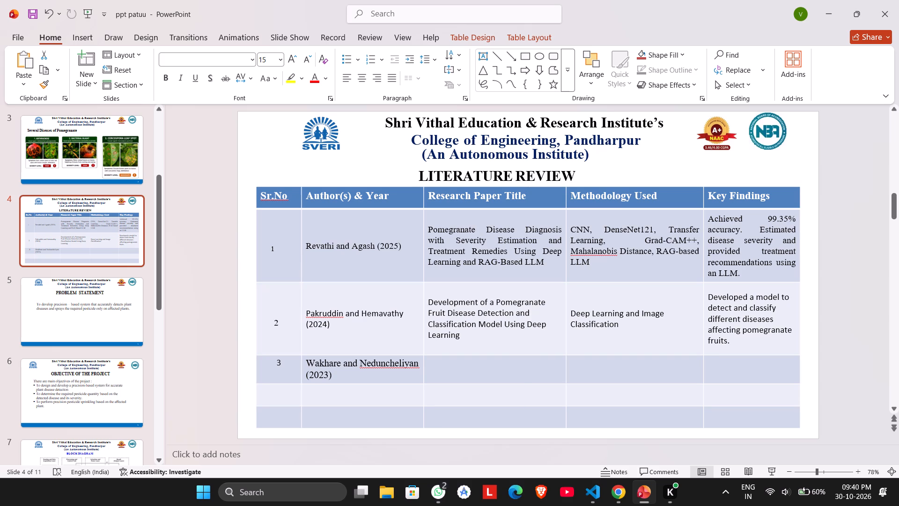
{"action": "left_click_drag", "start_coordinate": [520, 355], "coordinate": [521, 349]}
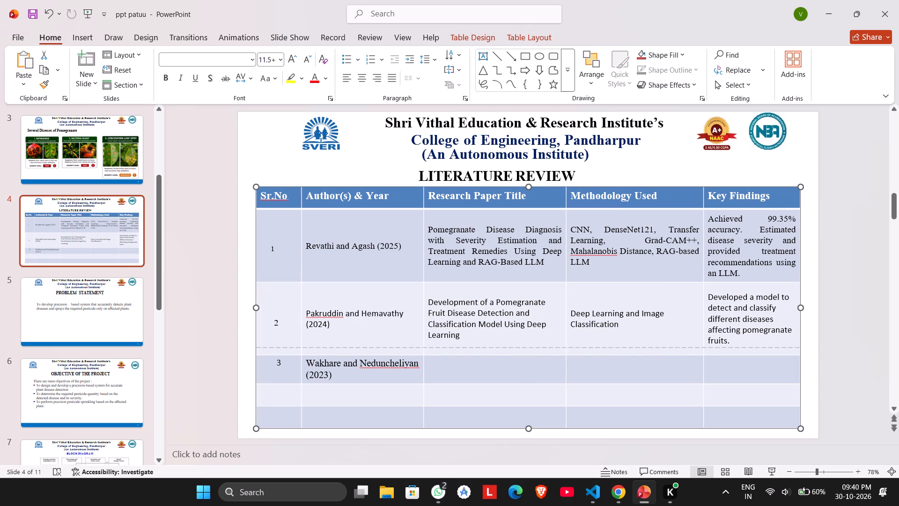
{"action": "left_click_drag", "start_coordinate": [521, 349], "coordinate": [522, 347]}
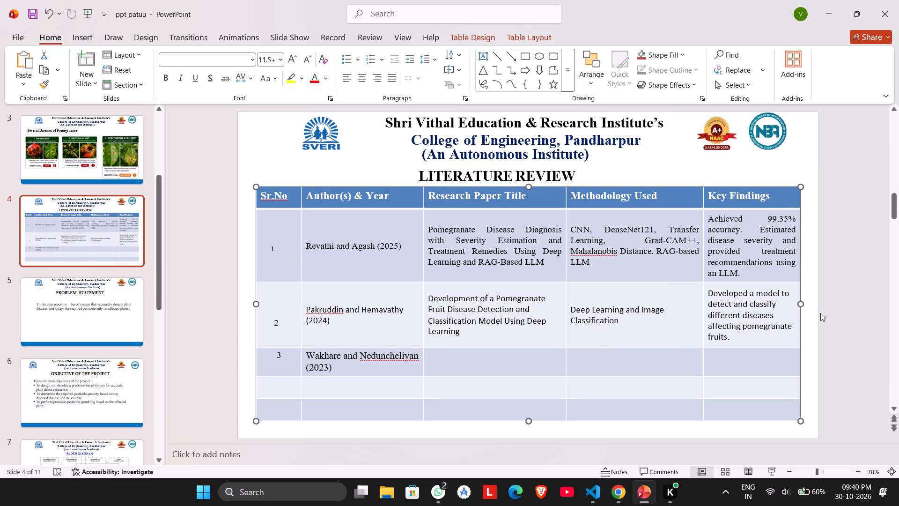
{"action": "left_click", "coordinate": [846, 324]}
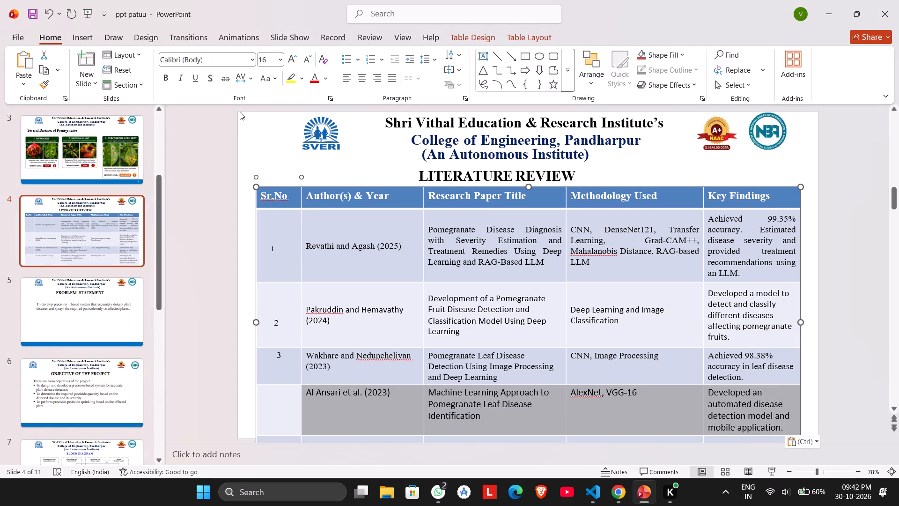
{"action": "left_click", "coordinate": [197, 56]}
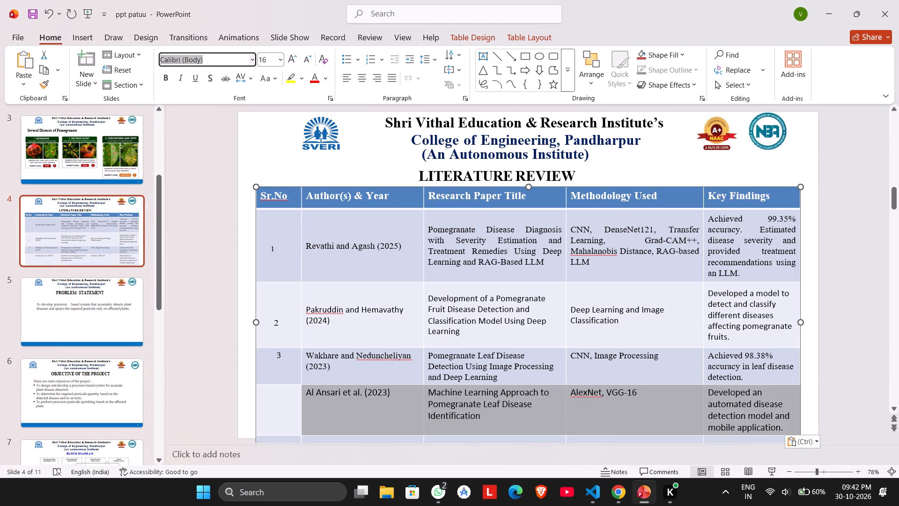
{"action": "type", "text": "ti"}
{"action": "key", "text": "Return"}
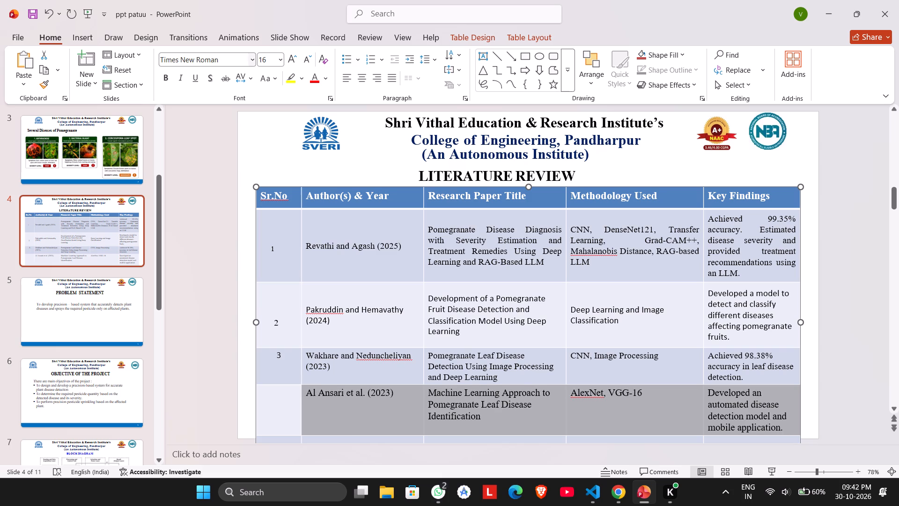
{"action": "left_click", "coordinate": [266, 59]}
{"action": "type", "text": "15"}
{"action": "key", "text": "Return"}
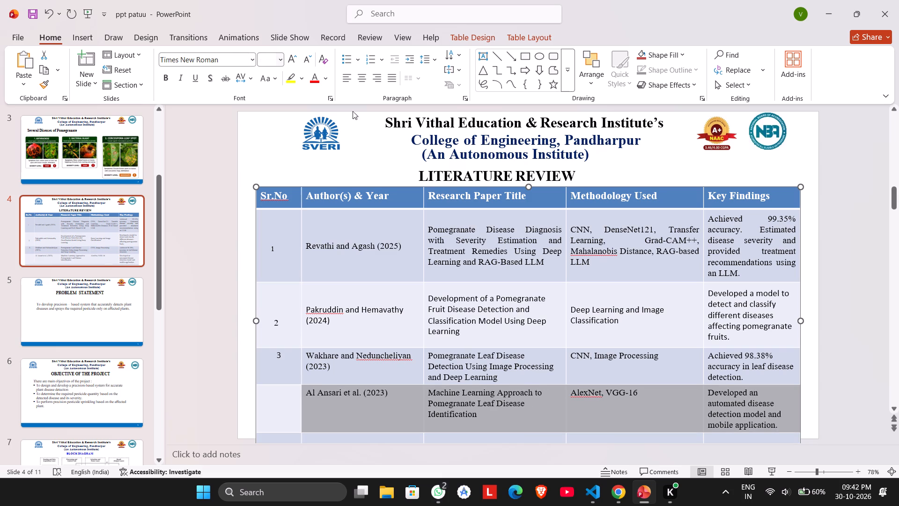
Enter 4 in the Sr.No cell of the Al Ansari study row on the Literature Review slide.
{"action": "scroll", "coordinate": [437, 275], "scroll_direction": "down", "scroll_amount": 2}
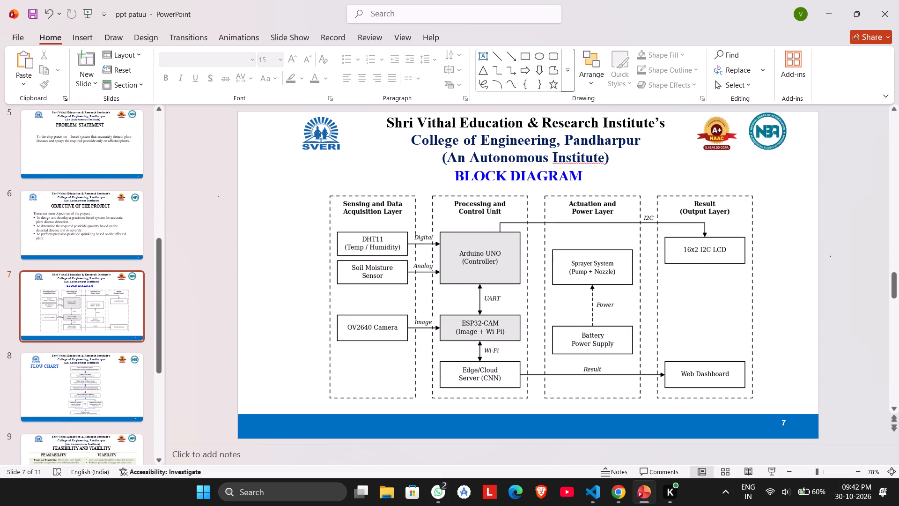
{"action": "scroll", "coordinate": [437, 275], "scroll_direction": "up", "scroll_amount": 1}
{"action": "left_click", "coordinate": [421, 385]}
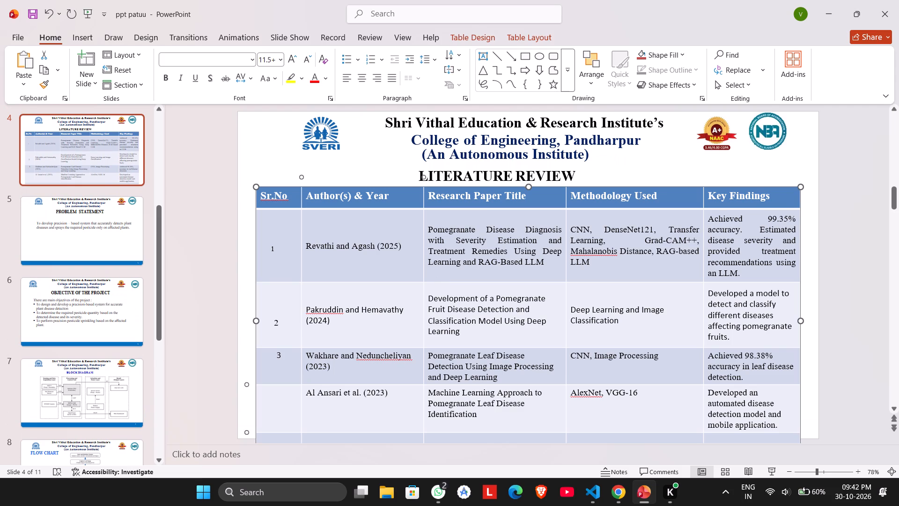
{"action": "left_click", "coordinate": [289, 401]}
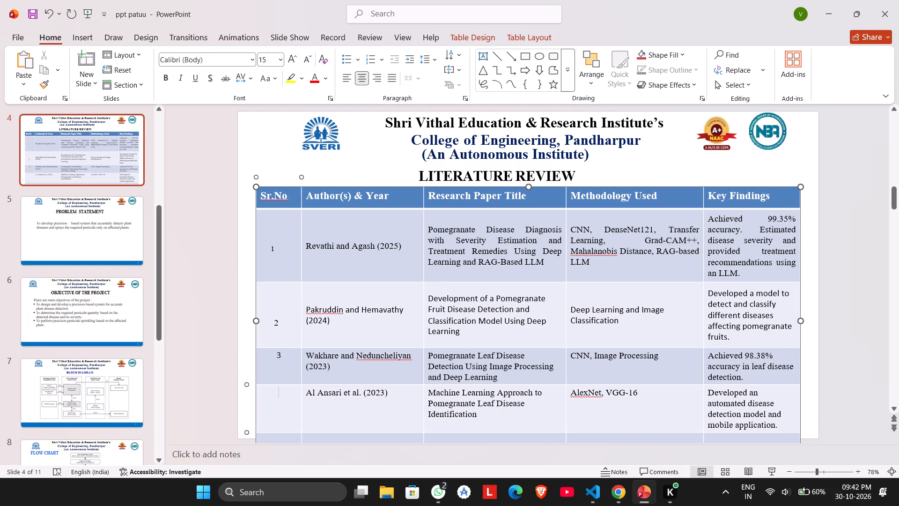
{"action": "key", "text": "4"}
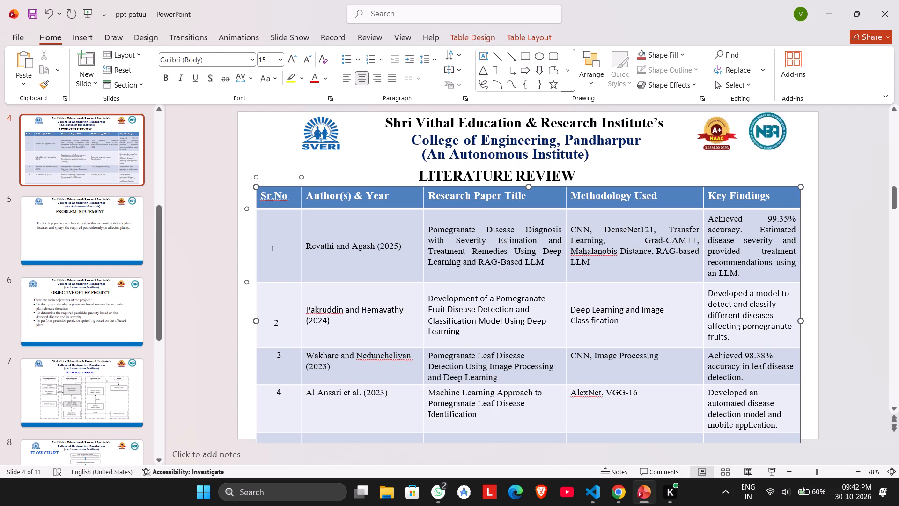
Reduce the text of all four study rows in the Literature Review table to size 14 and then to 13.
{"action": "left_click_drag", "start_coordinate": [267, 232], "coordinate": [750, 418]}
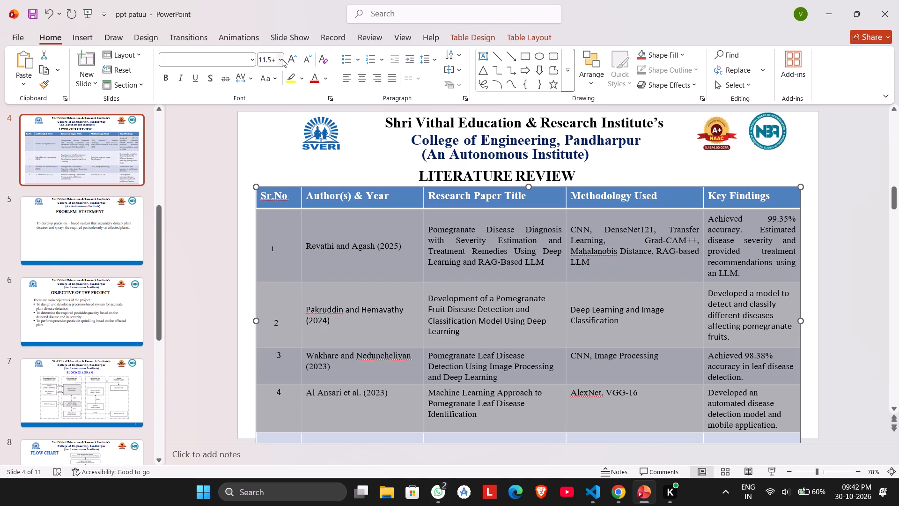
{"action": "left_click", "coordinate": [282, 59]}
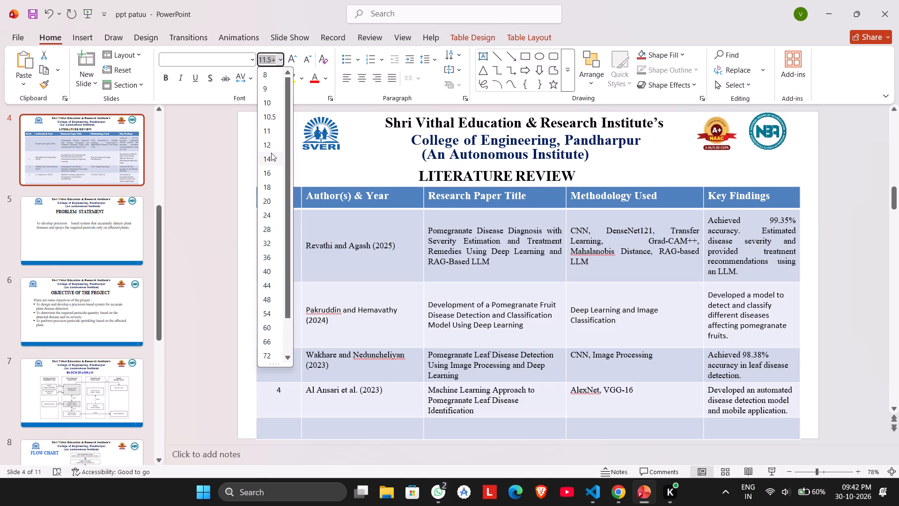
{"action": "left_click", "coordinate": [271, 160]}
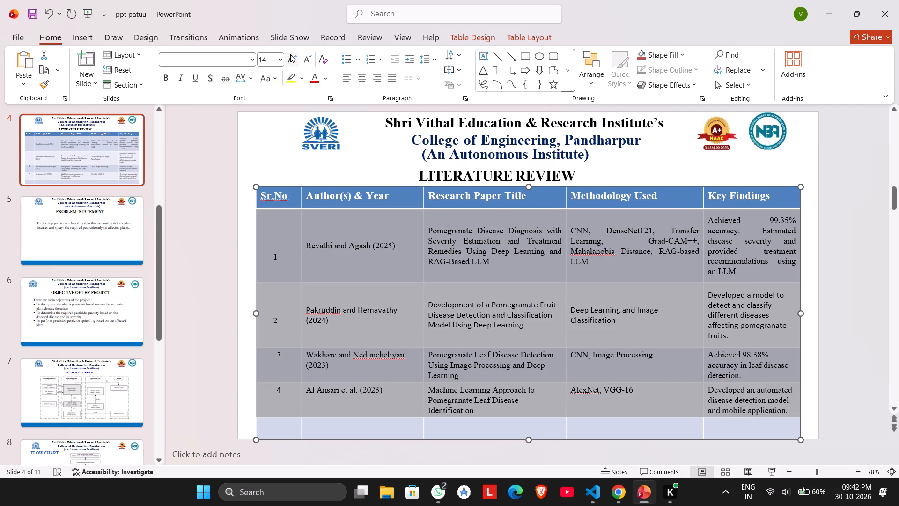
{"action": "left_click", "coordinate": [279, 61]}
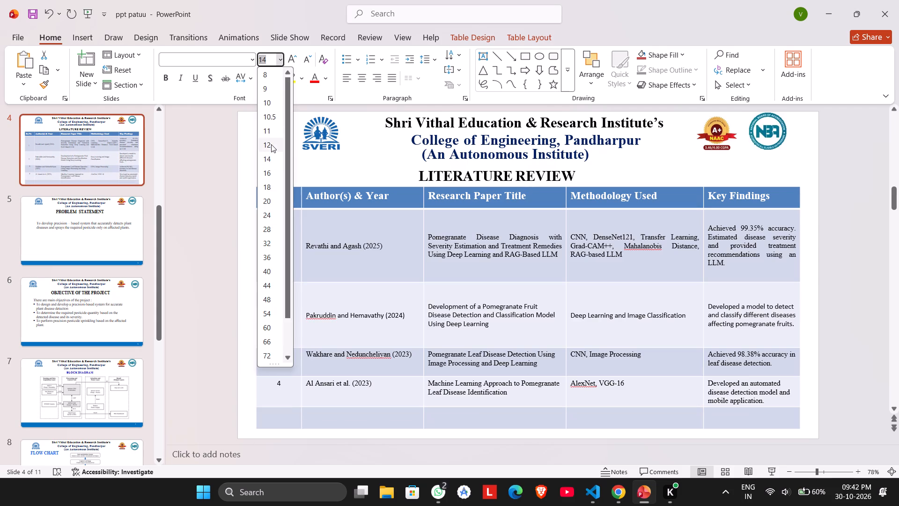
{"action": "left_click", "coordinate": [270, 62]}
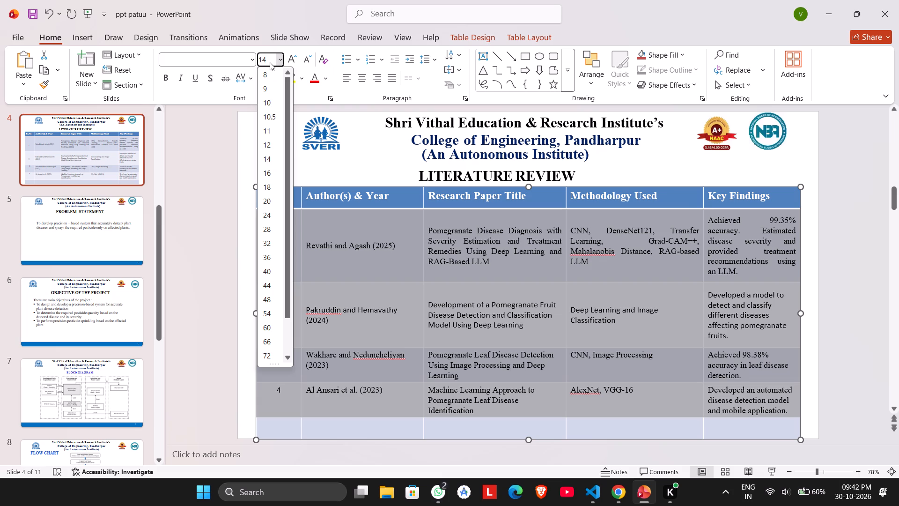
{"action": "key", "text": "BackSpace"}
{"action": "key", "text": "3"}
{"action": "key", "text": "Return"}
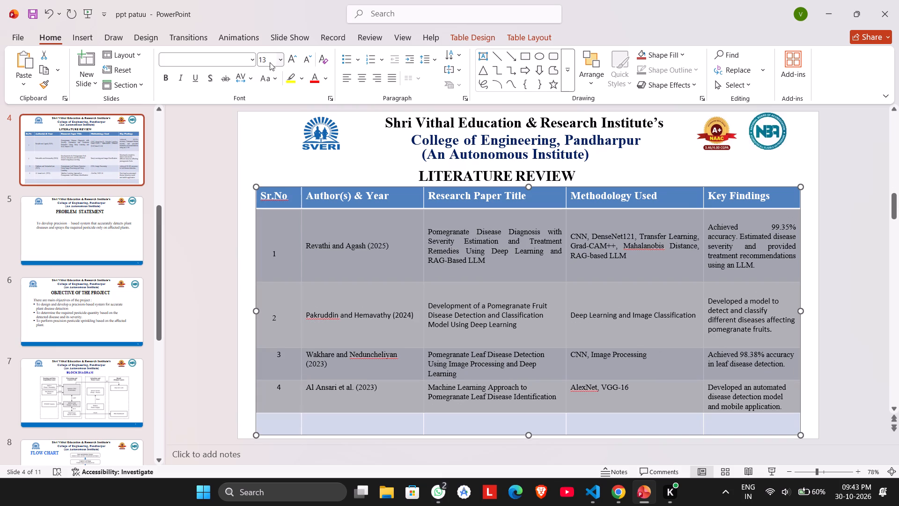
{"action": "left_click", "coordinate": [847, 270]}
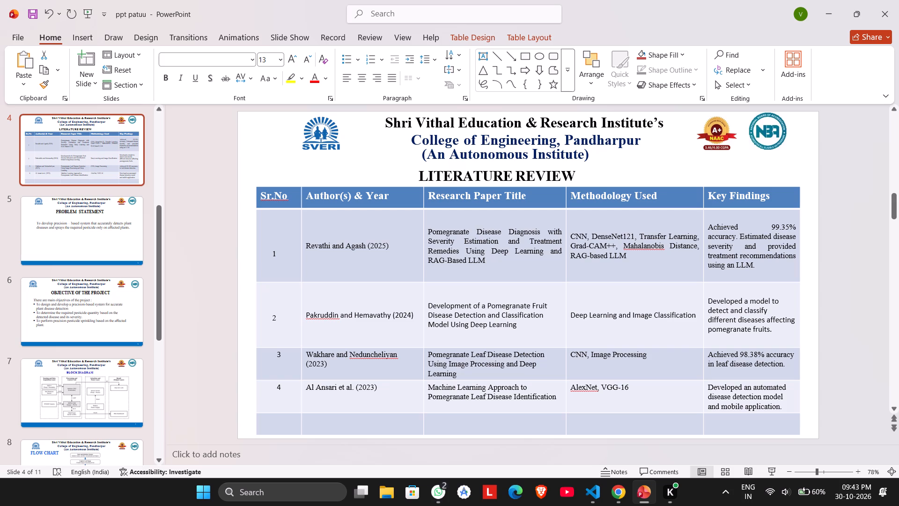
Shrink the heights of the second and first study rows to tighten the table around their text.
{"action": "left_click_drag", "start_coordinate": [542, 349], "coordinate": [542, 346]}
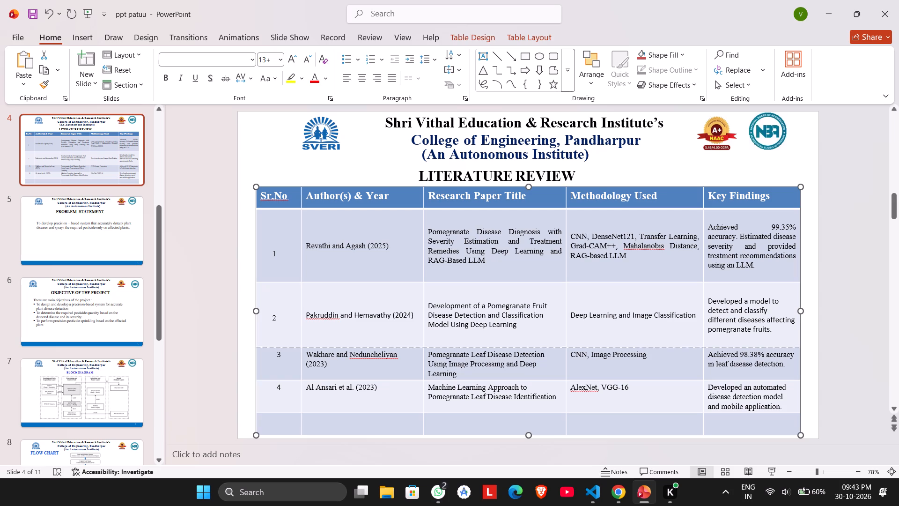
{"action": "left_click_drag", "start_coordinate": [542, 346], "coordinate": [543, 337]}
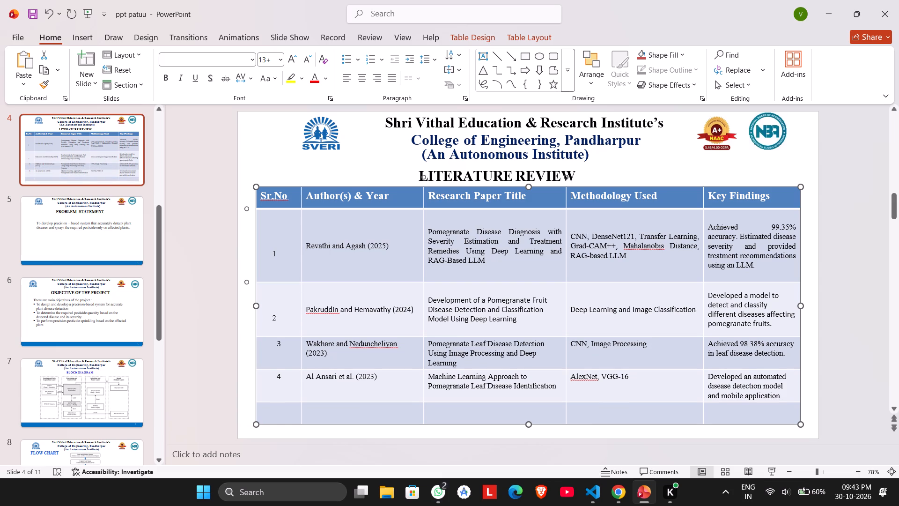
{"action": "left_click_drag", "start_coordinate": [509, 283], "coordinate": [509, 274]}
{"action": "left_click_drag", "start_coordinate": [509, 274], "coordinate": [509, 272]}
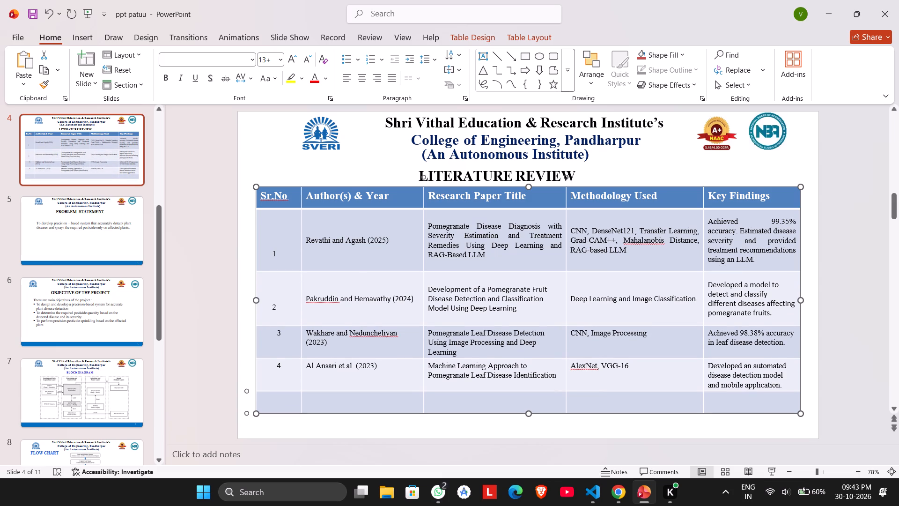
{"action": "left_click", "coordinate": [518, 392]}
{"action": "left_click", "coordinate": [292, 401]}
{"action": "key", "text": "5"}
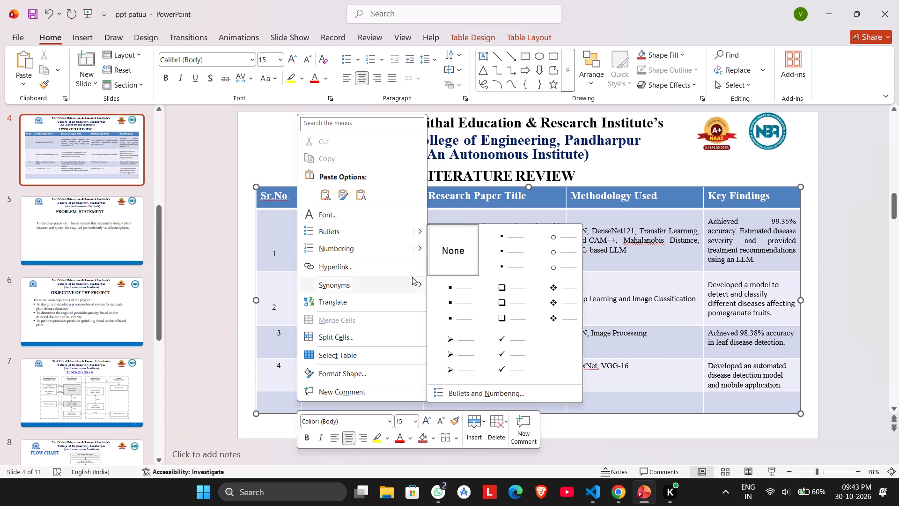
{"action": "left_click", "coordinate": [268, 397]}
{"action": "left_click_drag", "start_coordinate": [268, 397], "coordinate": [592, 393]}
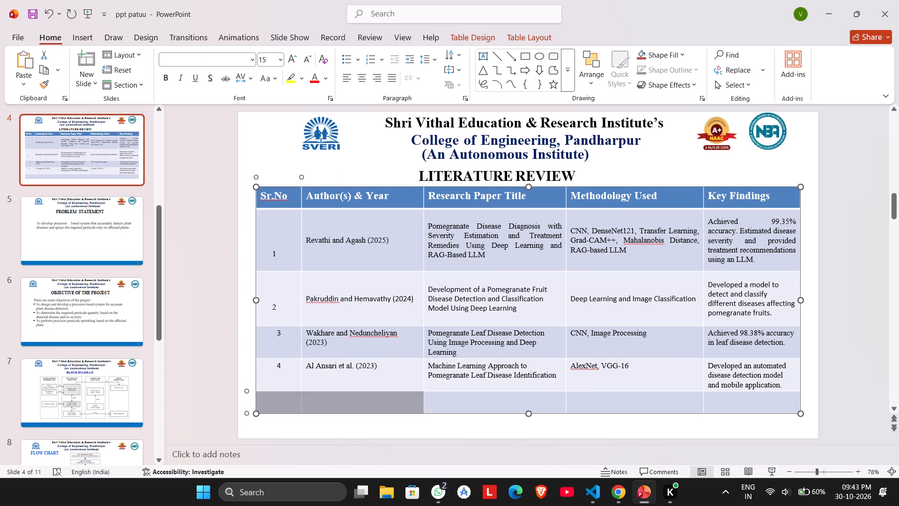
{"action": "left_click_drag", "start_coordinate": [592, 393], "coordinate": [759, 392]}
{"action": "key", "text": "Delete"}
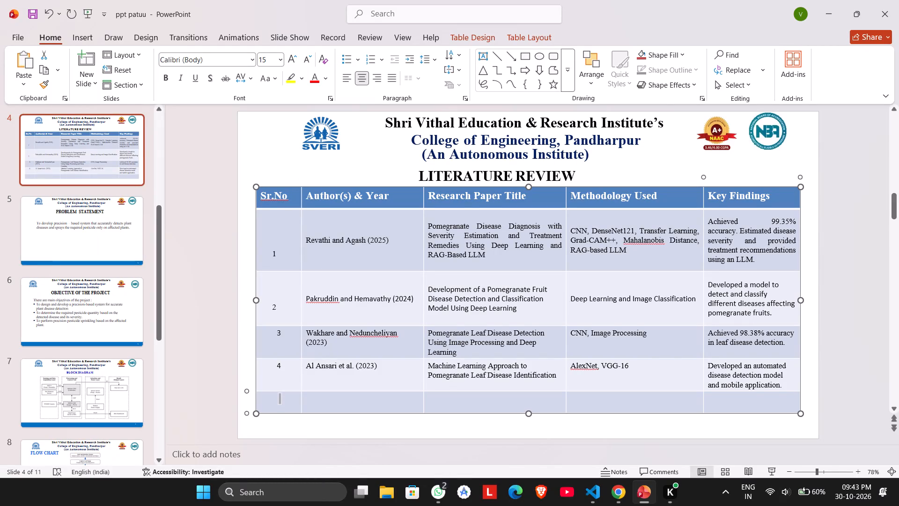
{"action": "left_click_drag", "start_coordinate": [274, 398], "coordinate": [898, 407]}
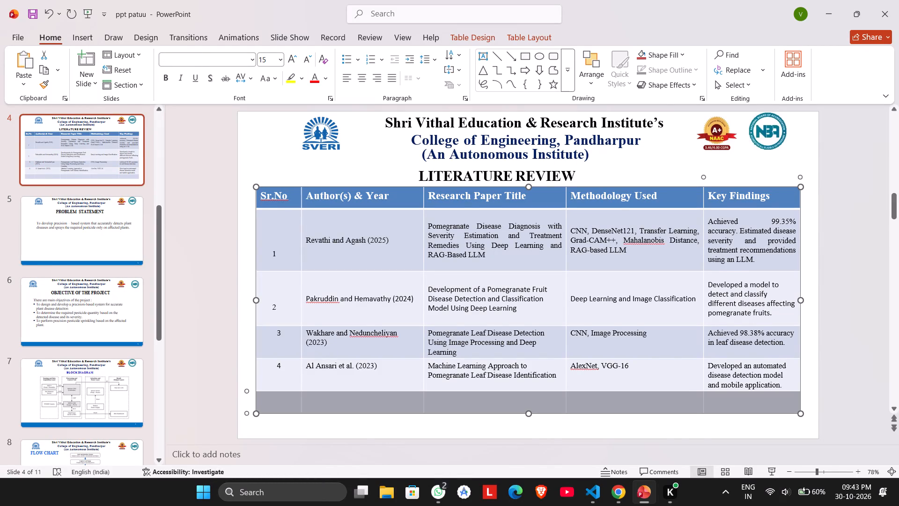
{"action": "right_click", "coordinate": [712, 408]}
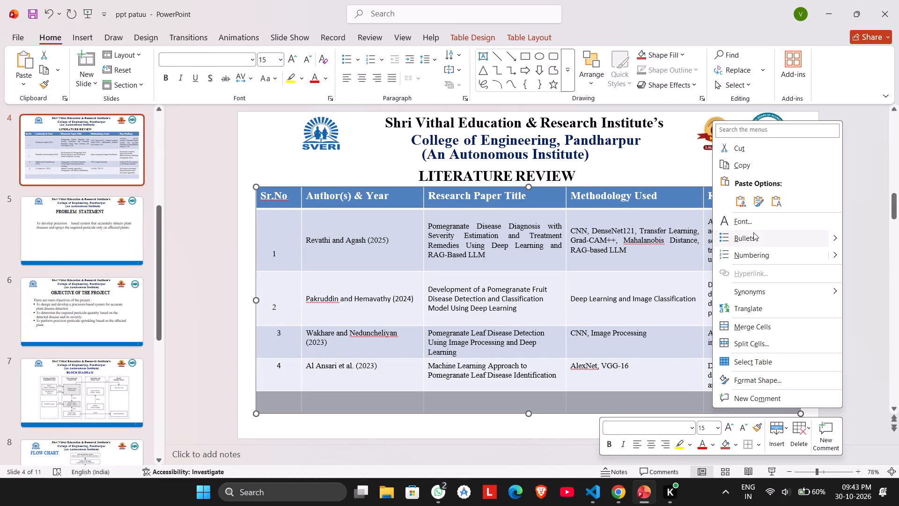
{"action": "left_click", "coordinate": [801, 431]}
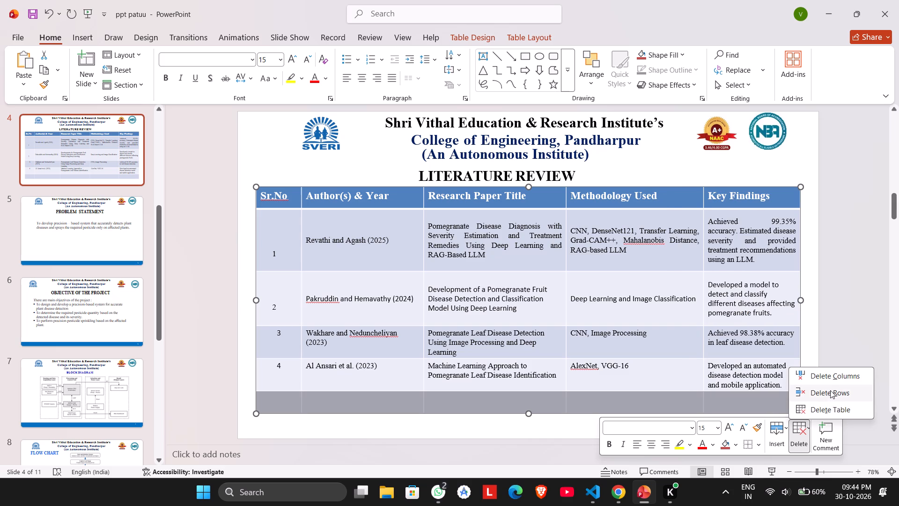
{"action": "left_click", "coordinate": [830, 391]}
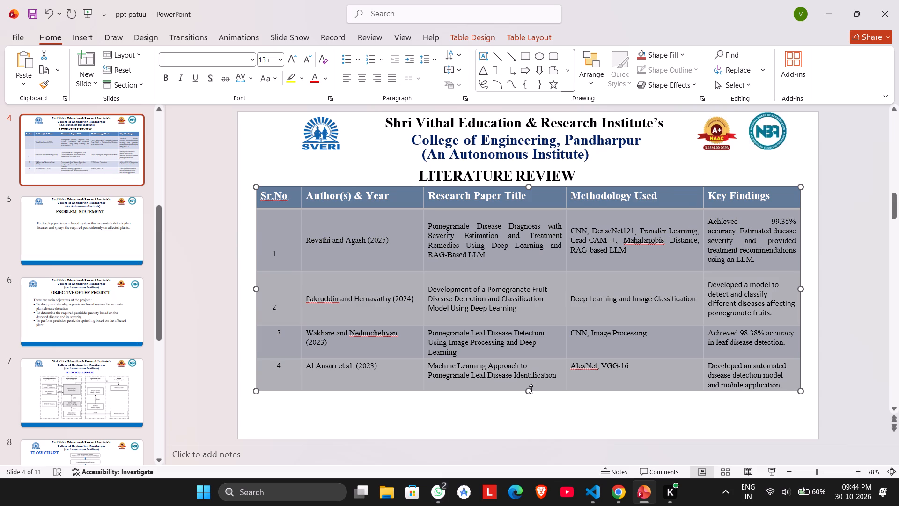
Stretch the table's bottom edge down toward the bottom of the slide.
{"action": "left_click_drag", "start_coordinate": [529, 389], "coordinate": [538, 423]}
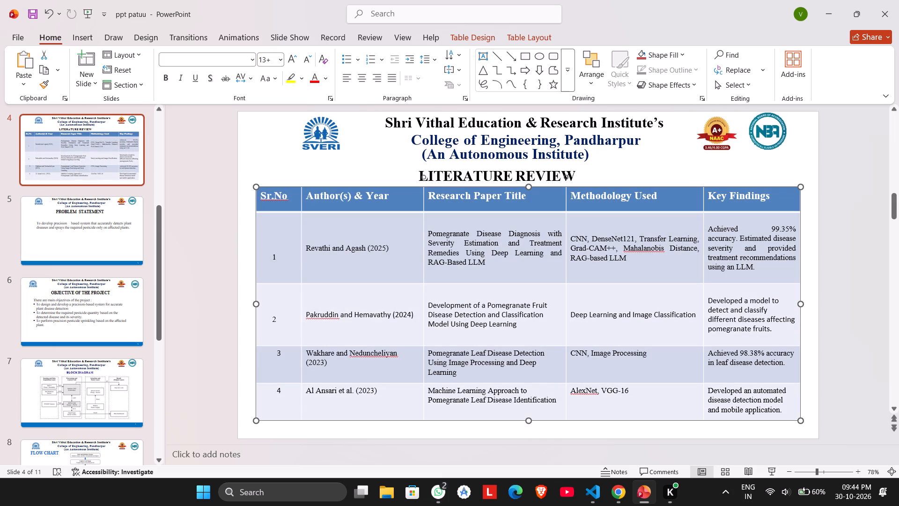
Enlarge the text of all four study rows first to size 15 and then to 16.
{"action": "left_click_drag", "start_coordinate": [785, 410], "coordinate": [507, 283]}
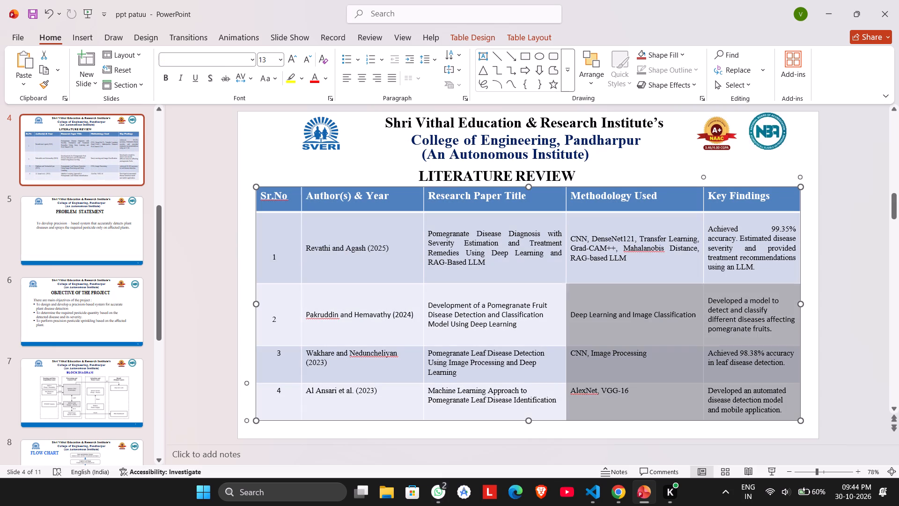
{"action": "left_click_drag", "start_coordinate": [507, 283], "coordinate": [287, 249]}
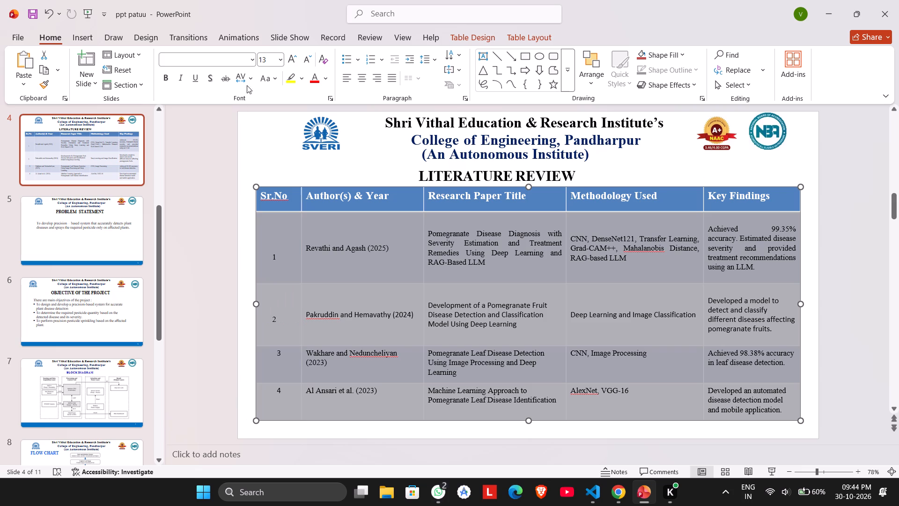
{"action": "left_click_drag", "start_coordinate": [268, 53], "coordinate": [266, 59]}
{"action": "left_click", "coordinate": [266, 59]}
{"action": "type", "text": "15"}
{"action": "key", "text": "Return"}
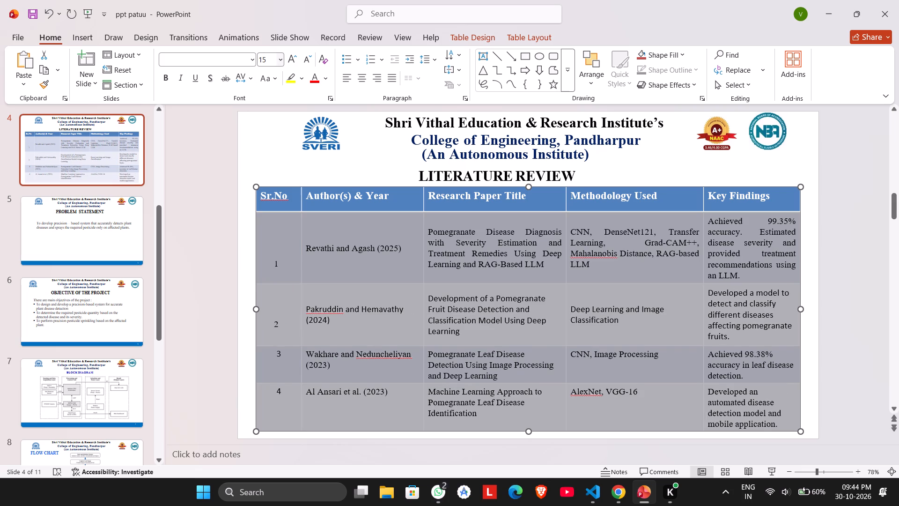
{"action": "left_click", "coordinate": [261, 55]}
{"action": "key", "text": "grave"}
{"action": "type", "text": "16"}
{"action": "key", "text": "Return"}
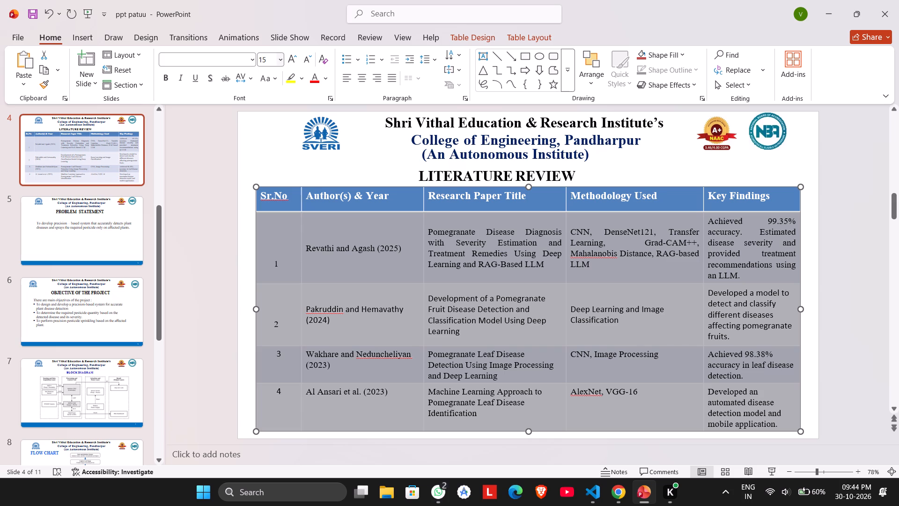
{"action": "left_click", "coordinate": [267, 57]}
{"action": "type", "text": "16"}
{"action": "key", "text": "Return"}
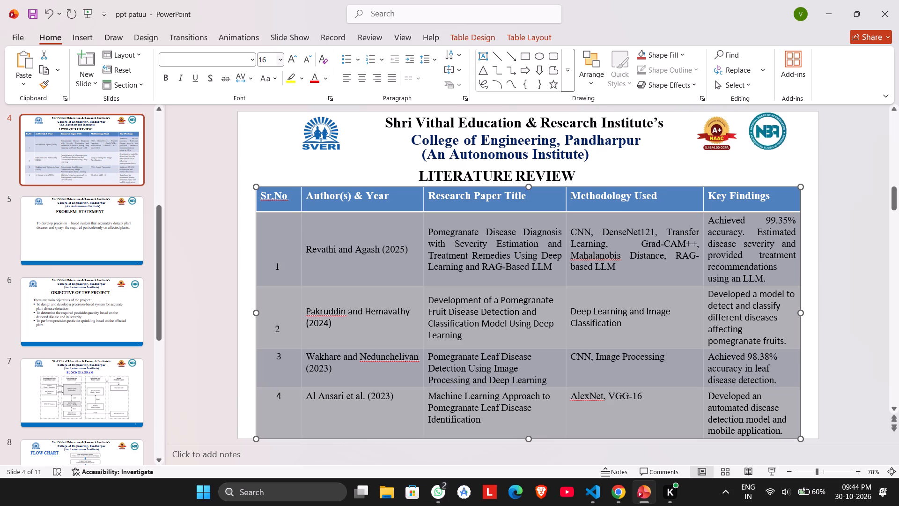
{"action": "left_click", "coordinate": [810, 222]}
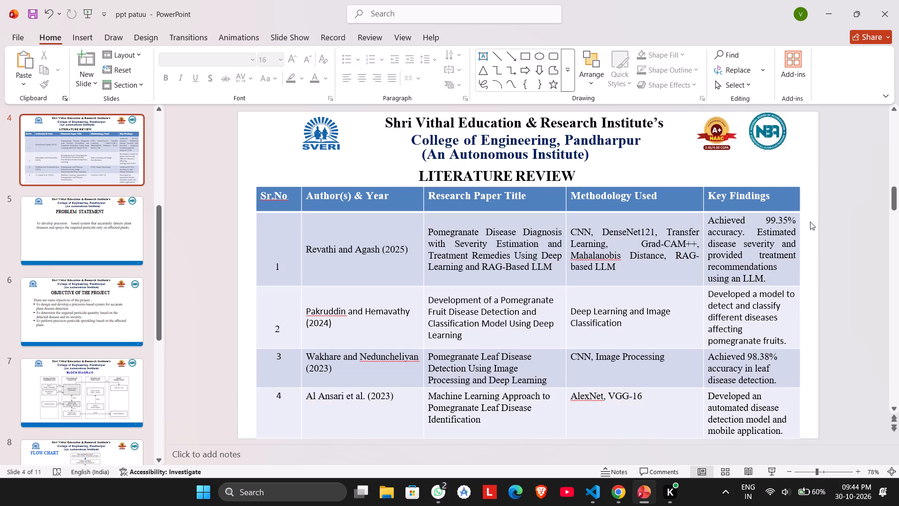
Set the text of all four study rows in the Literature Review table to size 15.5.
{"action": "left_click", "coordinate": [680, 389]}
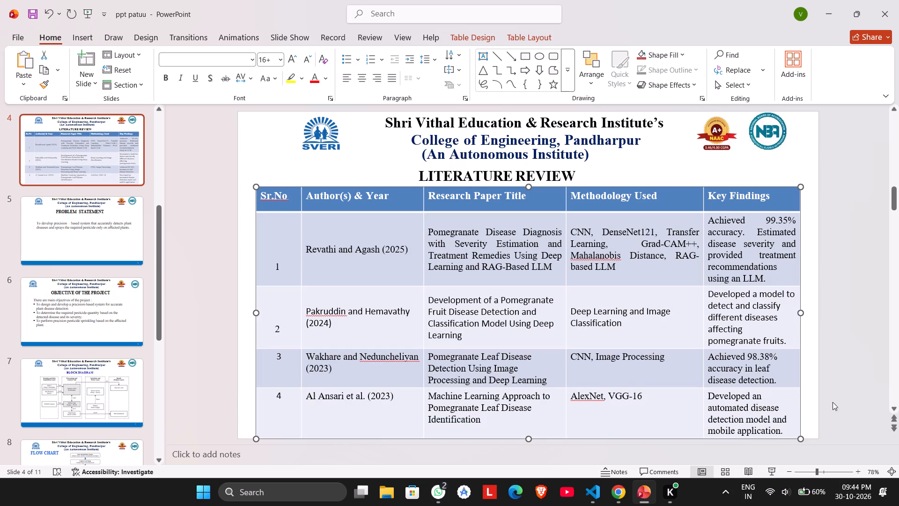
{"action": "left_click_drag", "start_coordinate": [788, 434], "coordinate": [285, 239]}
{"action": "left_click", "coordinate": [270, 63]}
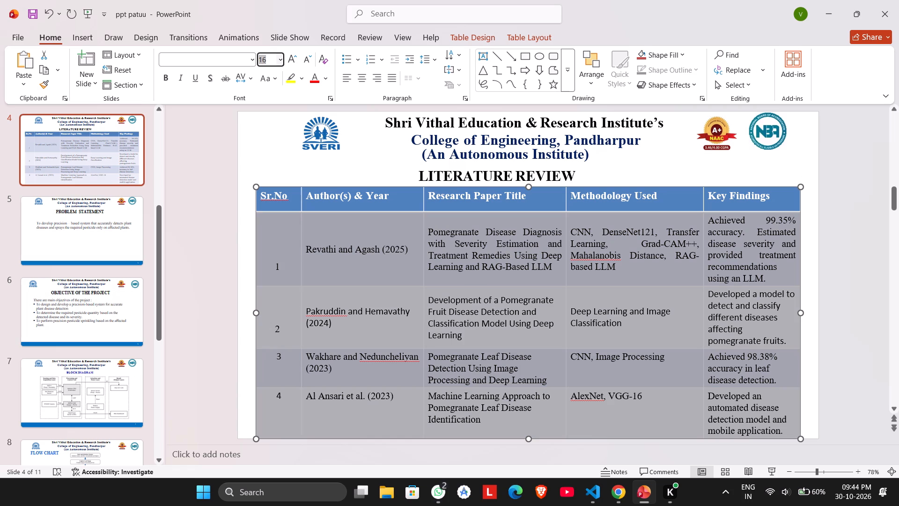
{"action": "key", "text": "1"}
{"action": "type", "text": "5.5"}
{"action": "key", "text": "Return"}
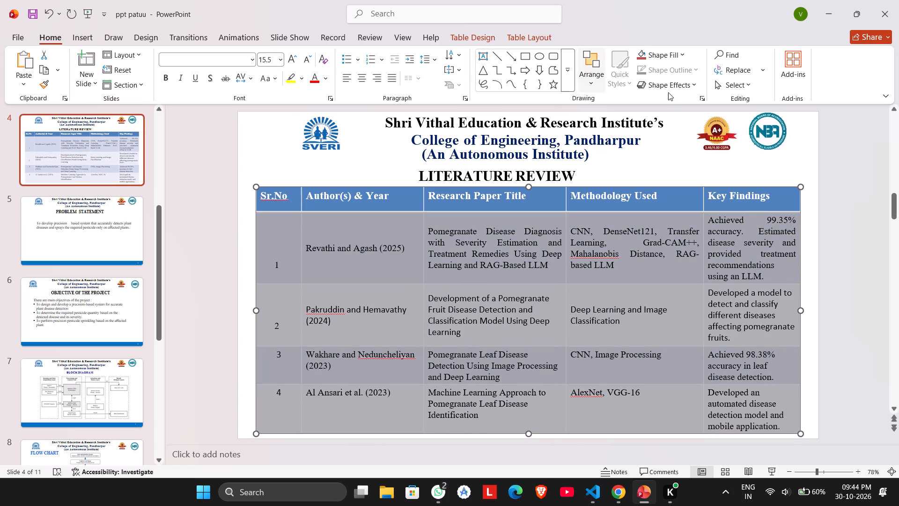
{"action": "double_click", "coordinate": [847, 180]}
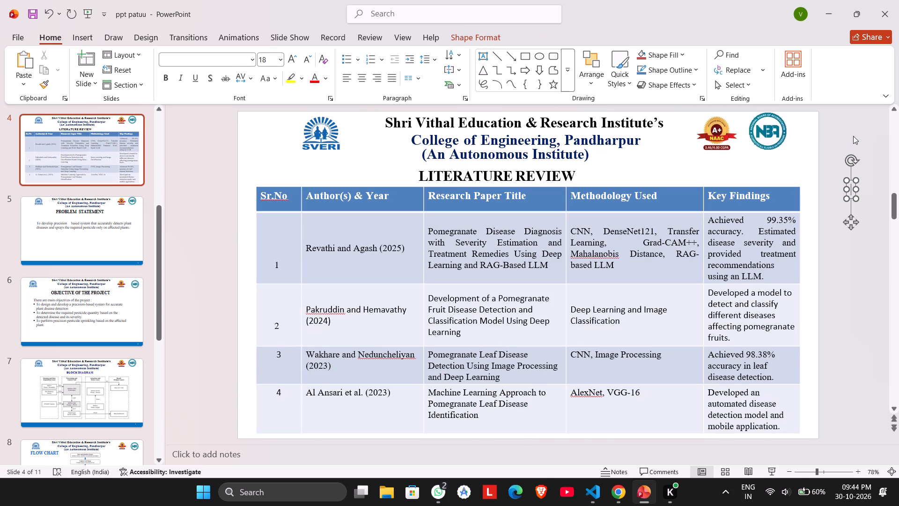
{"action": "left_click", "coordinate": [853, 136]}
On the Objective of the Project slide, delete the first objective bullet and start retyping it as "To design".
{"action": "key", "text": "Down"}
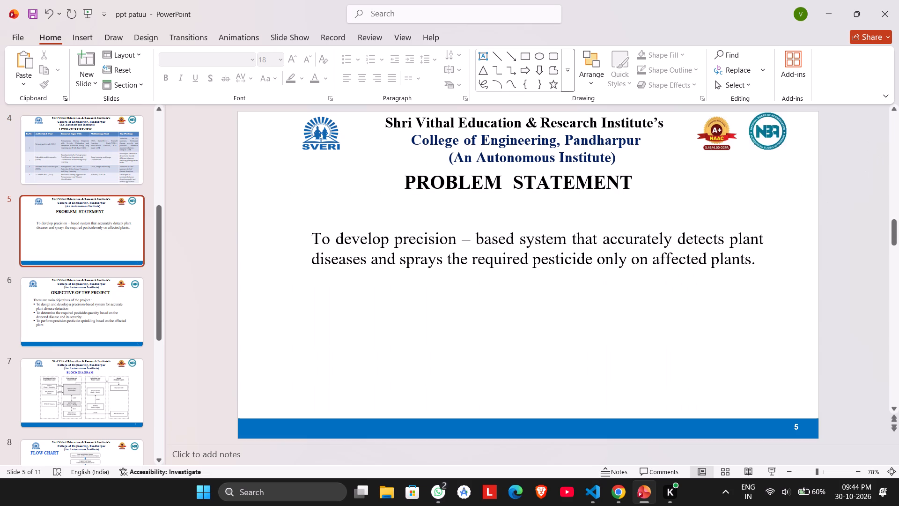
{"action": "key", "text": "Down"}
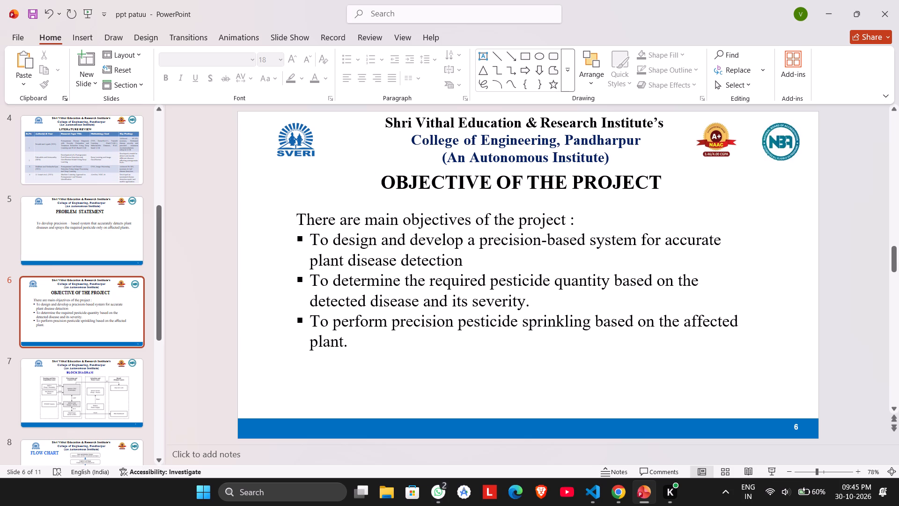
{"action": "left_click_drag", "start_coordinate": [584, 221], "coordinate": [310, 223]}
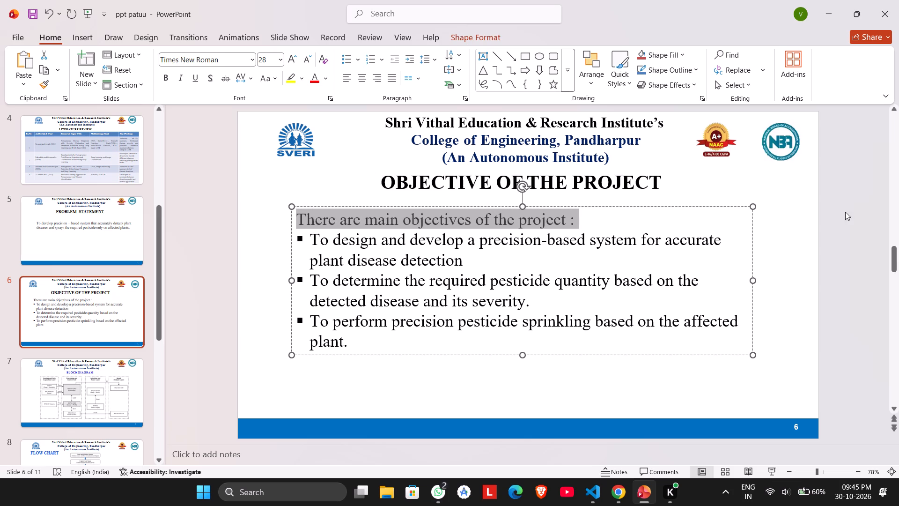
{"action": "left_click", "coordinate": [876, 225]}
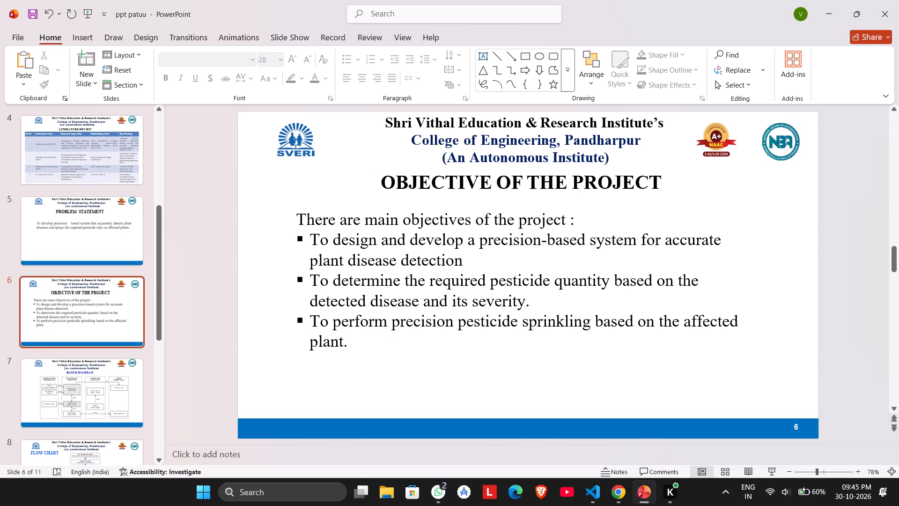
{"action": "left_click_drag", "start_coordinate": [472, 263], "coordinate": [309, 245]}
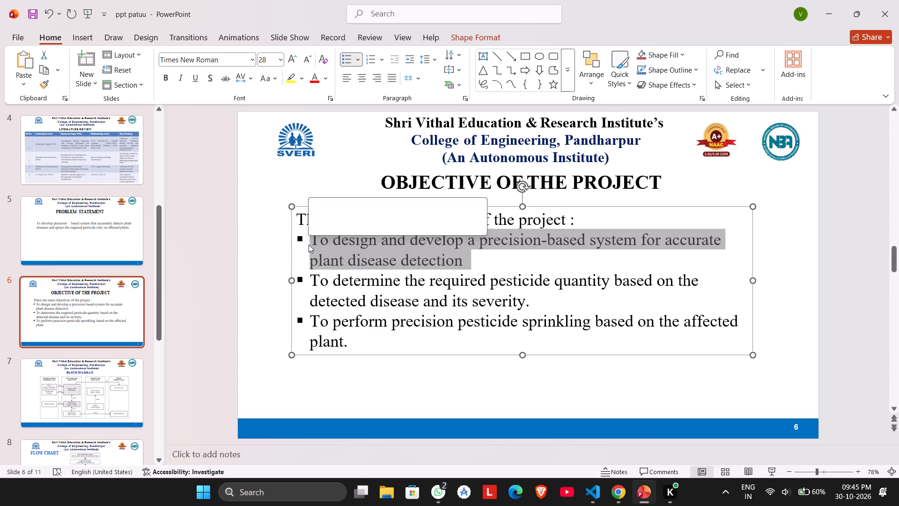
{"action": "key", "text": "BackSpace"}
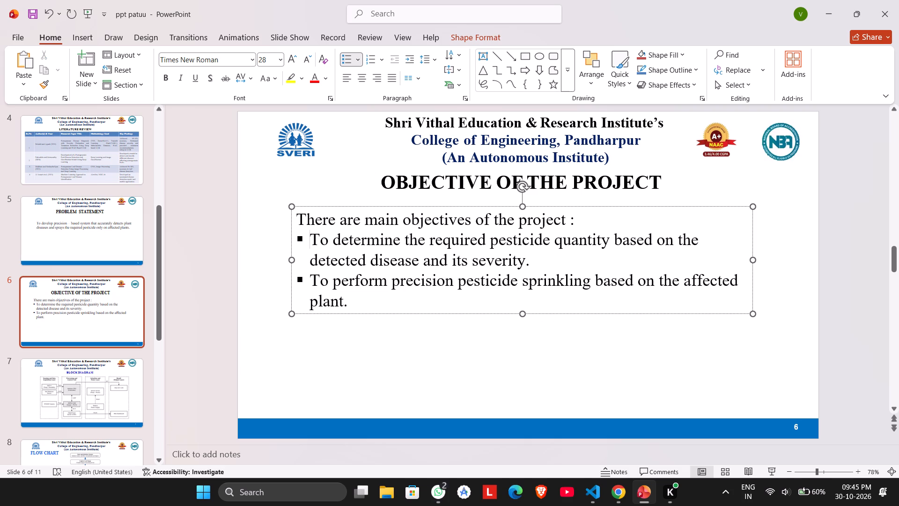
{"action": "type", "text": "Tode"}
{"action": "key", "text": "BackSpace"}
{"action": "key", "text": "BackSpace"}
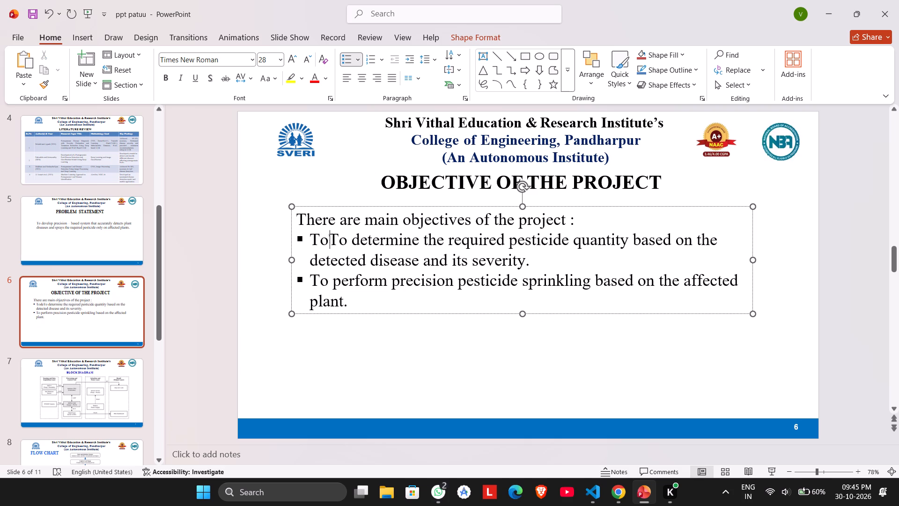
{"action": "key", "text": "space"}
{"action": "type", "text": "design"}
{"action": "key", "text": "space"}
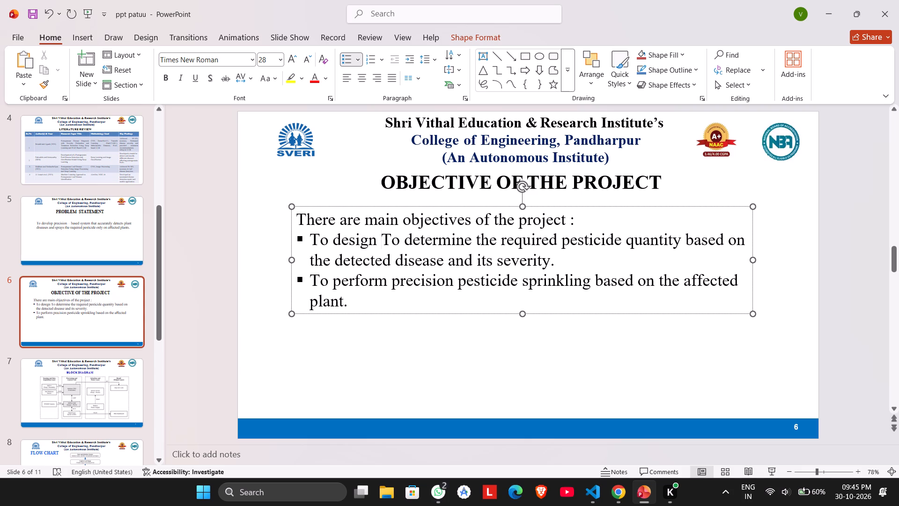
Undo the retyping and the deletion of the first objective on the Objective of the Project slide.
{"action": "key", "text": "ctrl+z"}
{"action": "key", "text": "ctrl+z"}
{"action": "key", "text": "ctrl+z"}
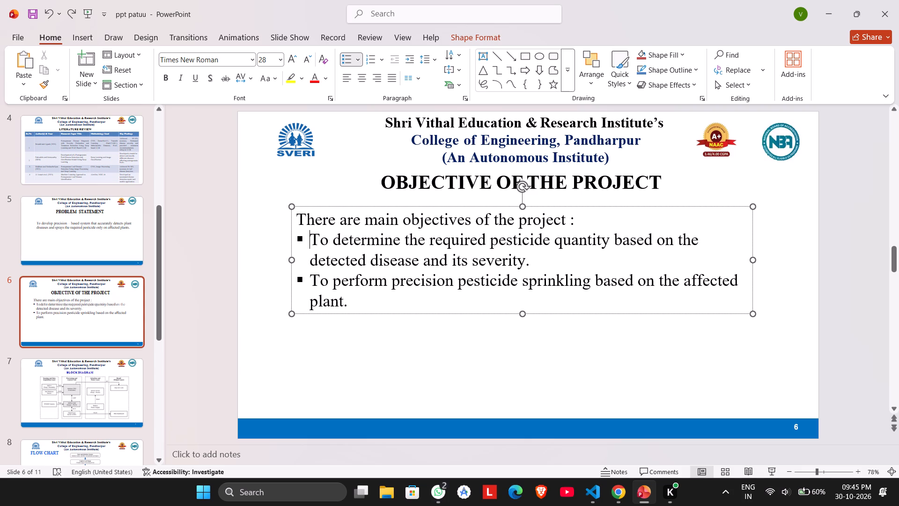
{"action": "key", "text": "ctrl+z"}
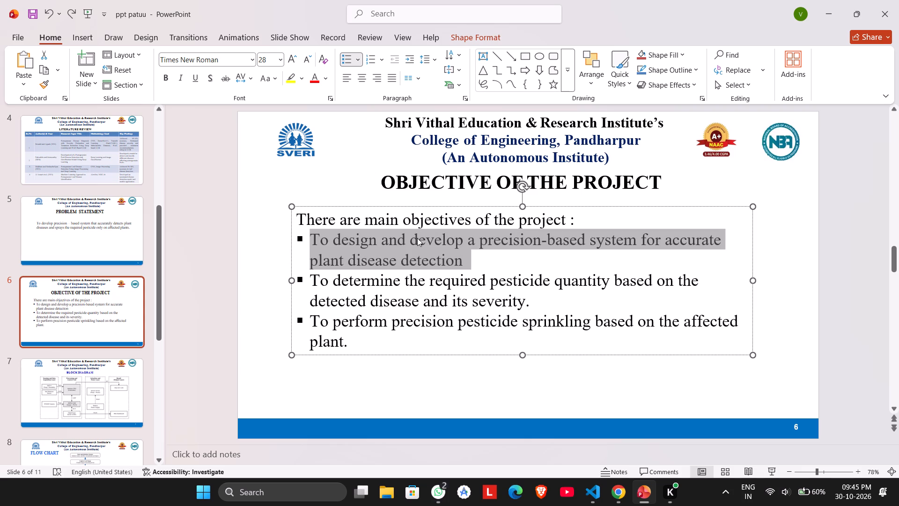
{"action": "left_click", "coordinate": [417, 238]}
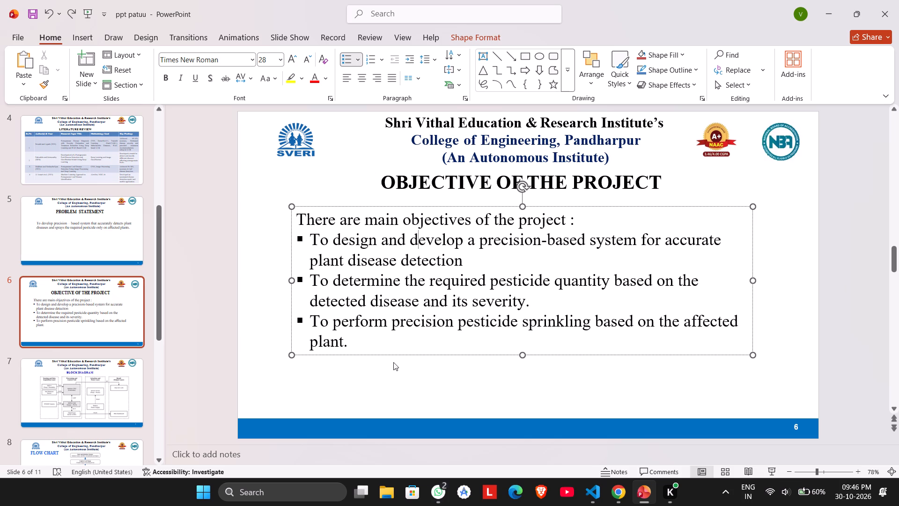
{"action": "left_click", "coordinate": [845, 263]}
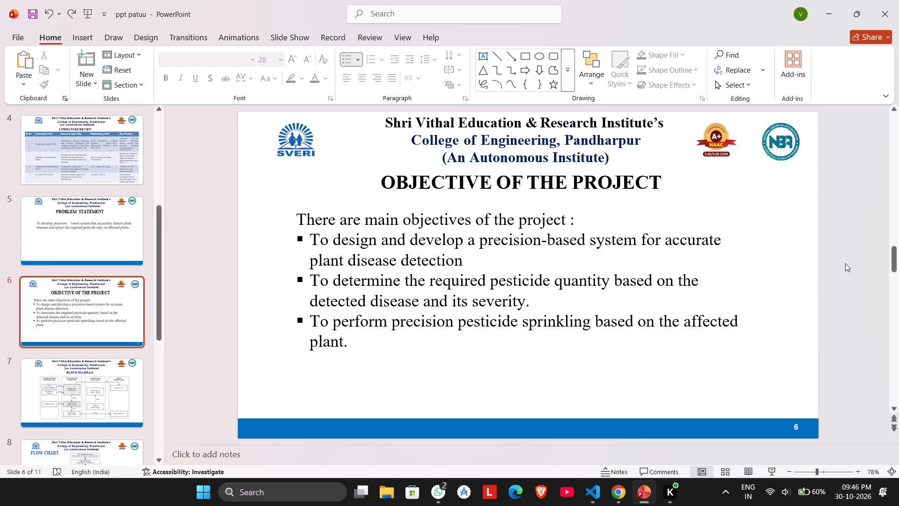
Shift the diagram picture on the Block Diagram slide slightly downward.
{"action": "key", "text": "Down"}
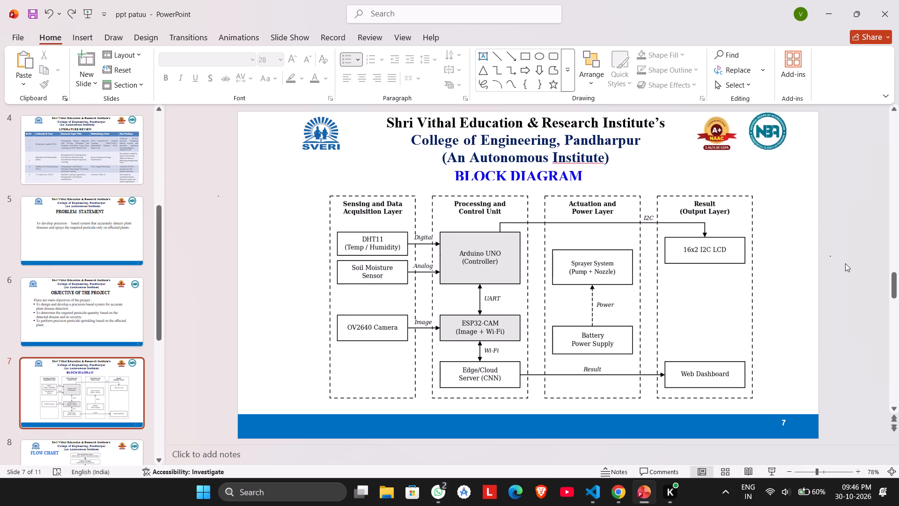
{"action": "left_click", "coordinate": [590, 256]}
{"action": "left_click", "coordinate": [590, 256]}
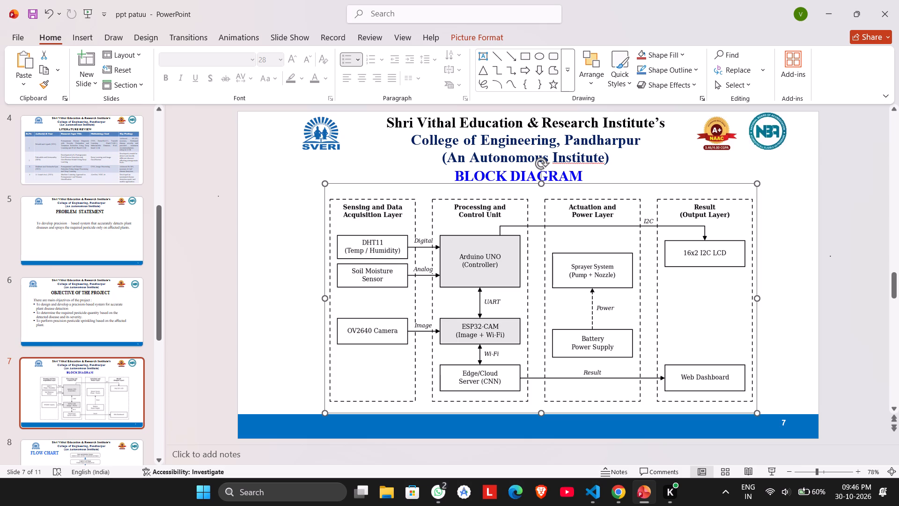
{"action": "left_click", "coordinate": [873, 270]}
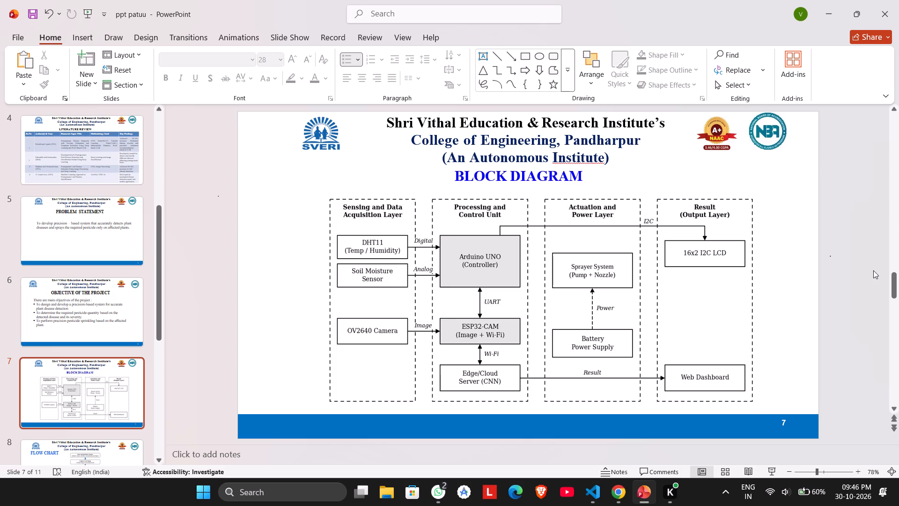
Save the edited presentation under its existing file name.
{"action": "key", "text": "Down"}
{"action": "key", "text": "Down"}
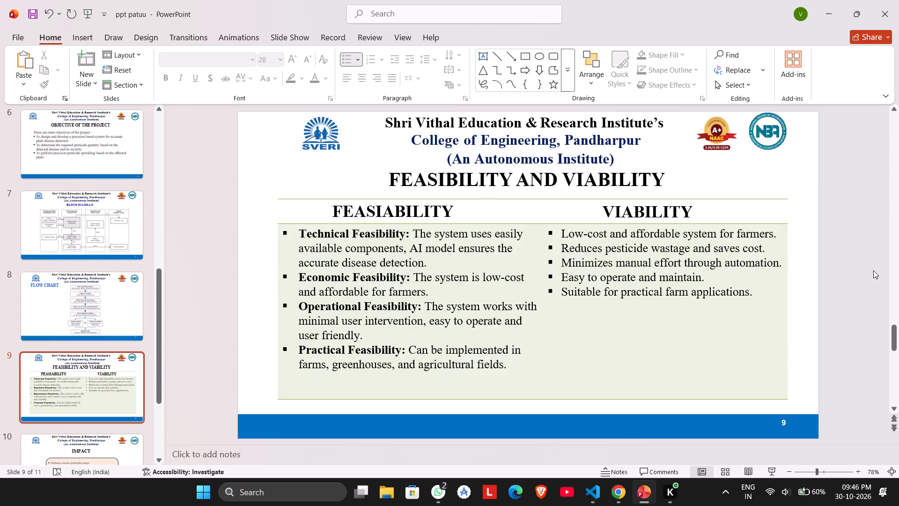
{"action": "key", "text": "ctrl+s"}
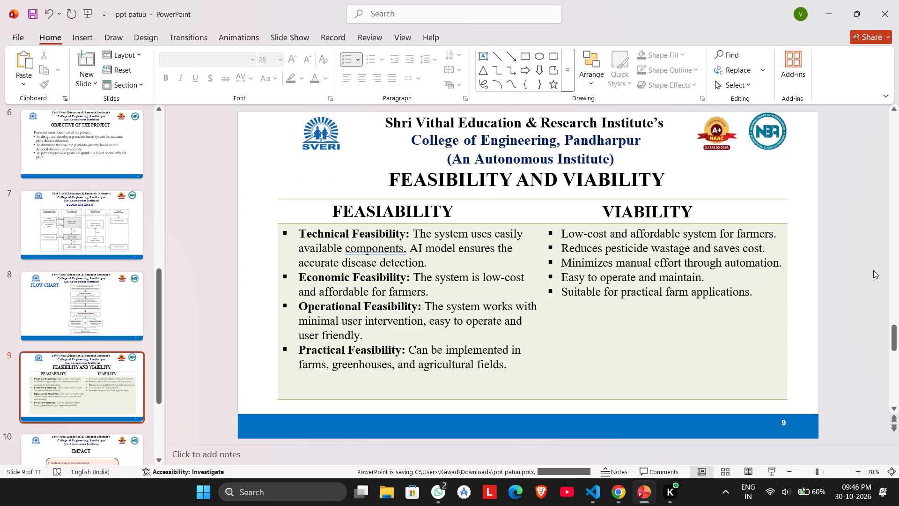
Look through the remaining slides to the end of the presentation and back up to the Block Diagram slide.
{"action": "key", "text": "Down"}
{"action": "key", "text": "Down"}
{"action": "key", "text": "Down"}
{"action": "key", "text": "Down"}
{"action": "key", "text": "Down"}
{"action": "key", "text": "Down"}
{"action": "key", "text": "Up"}
{"action": "key", "text": "Up"}
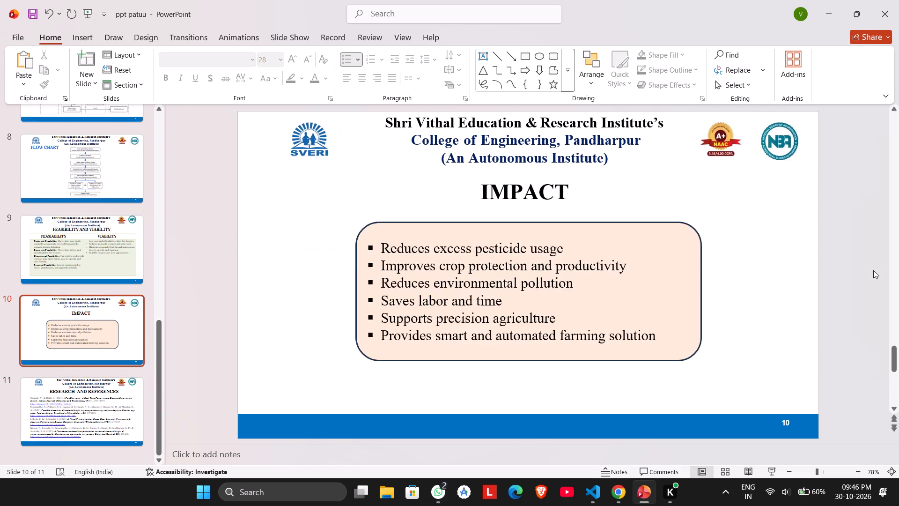
{"action": "key", "text": "Up"}
{"action": "key", "text": "Up"}
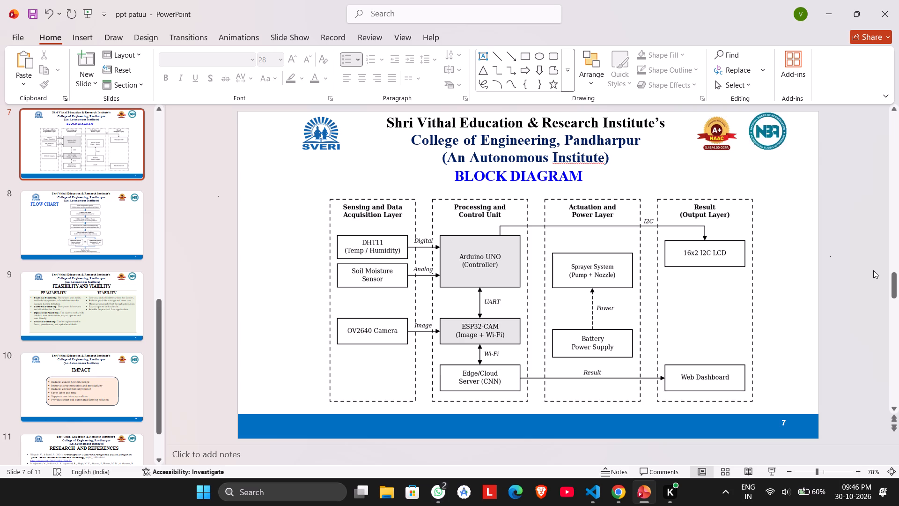
Close the saved presentation.
{"action": "left_click", "coordinate": [893, 0]}
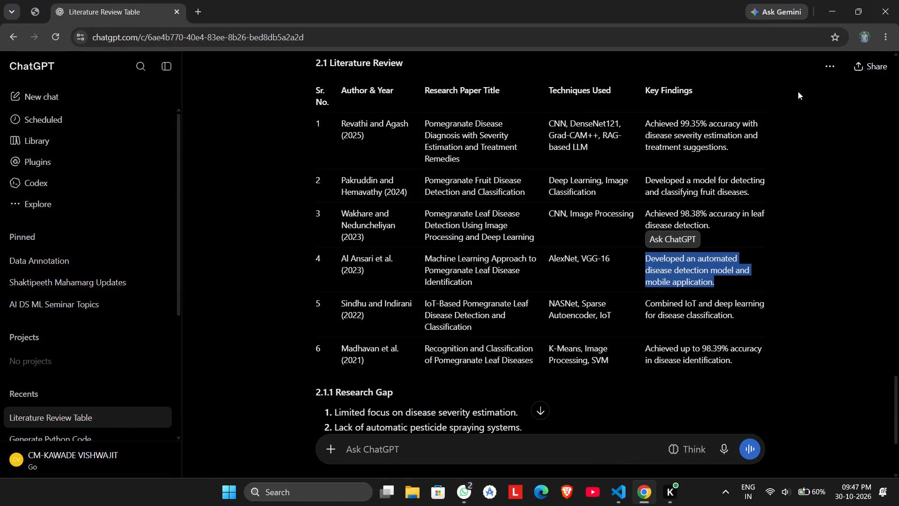
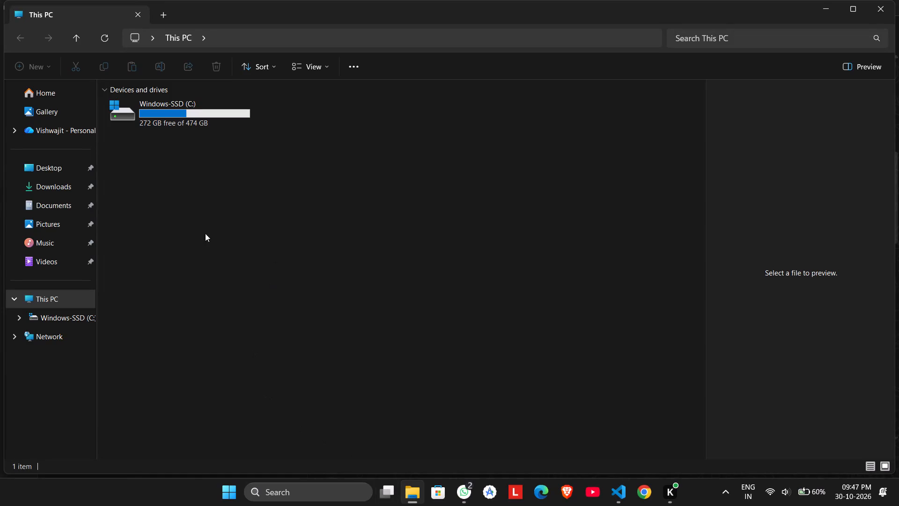
Open the newest "ppt patuu" presentation from the Downloads folder in PowerPoint.
{"action": "left_click", "coordinate": [43, 186]}
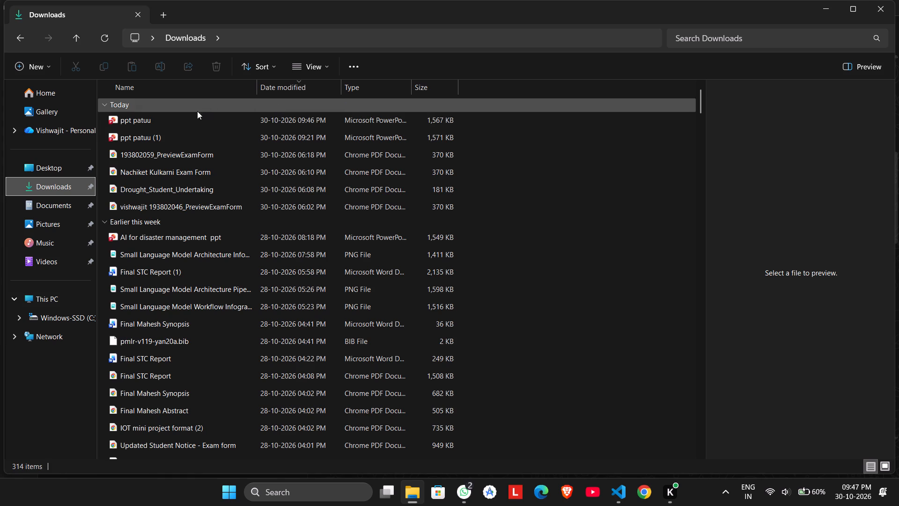
{"action": "left_click", "coordinate": [181, 118]}
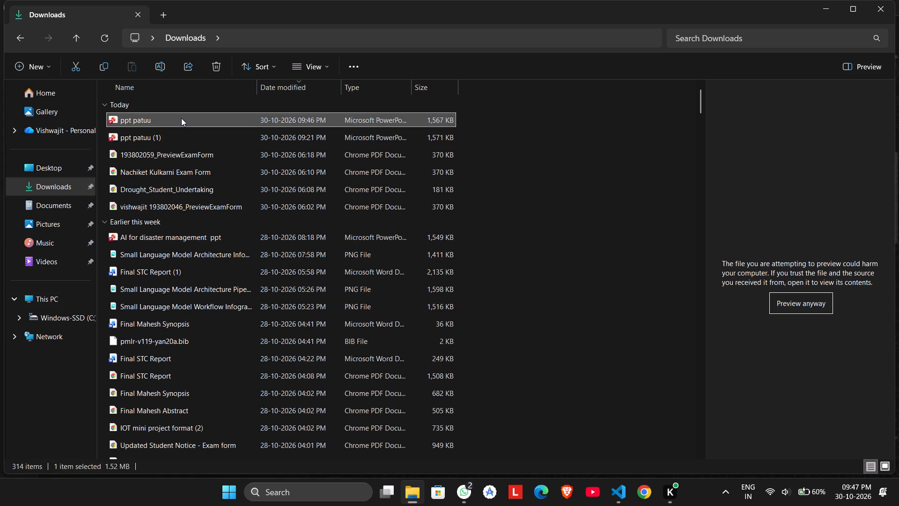
{"action": "double_click", "coordinate": [181, 118]}
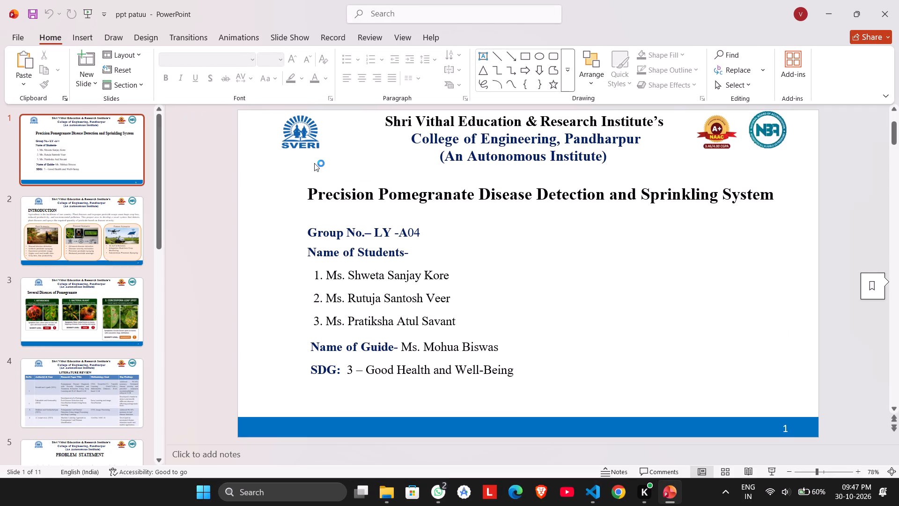
Look through the reopened slides as far as the project objectives and back up to the Literature Review table.
{"action": "scroll", "coordinate": [314, 163], "scroll_direction": "down", "scroll_amount": 2}
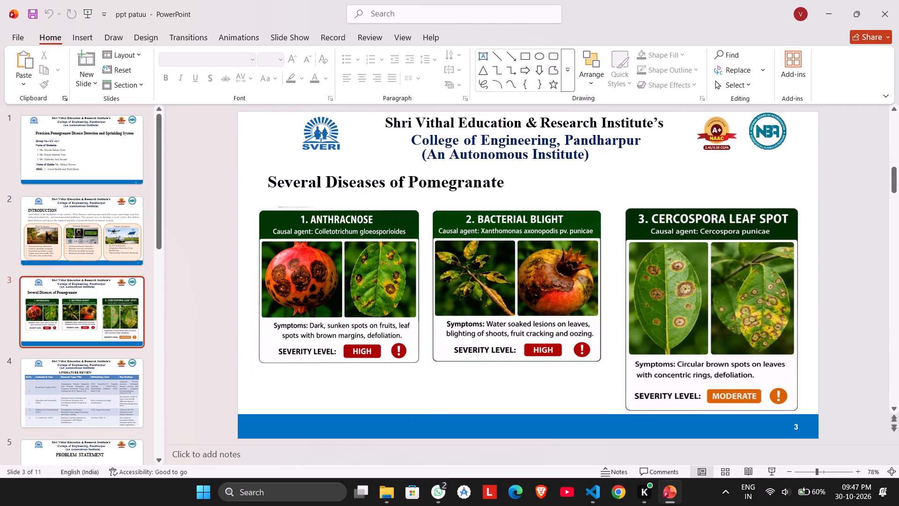
{"action": "scroll", "coordinate": [314, 163], "scroll_direction": "down", "scroll_amount": 1}
{"action": "scroll", "coordinate": [314, 163], "scroll_direction": "up", "scroll_amount": 1}
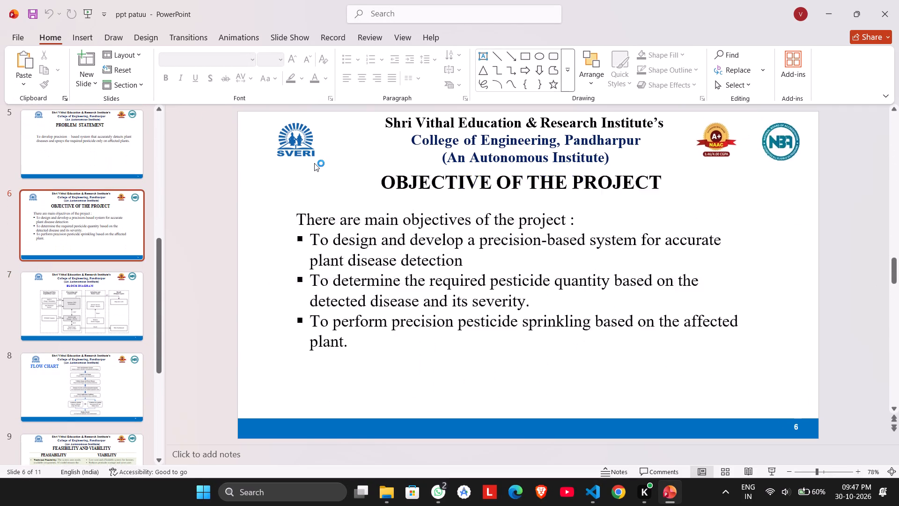
{"action": "scroll", "coordinate": [314, 163], "scroll_direction": "up", "scroll_amount": 2}
Close the reopened presentation.
{"action": "left_click", "coordinate": [898, 0]}
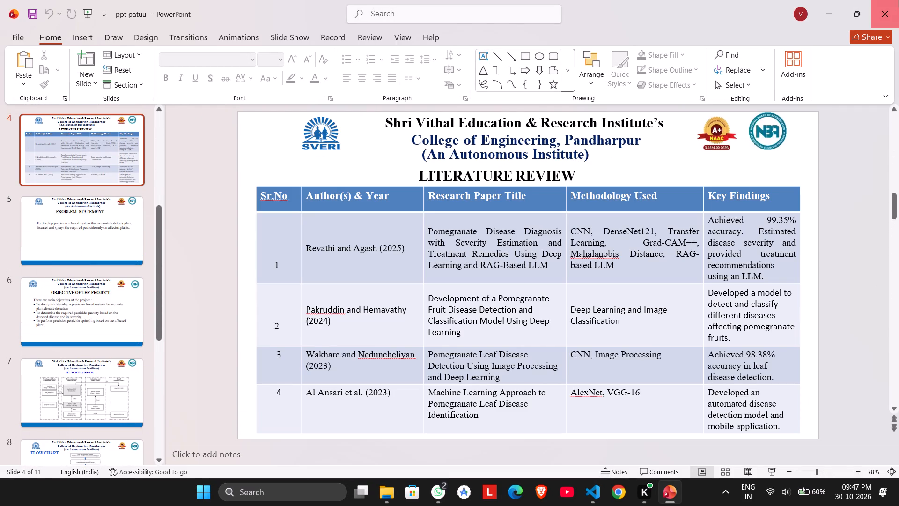
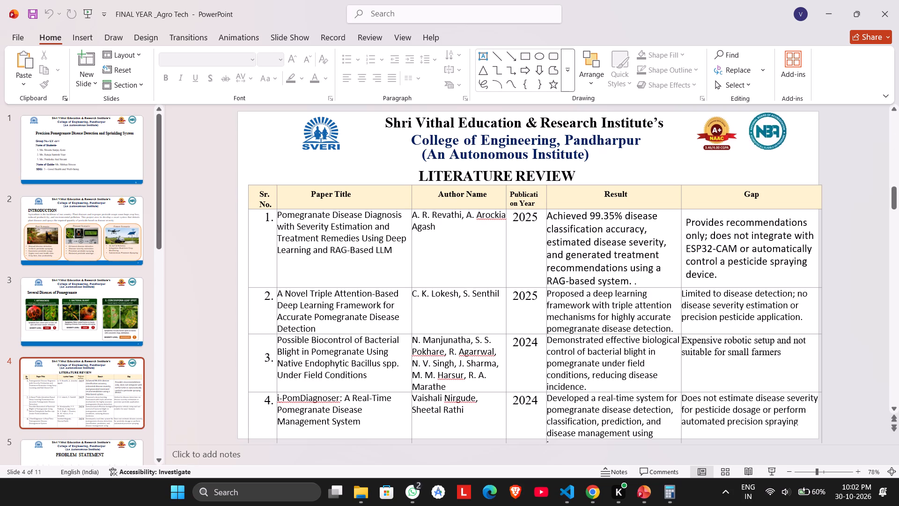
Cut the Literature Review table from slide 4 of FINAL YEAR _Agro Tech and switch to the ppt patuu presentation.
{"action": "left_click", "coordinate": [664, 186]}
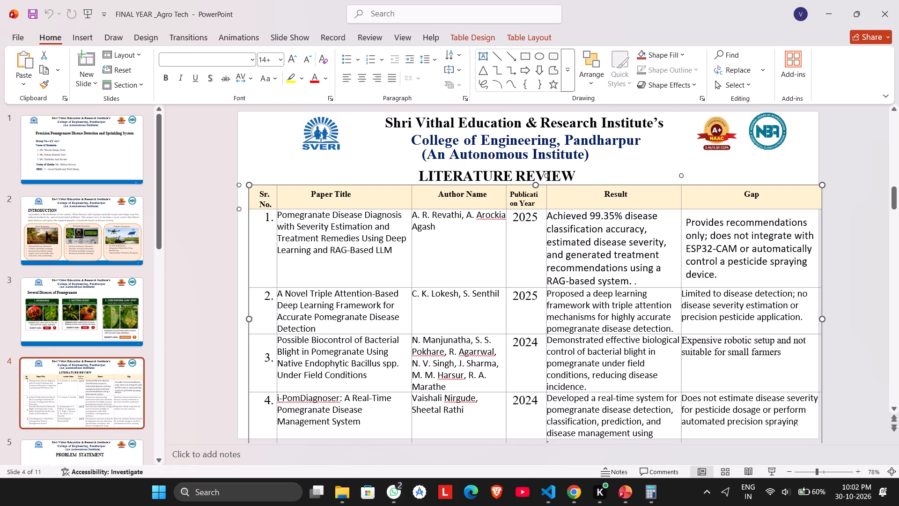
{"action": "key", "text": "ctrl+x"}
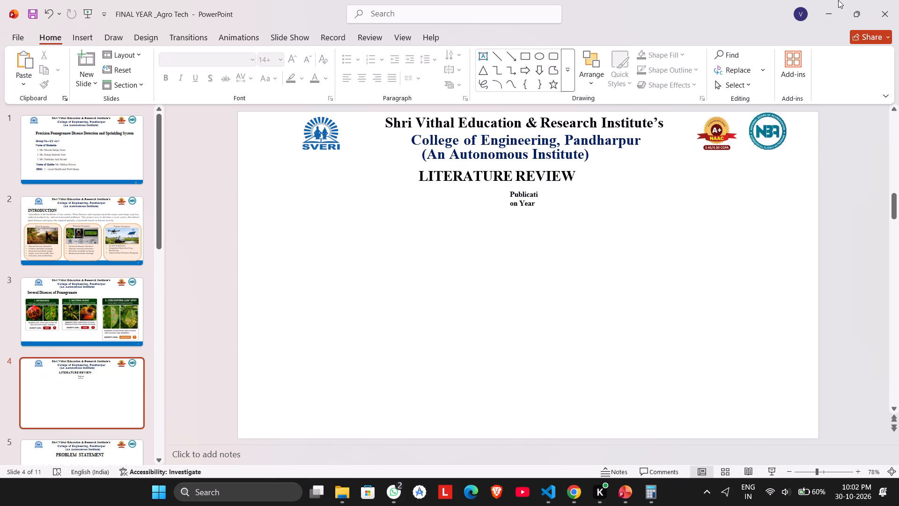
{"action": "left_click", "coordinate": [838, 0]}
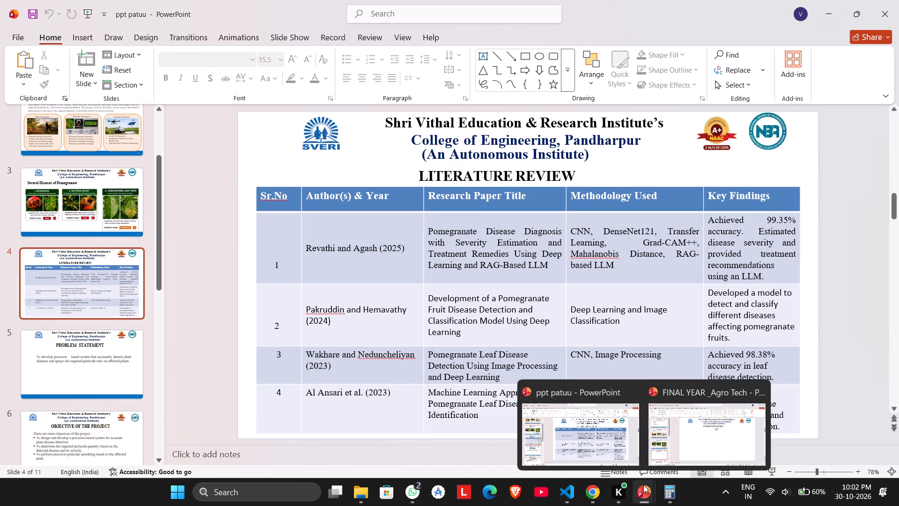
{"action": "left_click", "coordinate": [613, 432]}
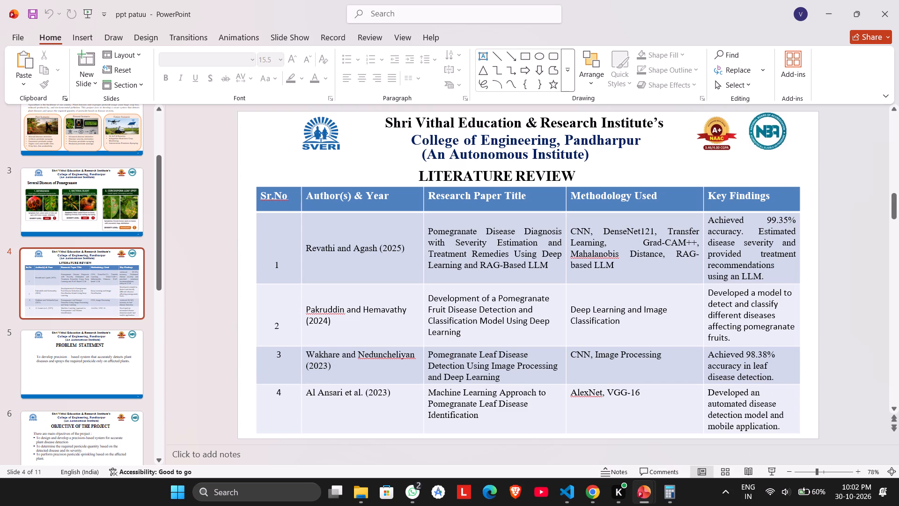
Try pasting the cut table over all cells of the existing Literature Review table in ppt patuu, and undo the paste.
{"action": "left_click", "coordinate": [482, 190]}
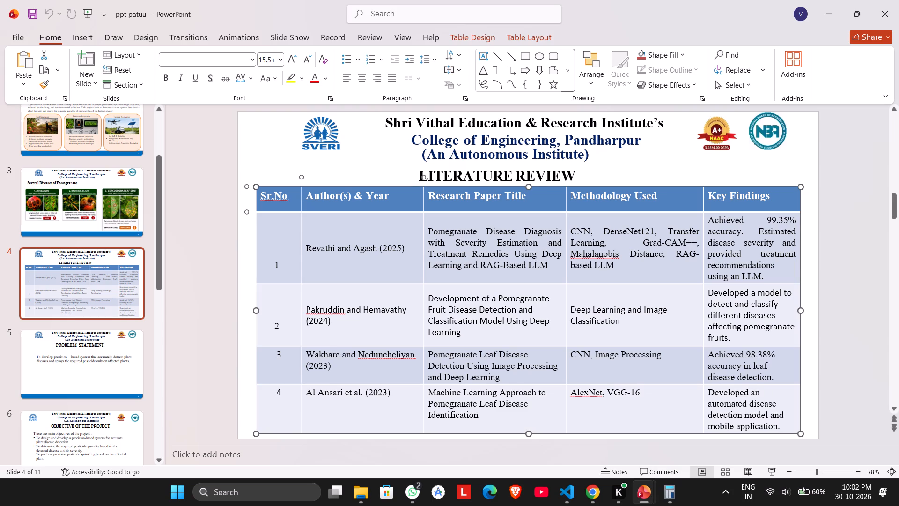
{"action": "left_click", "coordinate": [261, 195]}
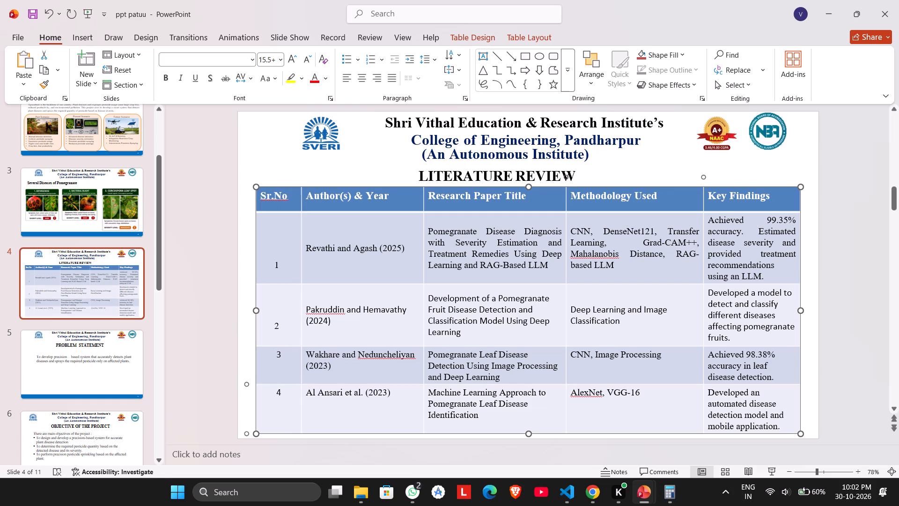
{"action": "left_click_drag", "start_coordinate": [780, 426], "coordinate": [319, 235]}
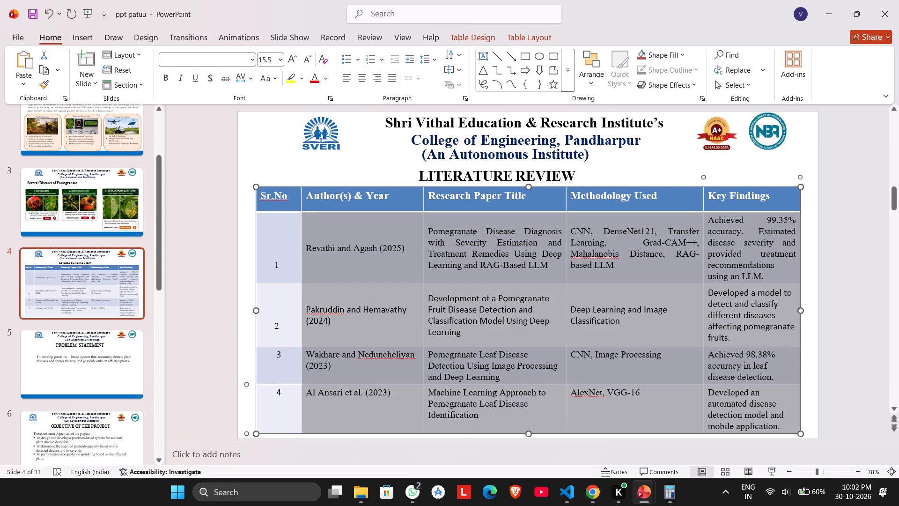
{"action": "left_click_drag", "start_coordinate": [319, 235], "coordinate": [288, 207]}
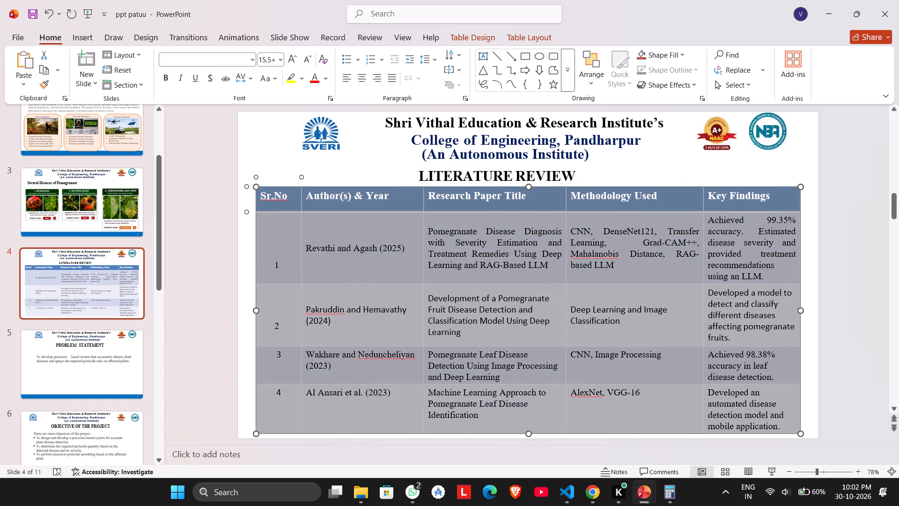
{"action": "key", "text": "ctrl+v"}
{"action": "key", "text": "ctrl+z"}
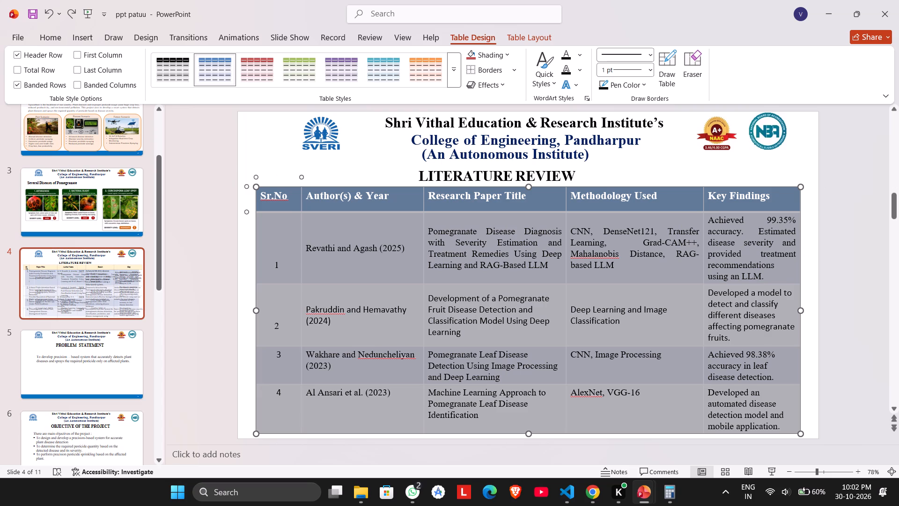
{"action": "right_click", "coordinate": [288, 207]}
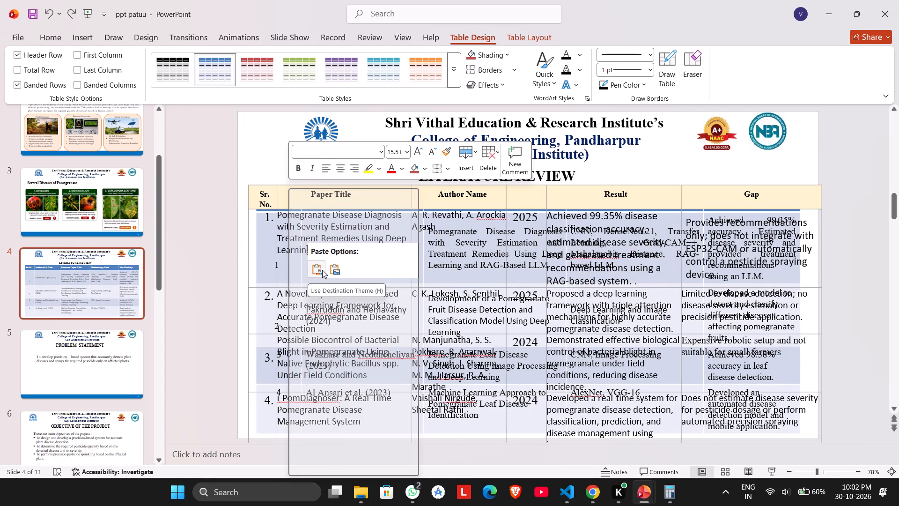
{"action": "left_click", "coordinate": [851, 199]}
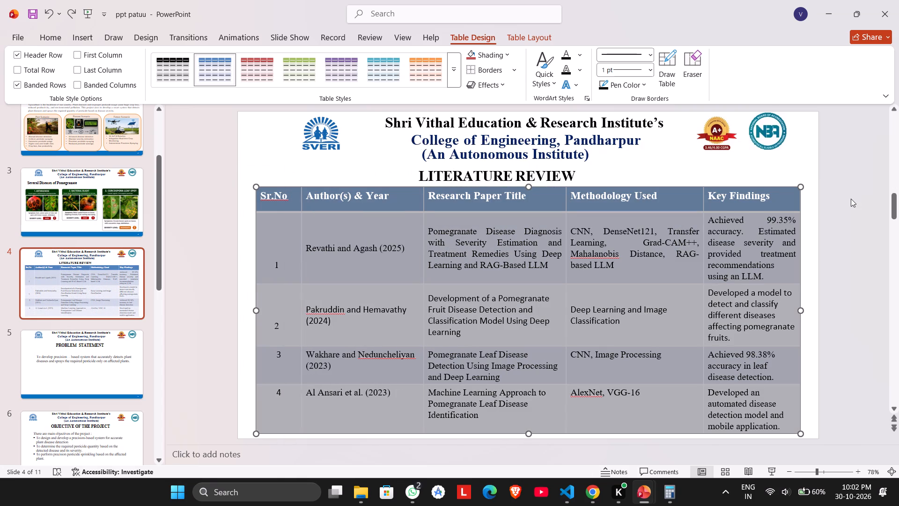
Clear all text from the old blue Literature Review table and remove the empty table from slide 4 of ppt patuu.
{"action": "key", "text": "Delete"}
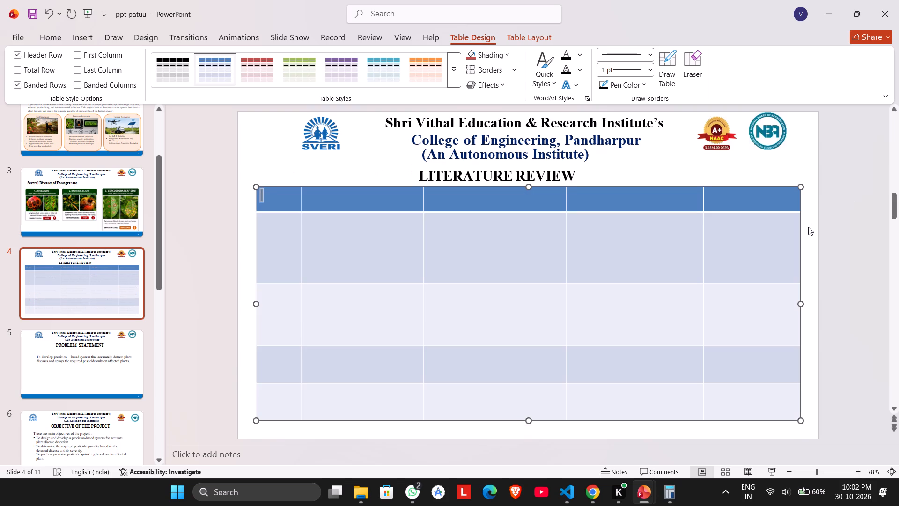
{"action": "right_click", "coordinate": [780, 185]}
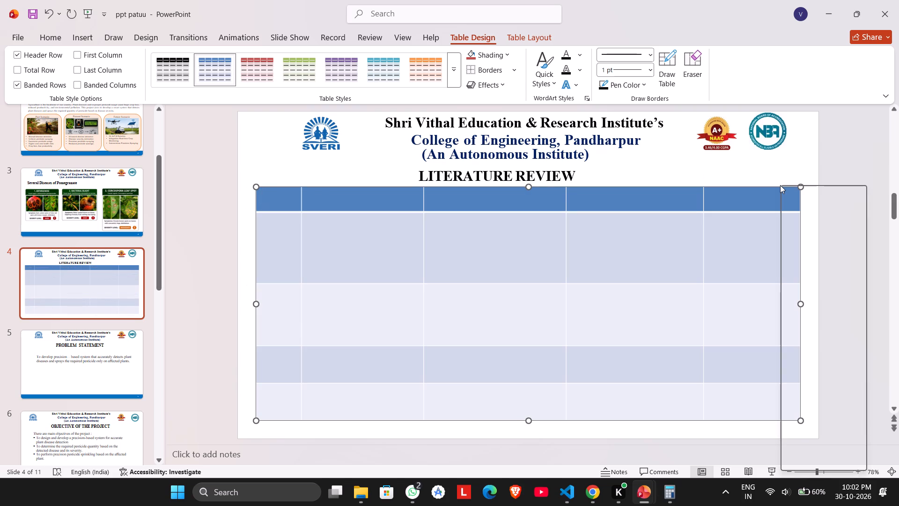
{"action": "left_click", "coordinate": [780, 185]}
{"action": "double_click", "coordinate": [780, 185]}
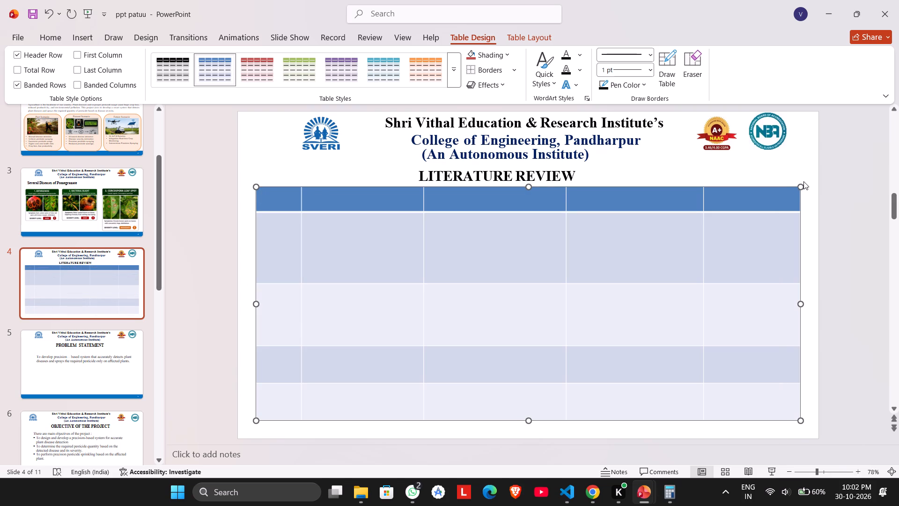
{"action": "left_click", "coordinate": [803, 181]}
{"action": "left_click", "coordinate": [705, 197]}
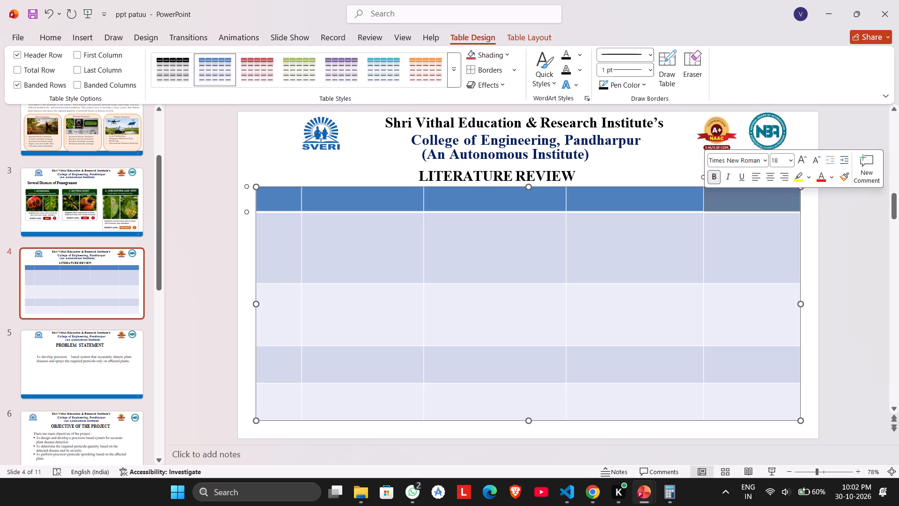
{"action": "key", "text": "Delete"}
{"action": "key", "text": "Delete"}
{"action": "key", "text": "Delete"}
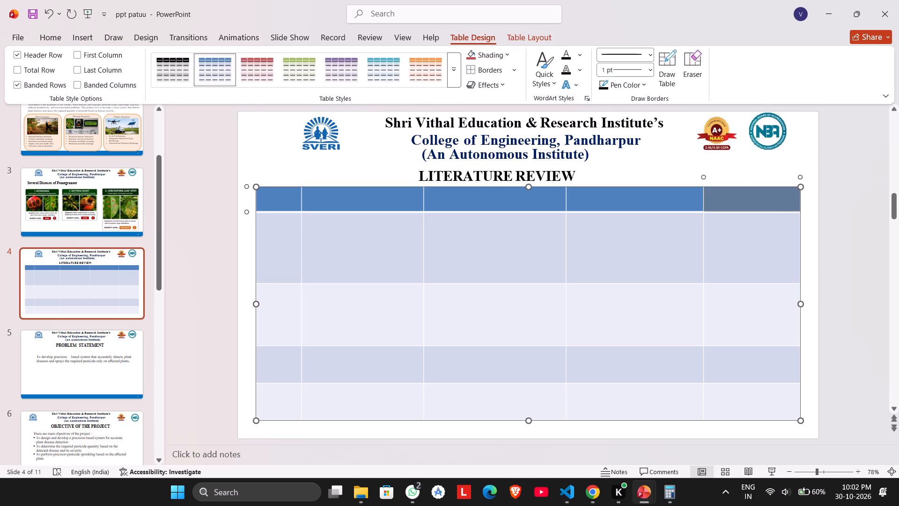
{"action": "left_click", "coordinate": [362, 200]}
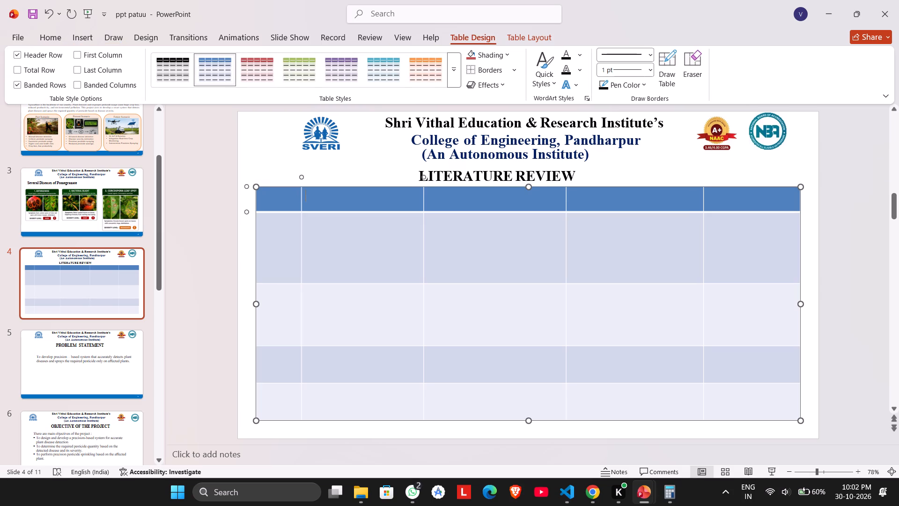
{"action": "right_click", "coordinate": [262, 186]}
{"action": "left_click", "coordinate": [279, 191]}
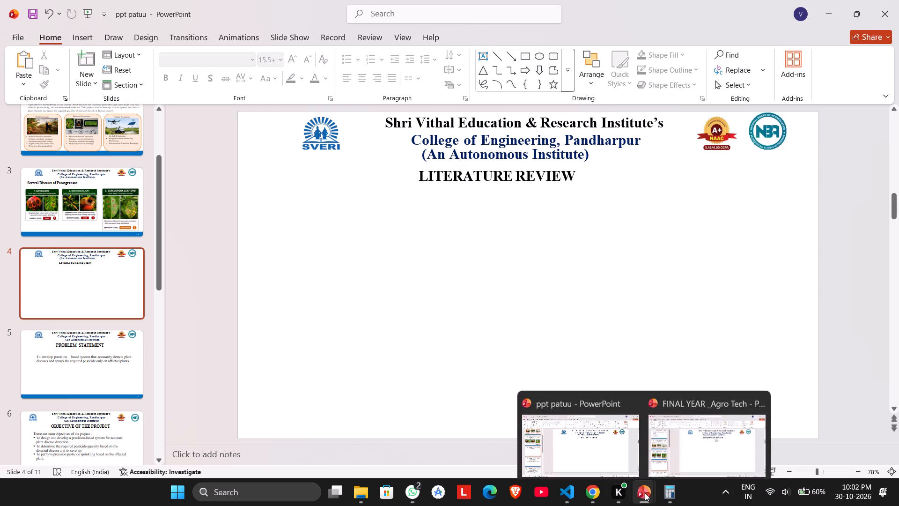
In FINAL YEAR _Agro Tech, undo the table cut on slide 4 and cut the whole Literature Review table again.
{"action": "left_click", "coordinate": [682, 441]}
{"action": "left_click", "coordinate": [527, 334]}
{"action": "key", "text": "ctrl+z"}
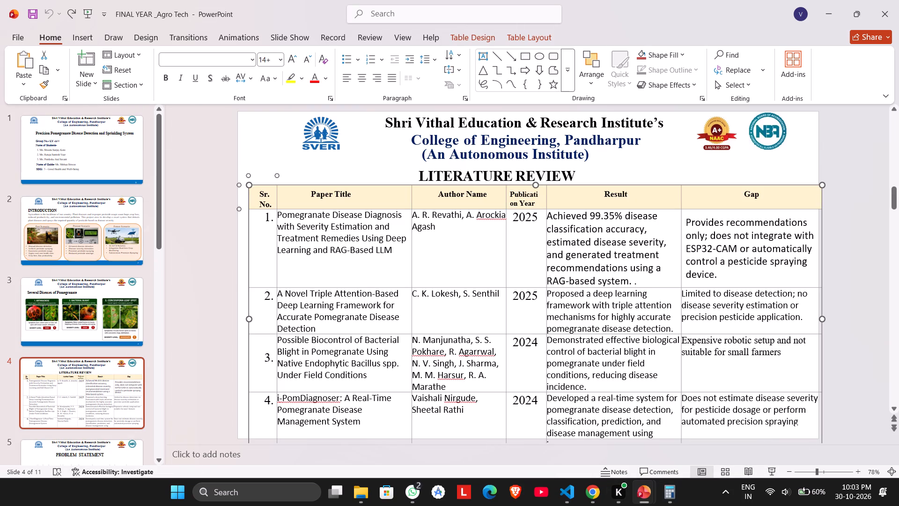
{"action": "right_click", "coordinate": [258, 189]}
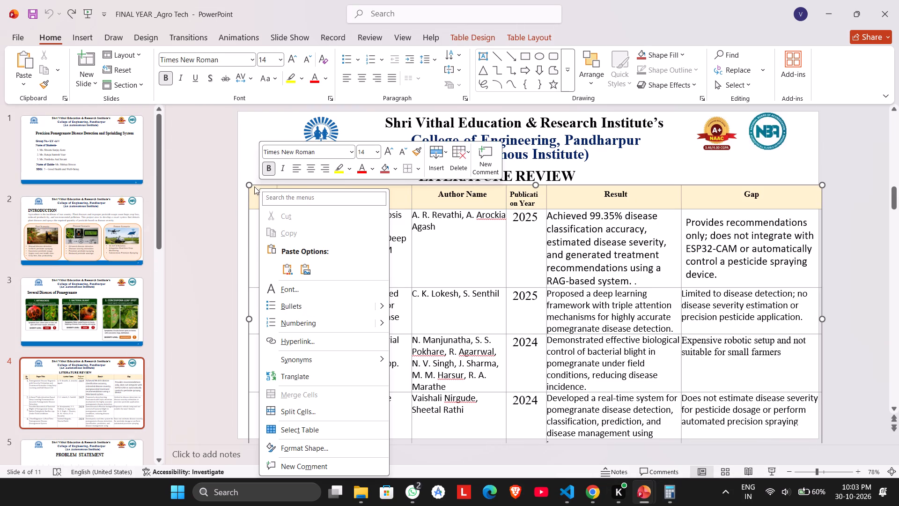
{"action": "left_click", "coordinate": [248, 185]}
{"action": "right_click", "coordinate": [248, 185]}
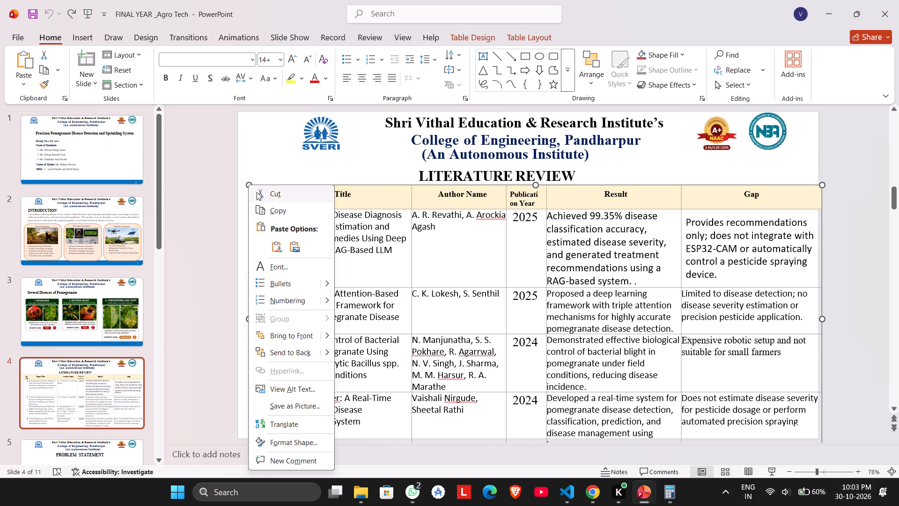
{"action": "left_click", "coordinate": [258, 194]}
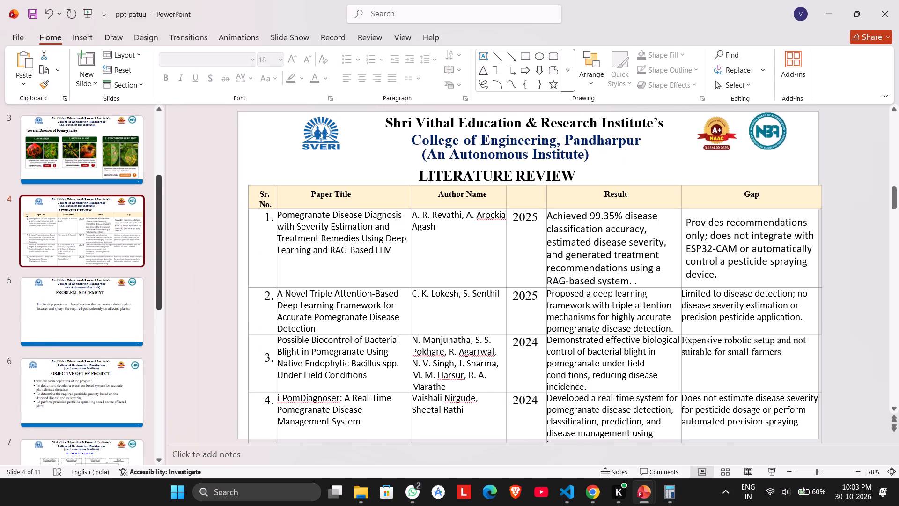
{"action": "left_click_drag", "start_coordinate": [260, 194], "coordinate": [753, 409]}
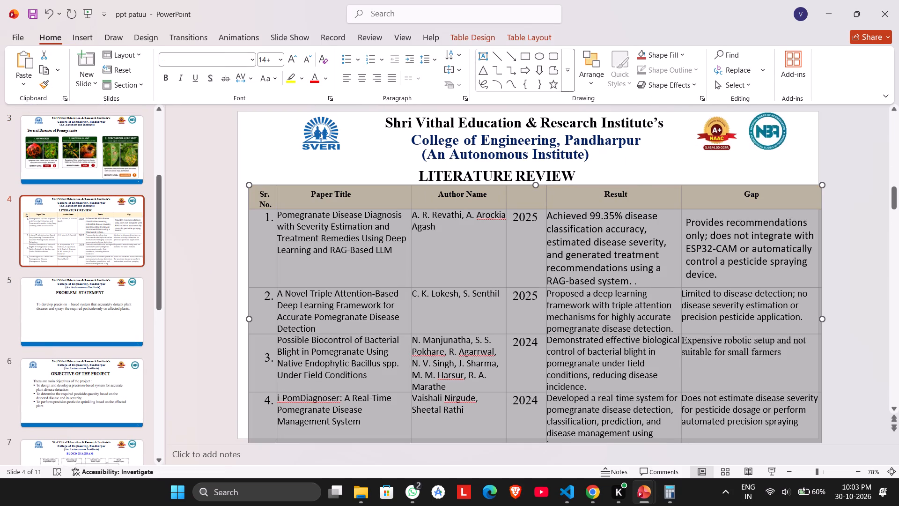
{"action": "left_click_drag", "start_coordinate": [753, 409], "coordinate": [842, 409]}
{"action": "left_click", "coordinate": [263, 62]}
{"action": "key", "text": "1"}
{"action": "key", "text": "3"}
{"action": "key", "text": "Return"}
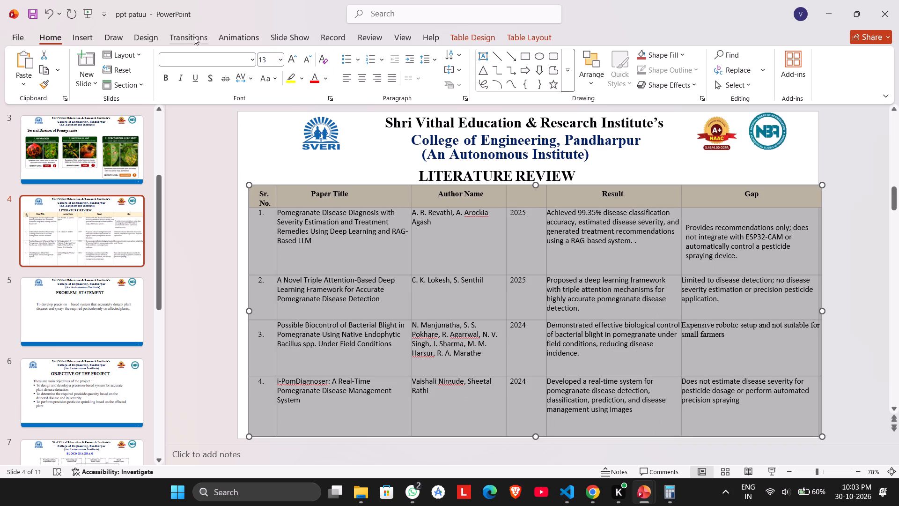
Change the font of the whole Literature Review table to Times New Roman.
{"action": "left_click", "coordinate": [187, 57]}
{"action": "type", "text": "ti"}
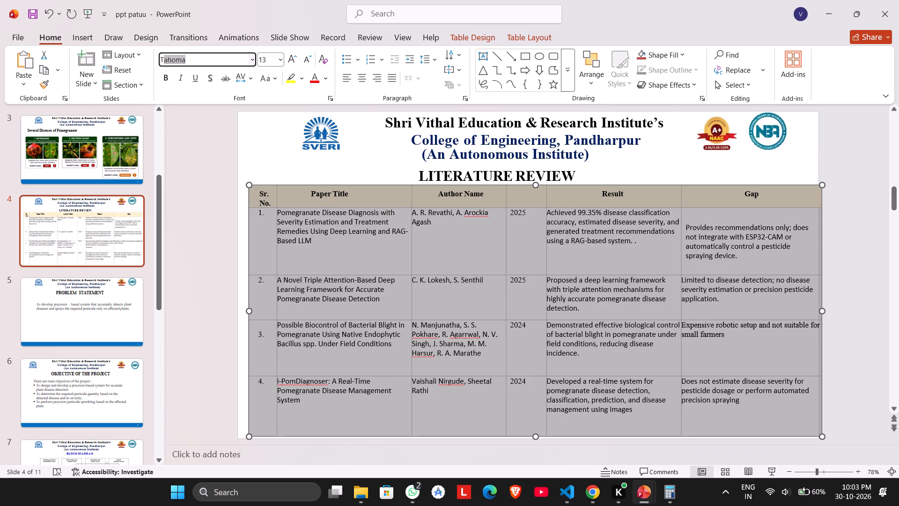
{"action": "key", "text": "Return"}
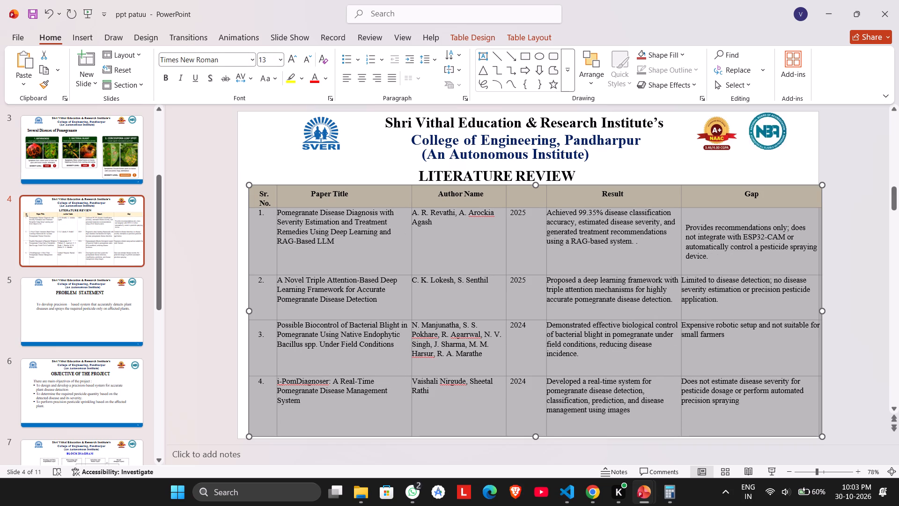
Set the font size of the whole Literature Review table to 15.
{"action": "left_click", "coordinate": [267, 62]}
{"action": "type", "text": "15"}
{"action": "key", "text": "Return"}
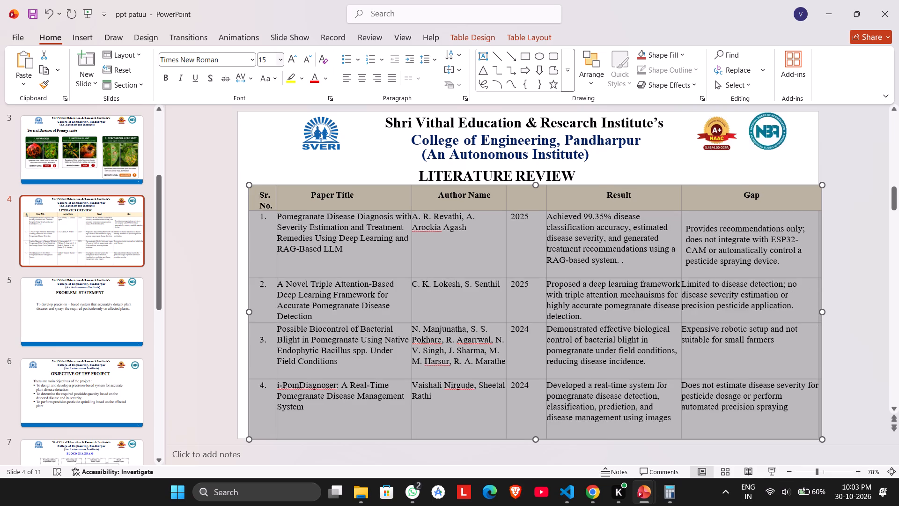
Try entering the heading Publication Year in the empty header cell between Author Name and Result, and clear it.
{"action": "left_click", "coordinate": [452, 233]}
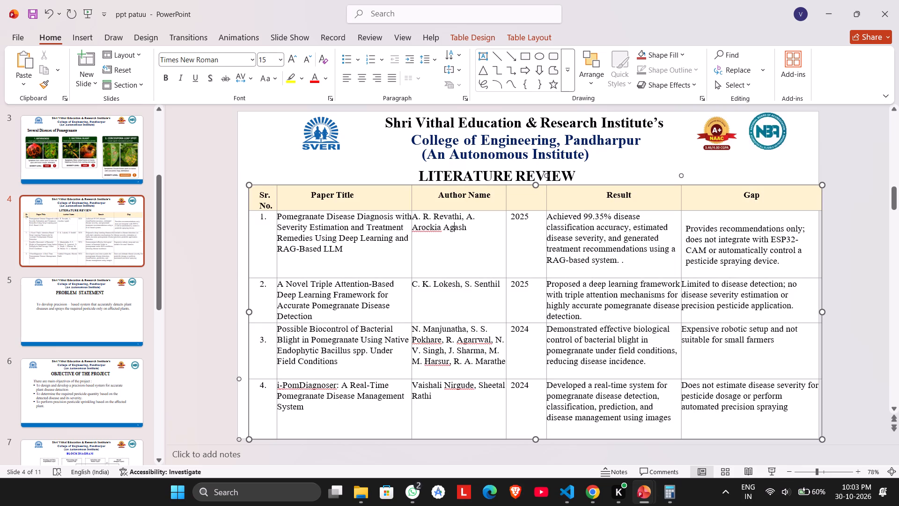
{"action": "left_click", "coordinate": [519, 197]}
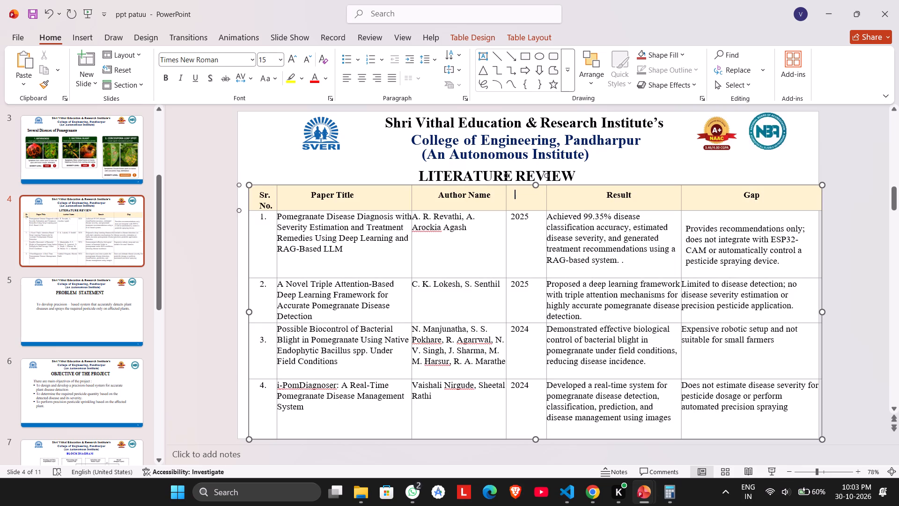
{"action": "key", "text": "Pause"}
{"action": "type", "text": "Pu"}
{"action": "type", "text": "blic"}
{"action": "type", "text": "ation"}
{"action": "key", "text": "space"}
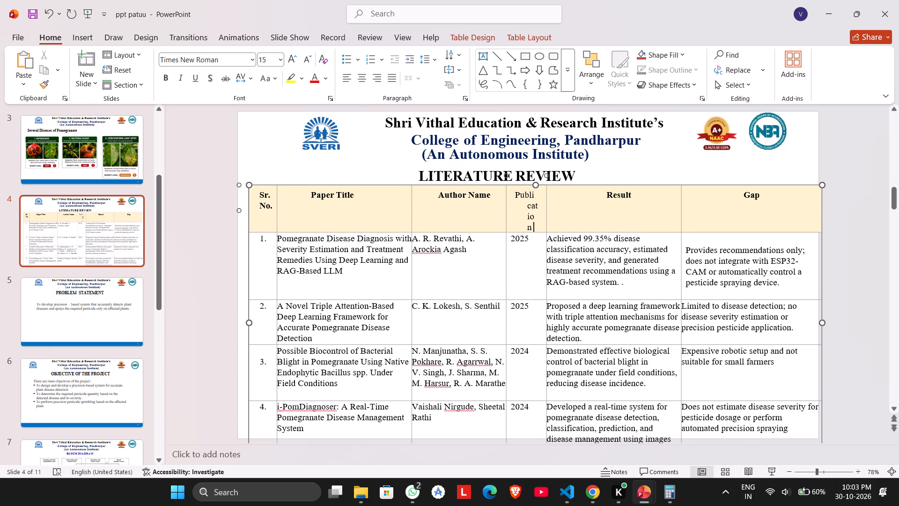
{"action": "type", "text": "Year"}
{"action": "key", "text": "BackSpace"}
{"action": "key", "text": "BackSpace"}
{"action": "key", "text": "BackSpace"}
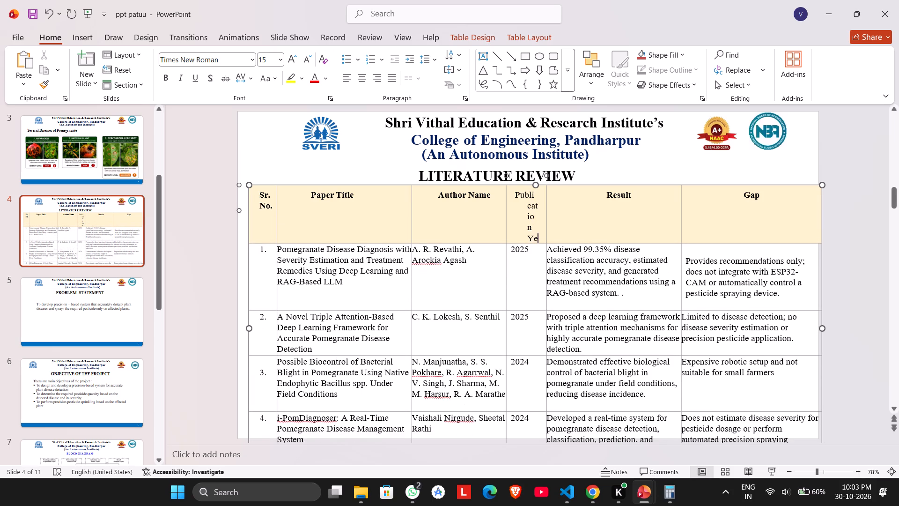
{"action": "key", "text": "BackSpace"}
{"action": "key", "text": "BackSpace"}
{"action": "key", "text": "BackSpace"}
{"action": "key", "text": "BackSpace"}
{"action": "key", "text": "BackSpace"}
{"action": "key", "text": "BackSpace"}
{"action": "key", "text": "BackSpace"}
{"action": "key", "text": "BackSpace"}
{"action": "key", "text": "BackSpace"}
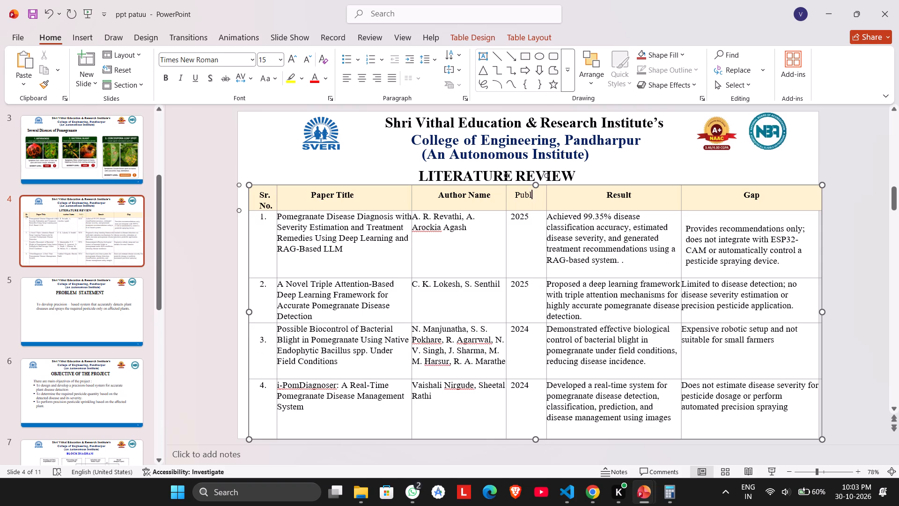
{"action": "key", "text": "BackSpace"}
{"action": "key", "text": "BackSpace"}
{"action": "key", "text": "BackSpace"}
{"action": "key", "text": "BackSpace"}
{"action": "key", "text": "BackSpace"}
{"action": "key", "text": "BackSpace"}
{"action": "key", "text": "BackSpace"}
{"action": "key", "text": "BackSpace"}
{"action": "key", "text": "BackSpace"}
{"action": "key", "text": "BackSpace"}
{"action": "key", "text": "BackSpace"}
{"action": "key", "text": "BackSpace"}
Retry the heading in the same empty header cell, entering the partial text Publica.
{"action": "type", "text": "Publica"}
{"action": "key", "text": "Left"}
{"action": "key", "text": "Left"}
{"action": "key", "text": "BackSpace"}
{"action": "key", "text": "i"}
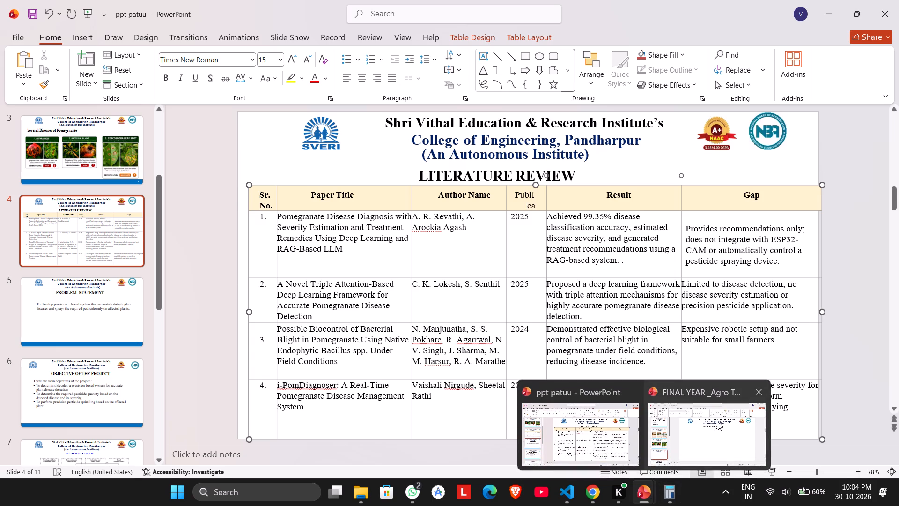
Switch to FINAL YEAR _Agro Tech and copy the Publication Year text under the Literature Review title on slide 4.
{"action": "left_click", "coordinate": [718, 422]}
{"action": "left_click_drag", "start_coordinate": [538, 207], "coordinate": [510, 192]}
{"action": "key", "text": "ctrl+c"}
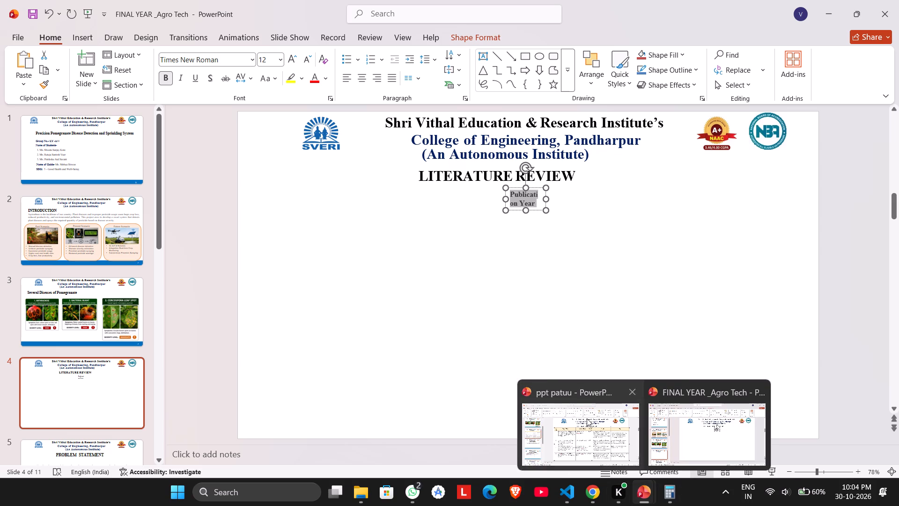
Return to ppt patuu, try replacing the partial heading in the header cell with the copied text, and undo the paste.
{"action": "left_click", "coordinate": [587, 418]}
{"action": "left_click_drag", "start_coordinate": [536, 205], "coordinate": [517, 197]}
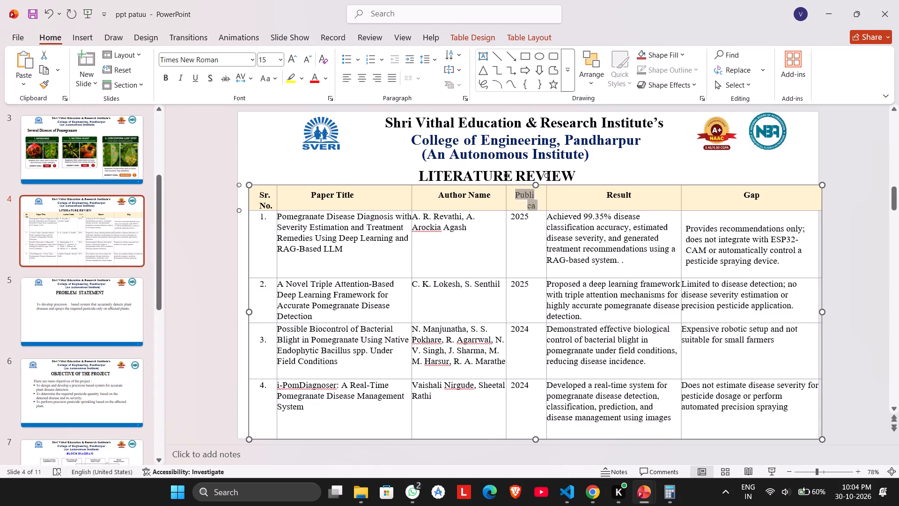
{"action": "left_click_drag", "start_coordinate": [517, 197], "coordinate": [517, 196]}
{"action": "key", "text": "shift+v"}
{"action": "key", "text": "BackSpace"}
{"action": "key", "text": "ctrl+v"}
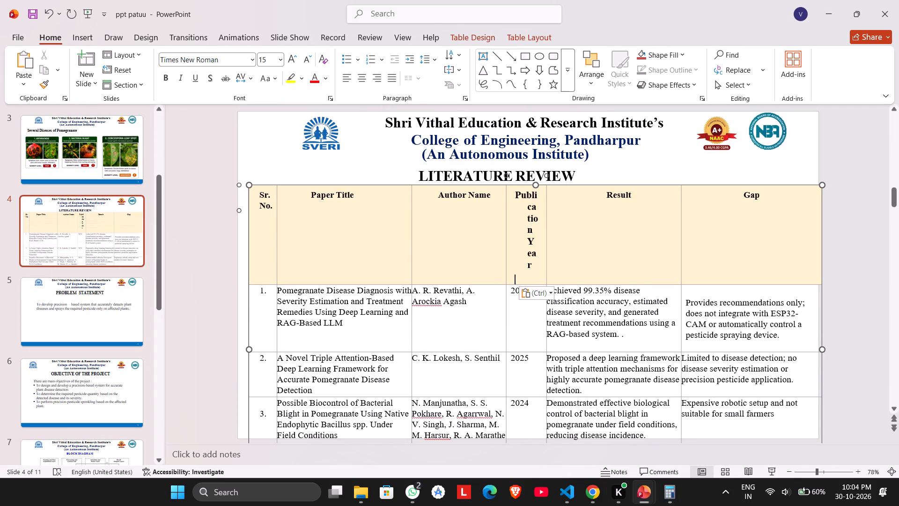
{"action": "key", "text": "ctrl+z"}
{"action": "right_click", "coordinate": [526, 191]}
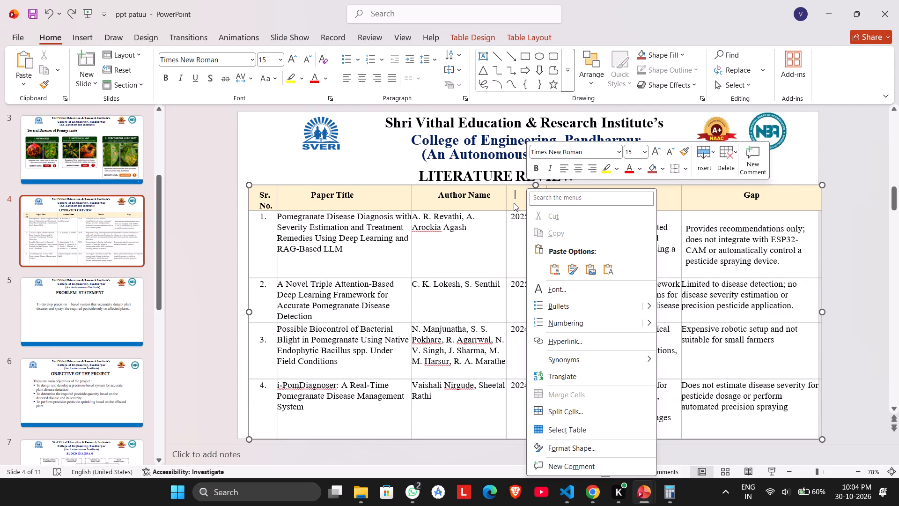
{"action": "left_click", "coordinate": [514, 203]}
Insert a text box over the empty header cell between Author Name and Result and paste Publication Year into it.
{"action": "left_click", "coordinate": [92, 36]}
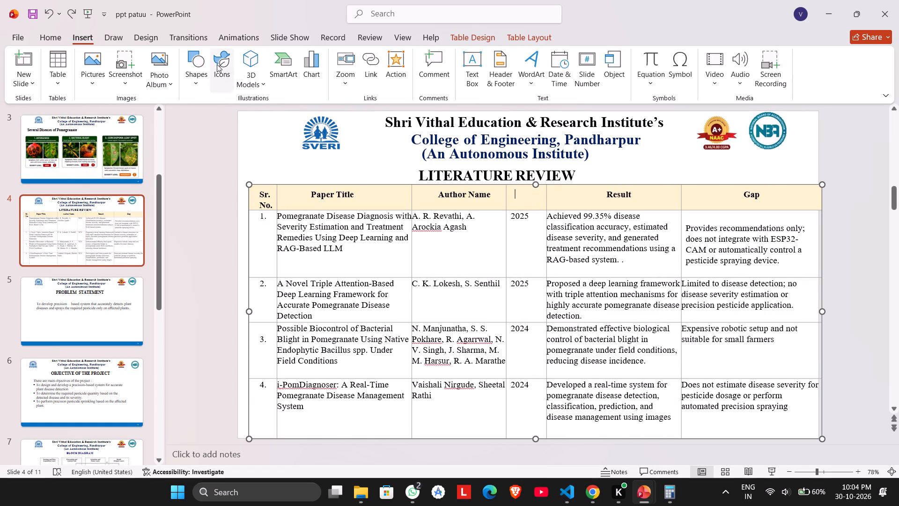
{"action": "left_click", "coordinate": [482, 75]}
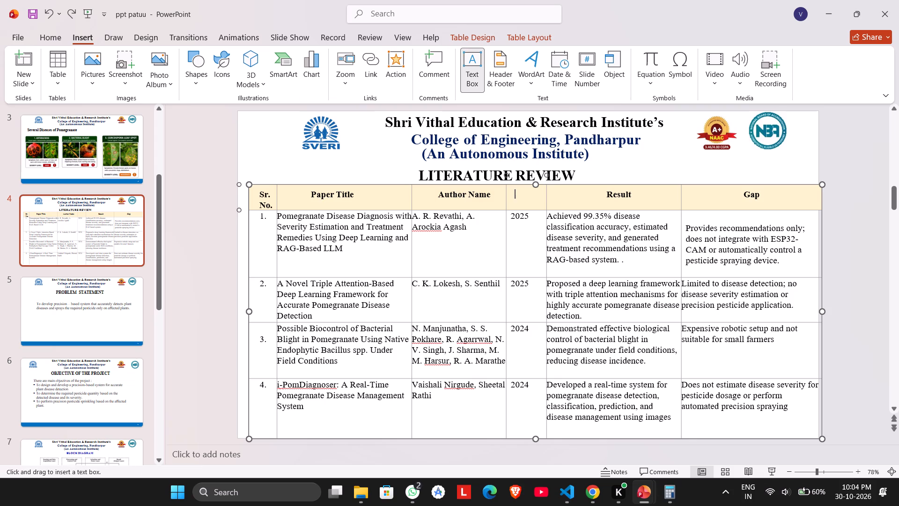
{"action": "left_click_drag", "start_coordinate": [509, 191], "coordinate": [543, 208]}
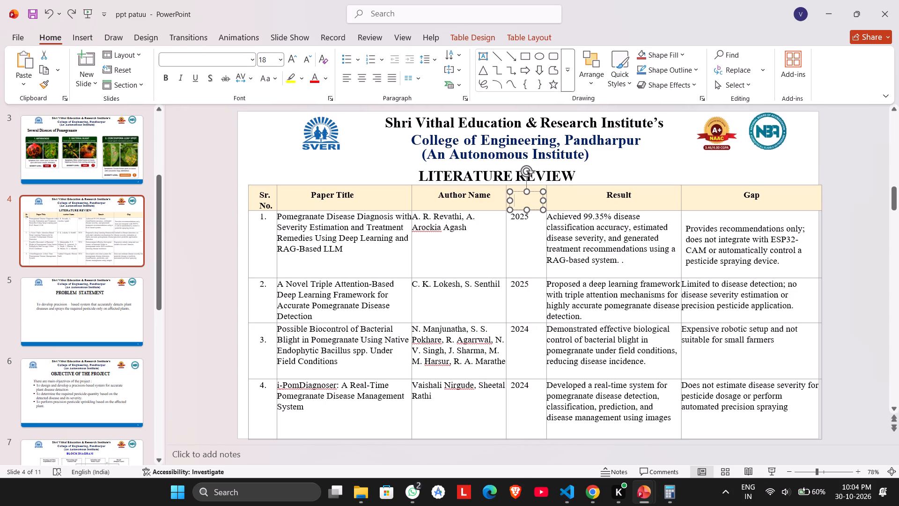
{"action": "key", "text": "ctrl+v"}
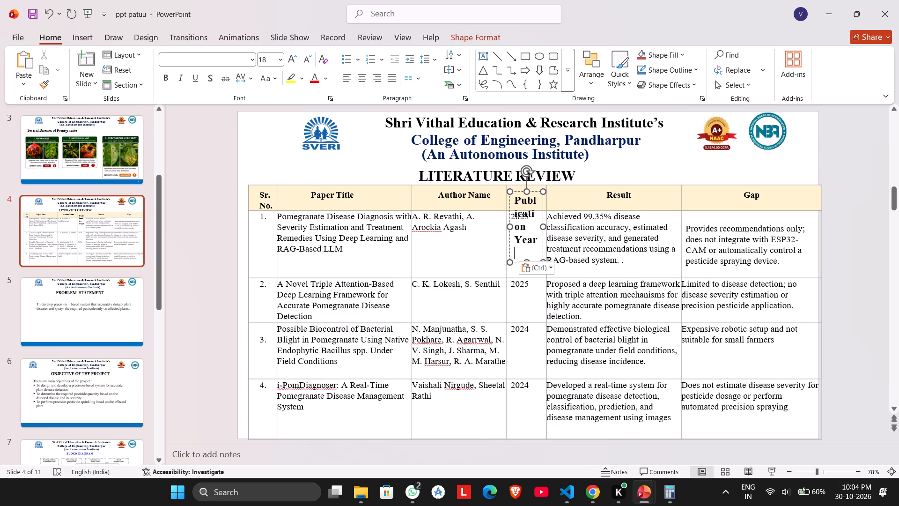
Try font size 15 on the text box's Publication Year text, and set it to 13.
{"action": "left_click_drag", "start_coordinate": [537, 239], "coordinate": [515, 201]}
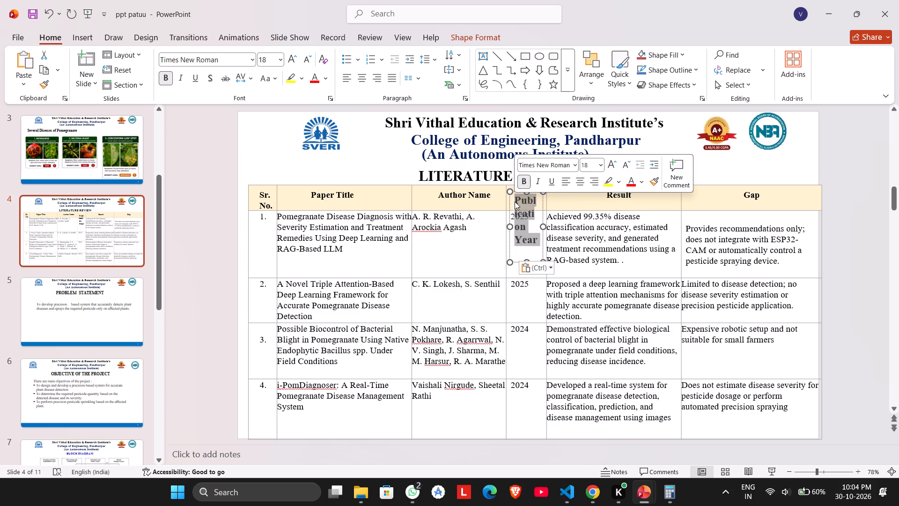
{"action": "left_click", "coordinate": [588, 164]}
{"action": "type", "text": "15"}
{"action": "key", "text": "Return"}
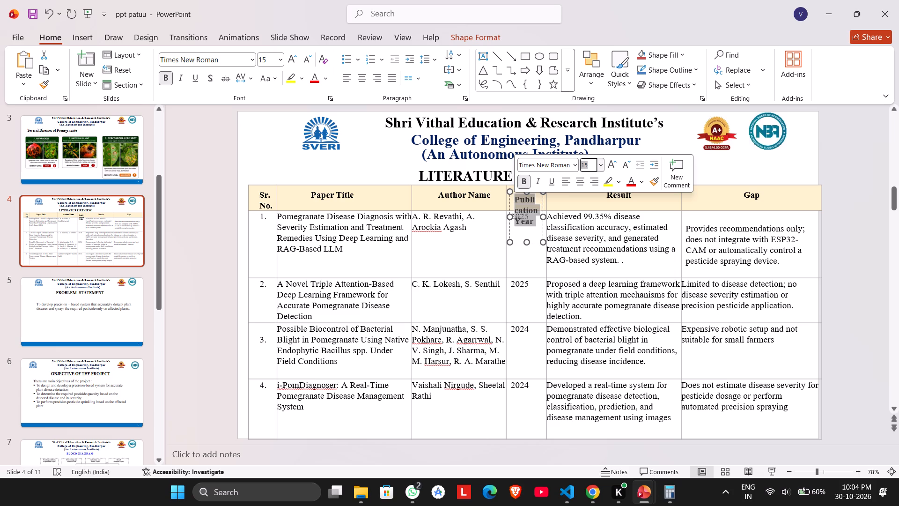
{"action": "key", "text": "1"}
{"action": "key", "text": "3"}
{"action": "key", "text": "Return"}
{"action": "left_click", "coordinate": [518, 232]}
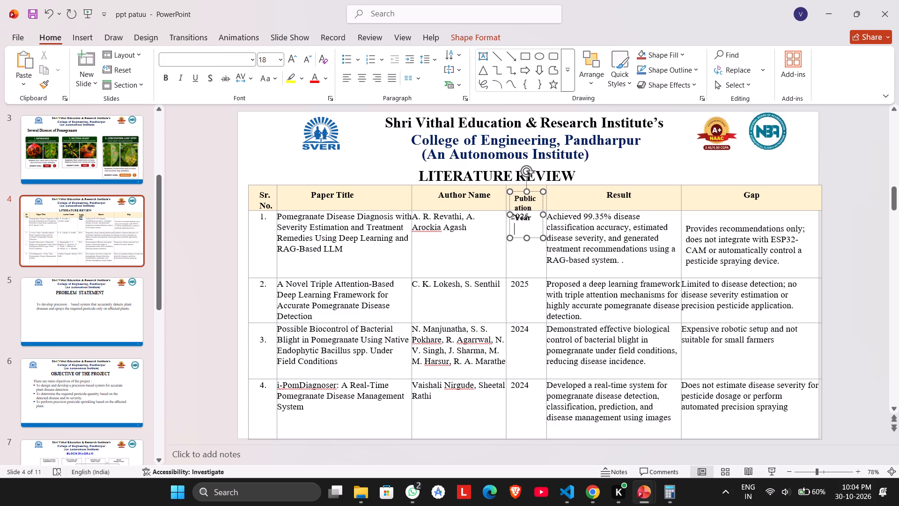
Adjust the edges of the Publication Year text box to fit the header cell, widening it to the Author Name column's border.
{"action": "left_click_drag", "start_coordinate": [528, 238], "coordinate": [529, 223]}
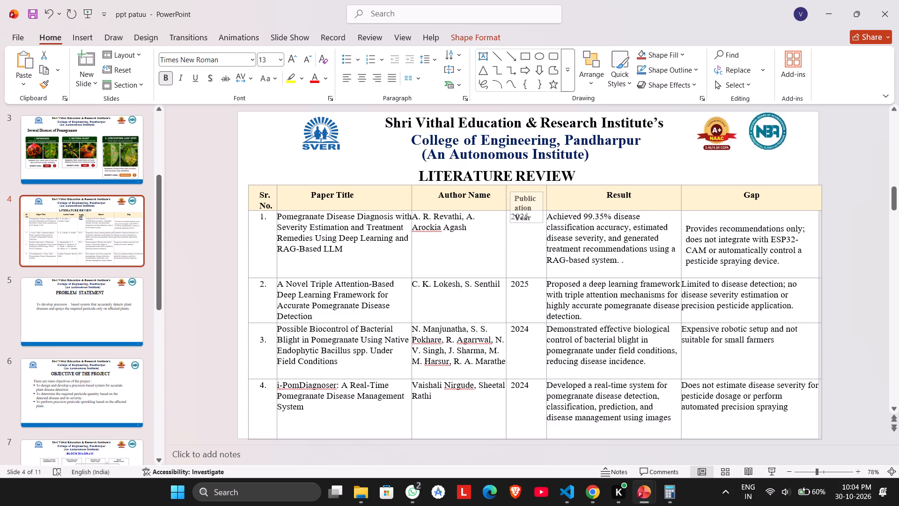
{"action": "left_click_drag", "start_coordinate": [529, 223], "coordinate": [529, 223]}
{"action": "left_click_drag", "start_coordinate": [527, 190], "coordinate": [527, 187]}
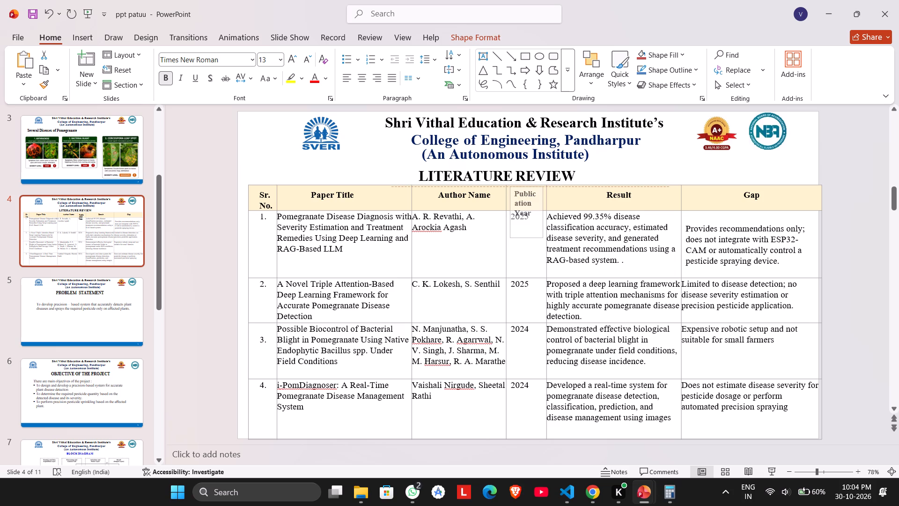
{"action": "left_click_drag", "start_coordinate": [527, 187], "coordinate": [525, 185]}
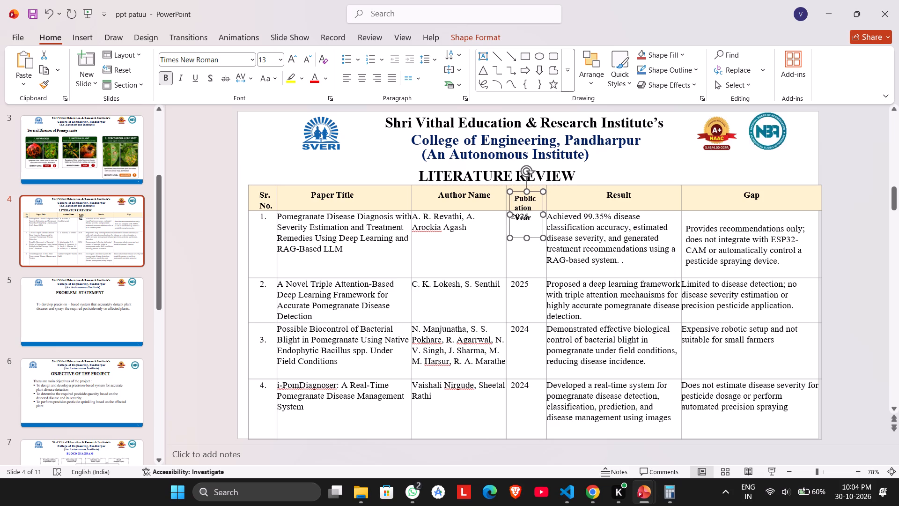
{"action": "left_click_drag", "start_coordinate": [526, 237], "coordinate": [537, 211]}
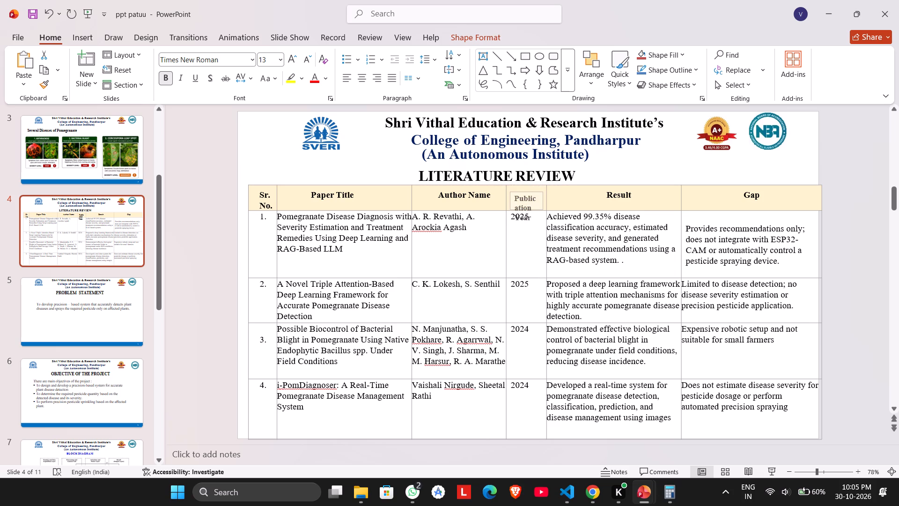
{"action": "left_click_drag", "start_coordinate": [537, 211], "coordinate": [547, 210]}
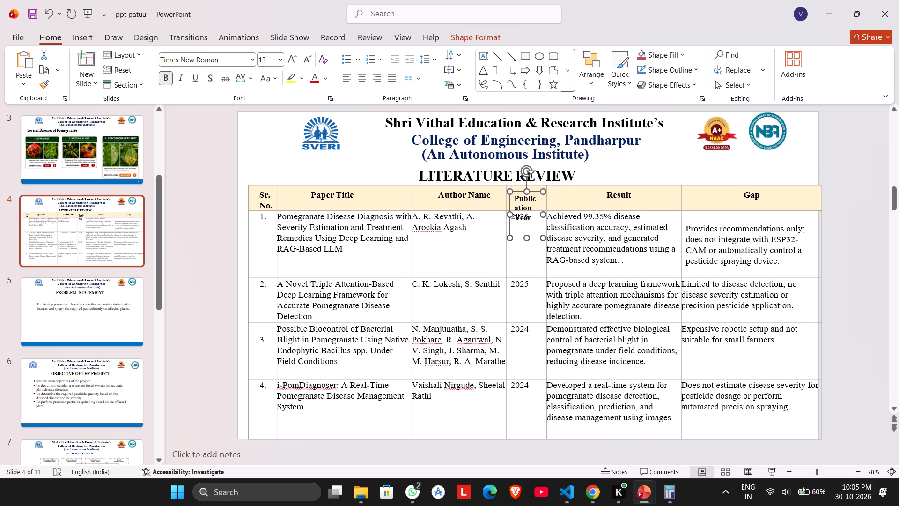
{"action": "left_click_drag", "start_coordinate": [512, 213], "coordinate": [506, 211]}
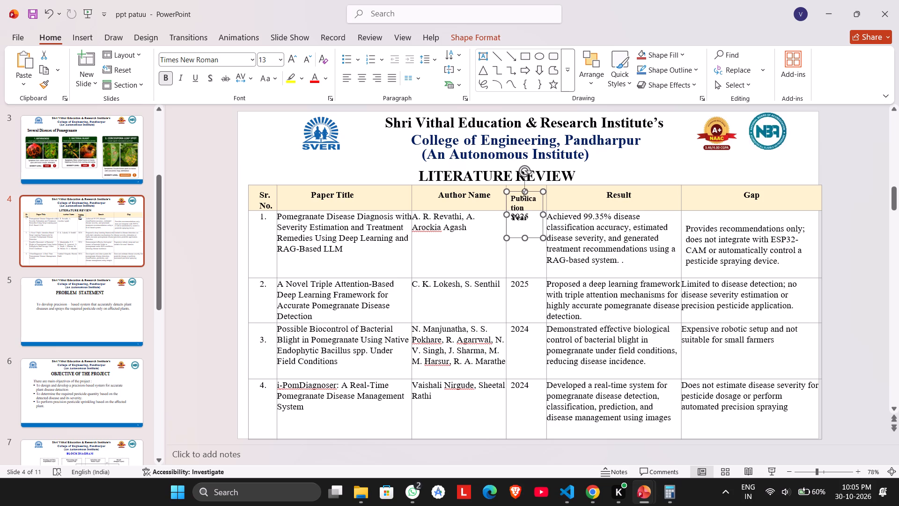
{"action": "left_click_drag", "start_coordinate": [524, 193], "coordinate": [524, 183]}
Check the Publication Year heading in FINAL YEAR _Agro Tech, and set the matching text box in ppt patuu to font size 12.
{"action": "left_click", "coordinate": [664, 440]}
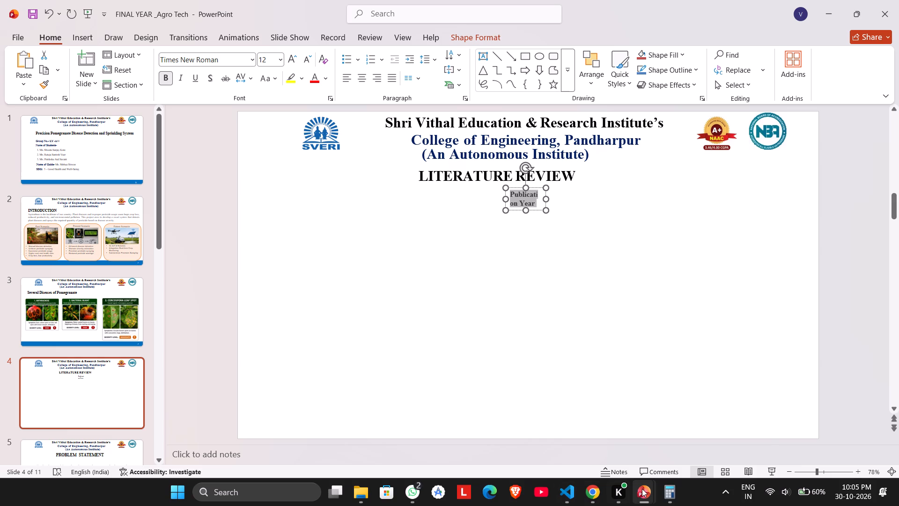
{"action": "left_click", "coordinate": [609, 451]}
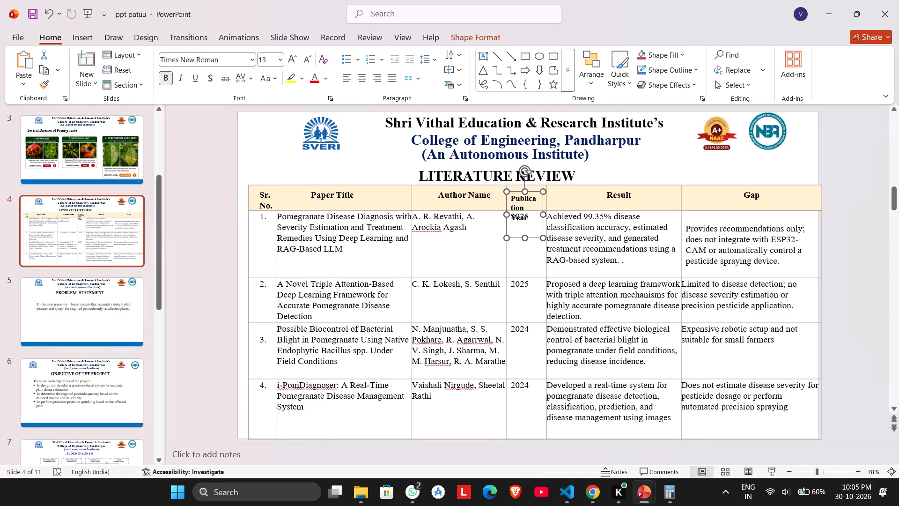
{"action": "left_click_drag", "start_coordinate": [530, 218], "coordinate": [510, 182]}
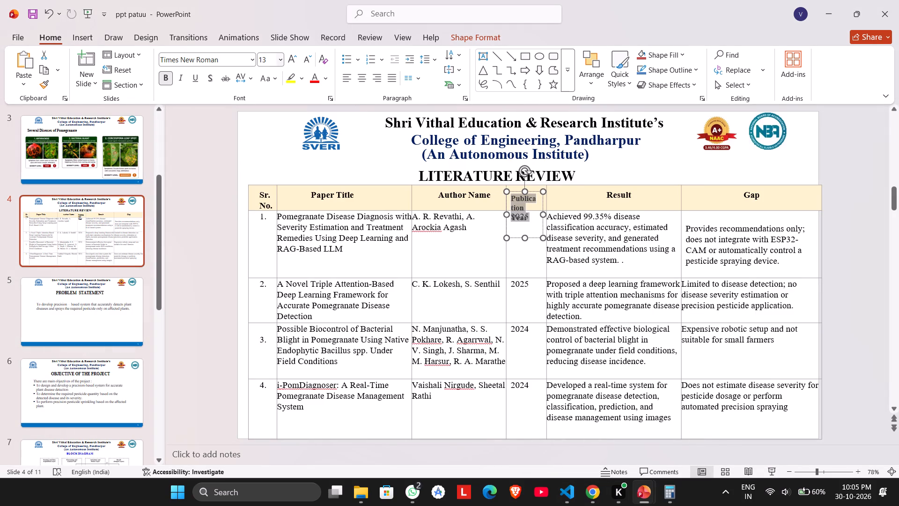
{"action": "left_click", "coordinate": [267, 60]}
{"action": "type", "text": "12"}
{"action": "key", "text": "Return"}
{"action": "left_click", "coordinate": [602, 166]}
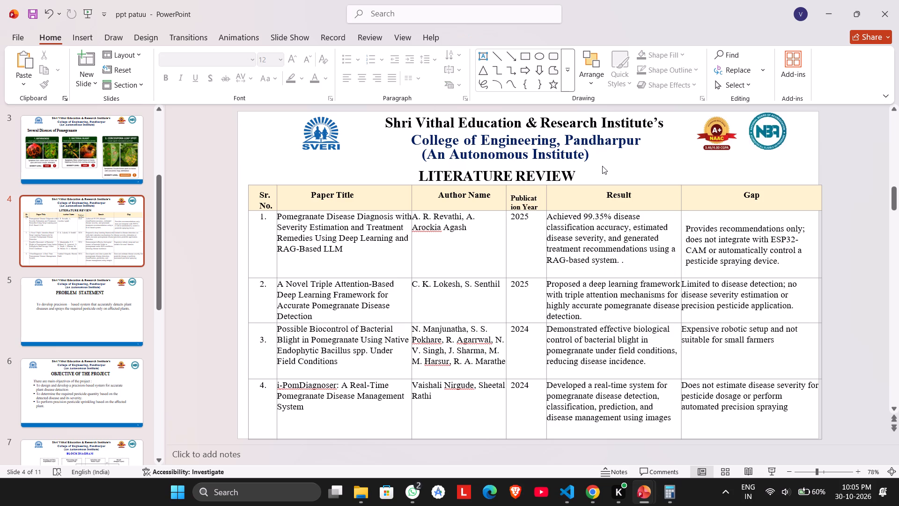
Switch to FINAL YEAR _Agro Tech and undo the removal of the Literature Review table on slide 4.
{"action": "left_click", "coordinate": [645, 493]}
{"action": "left_click", "coordinate": [671, 426]}
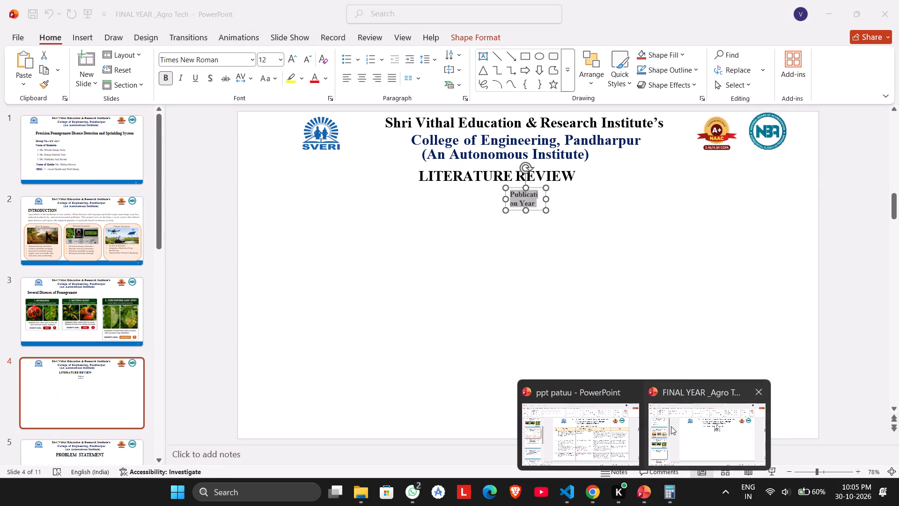
{"action": "left_click", "coordinate": [575, 331]}
{"action": "key", "text": "ctrl+z"}
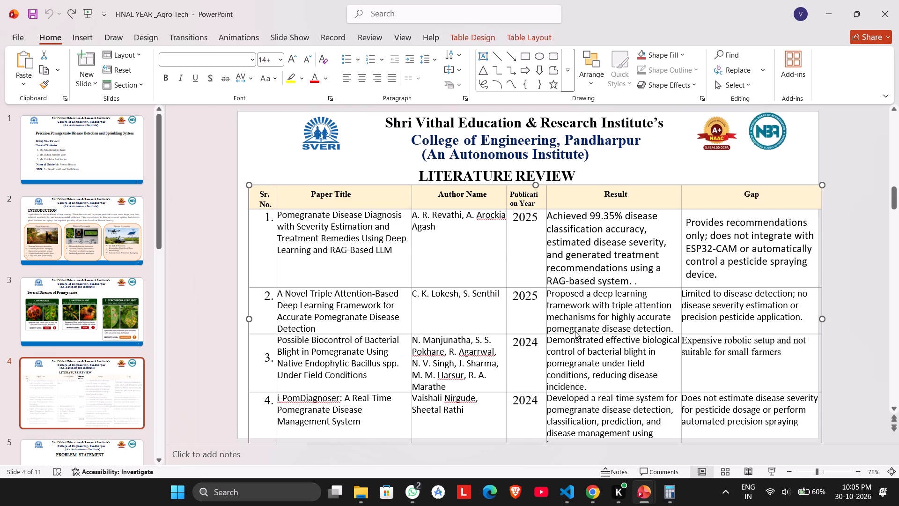
Check the font formatting of the Author Name and Publication Year headings in the source table, and return to ppt patuu.
{"action": "double_click", "coordinate": [471, 196]}
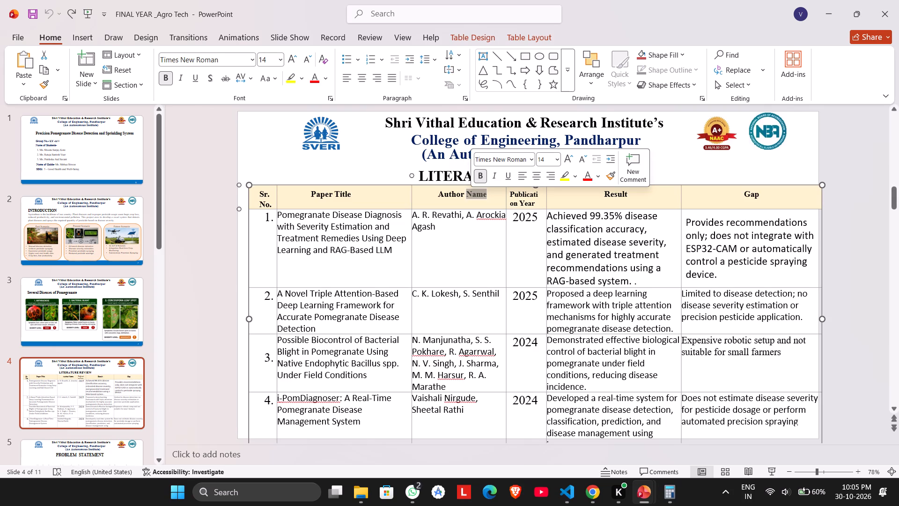
{"action": "double_click", "coordinate": [529, 203]}
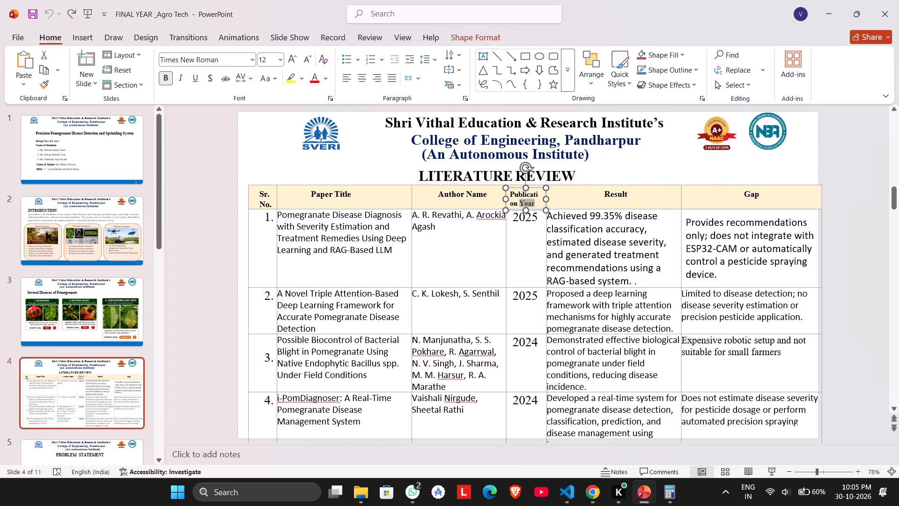
{"action": "left_click", "coordinate": [600, 443]}
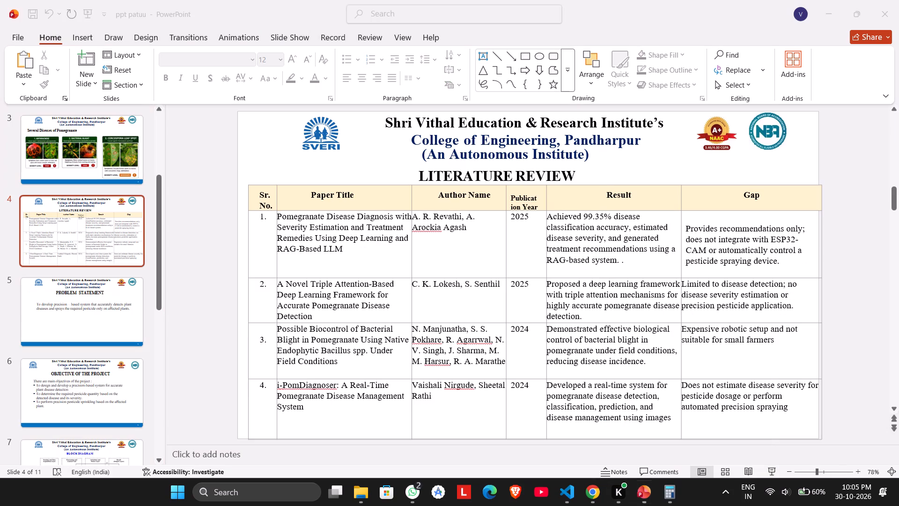
{"action": "left_click", "coordinate": [619, 158]}
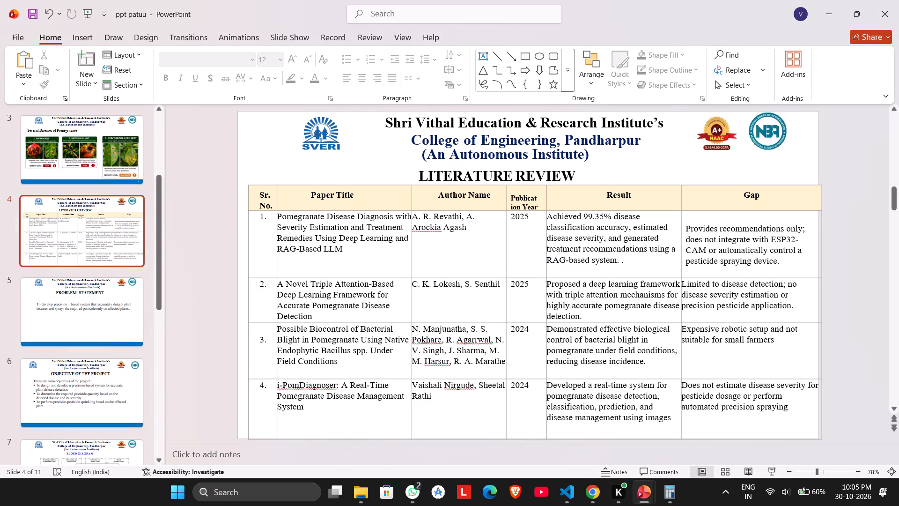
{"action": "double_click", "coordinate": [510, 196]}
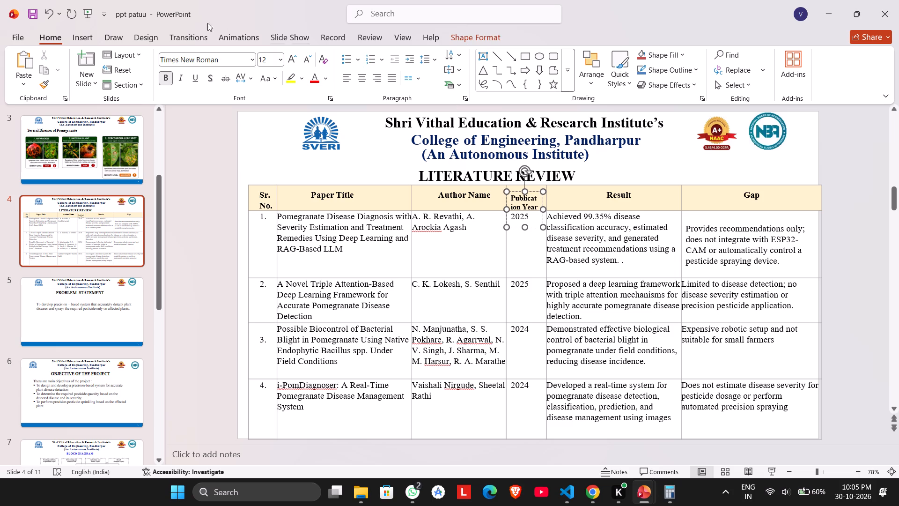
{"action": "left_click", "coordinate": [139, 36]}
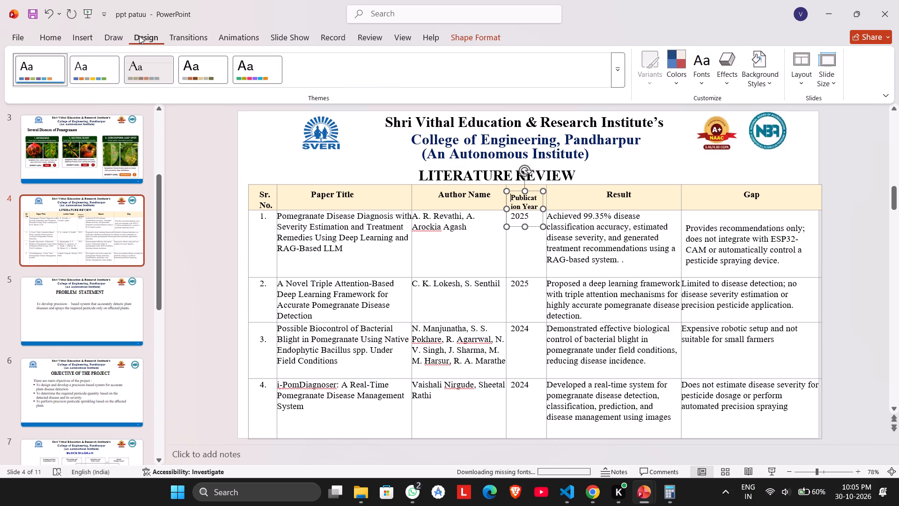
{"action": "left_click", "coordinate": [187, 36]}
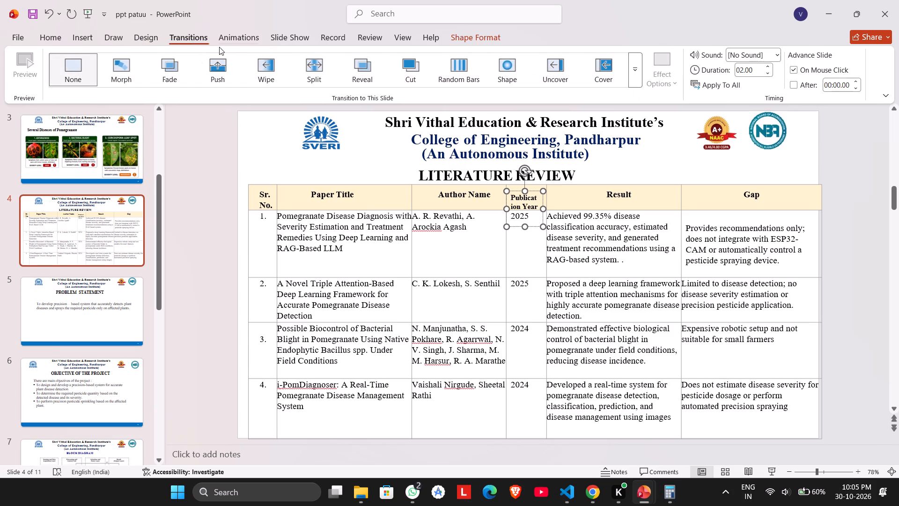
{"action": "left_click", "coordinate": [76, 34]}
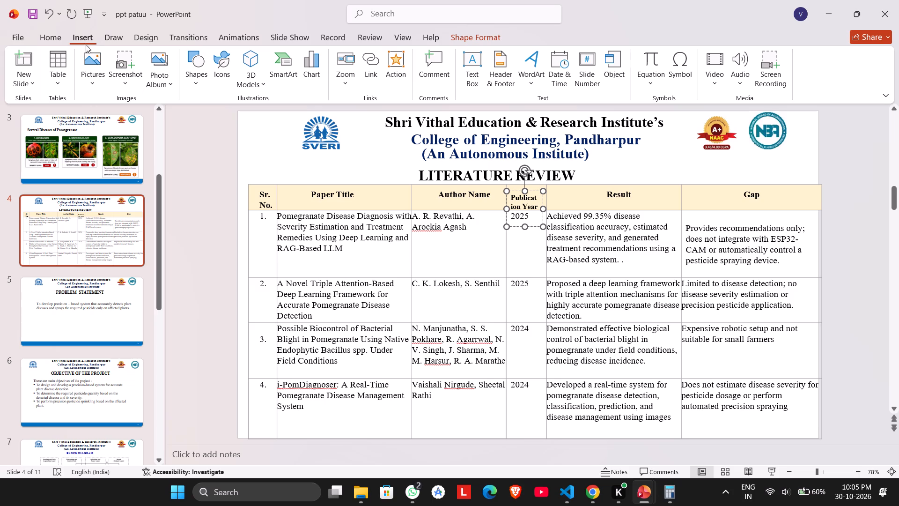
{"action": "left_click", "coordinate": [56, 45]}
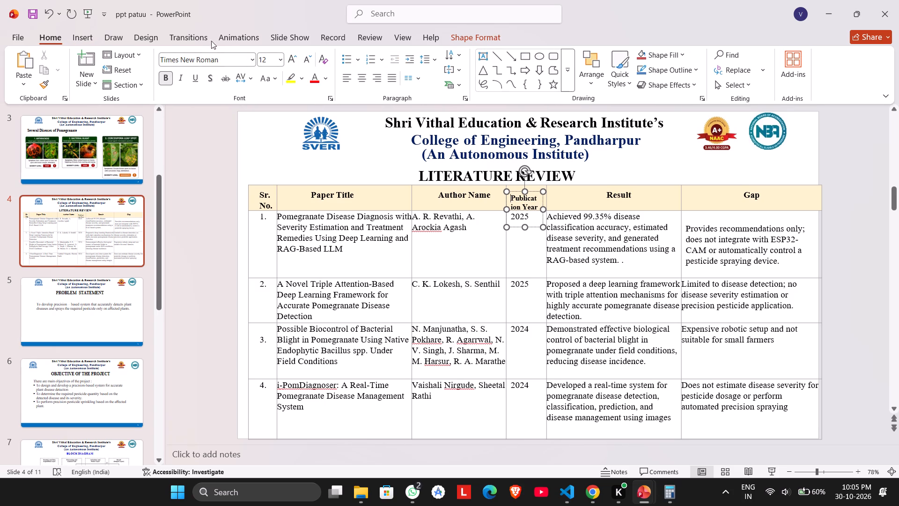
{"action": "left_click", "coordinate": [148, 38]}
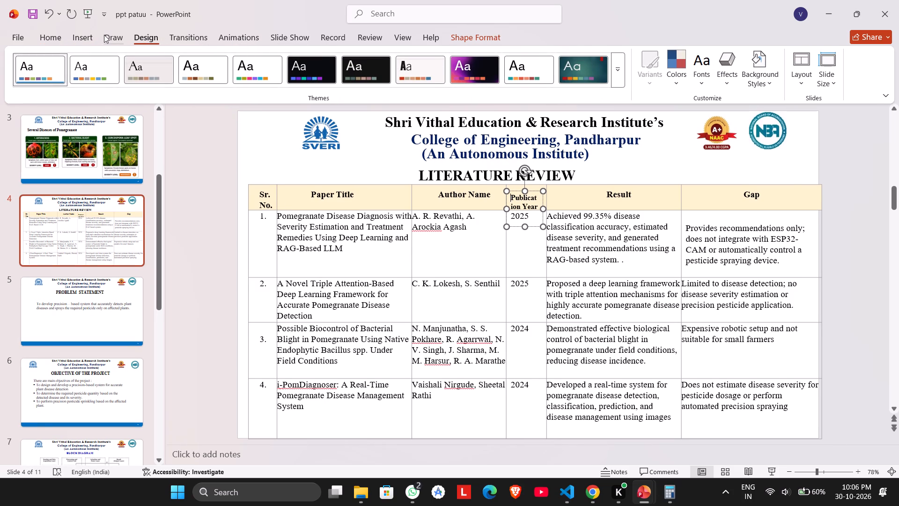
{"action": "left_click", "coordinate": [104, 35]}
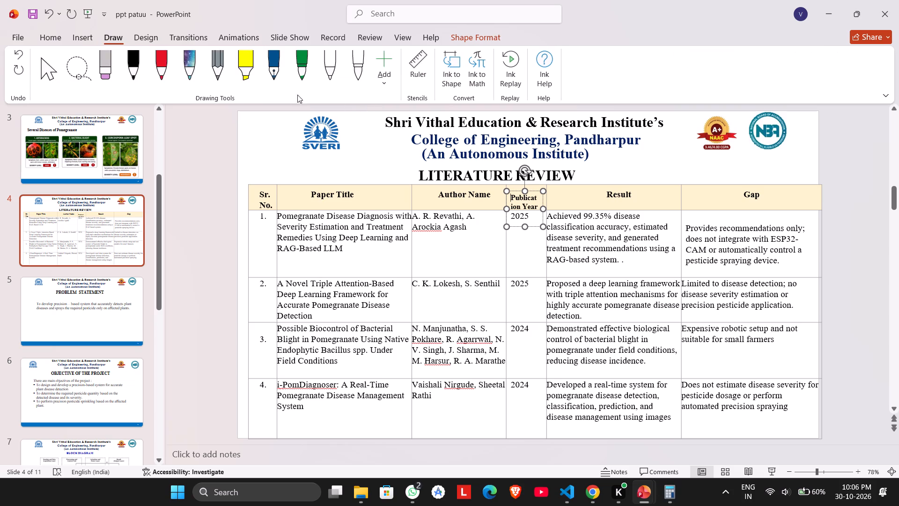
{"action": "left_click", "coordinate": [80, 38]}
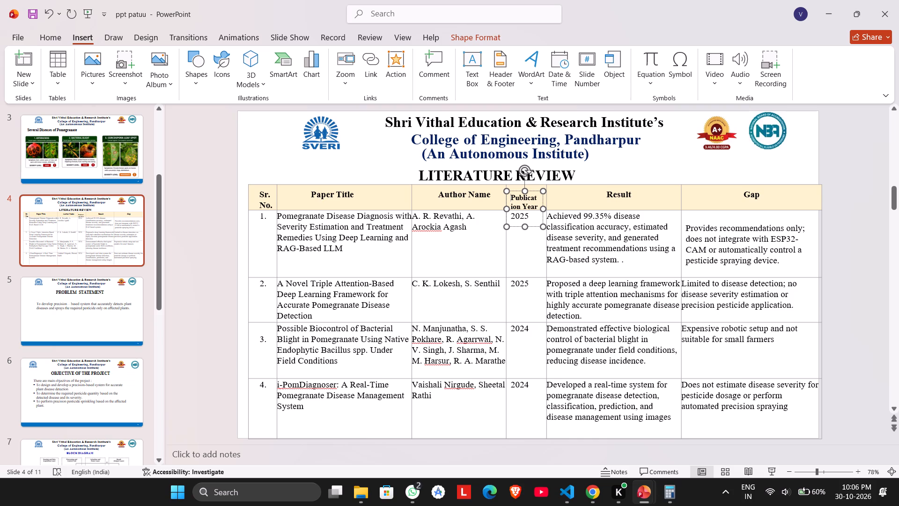
Move the Publication Year text box up to the top of its header cell and try to shorten it to the row.
{"action": "left_click_drag", "start_coordinate": [520, 191], "coordinate": [521, 186]}
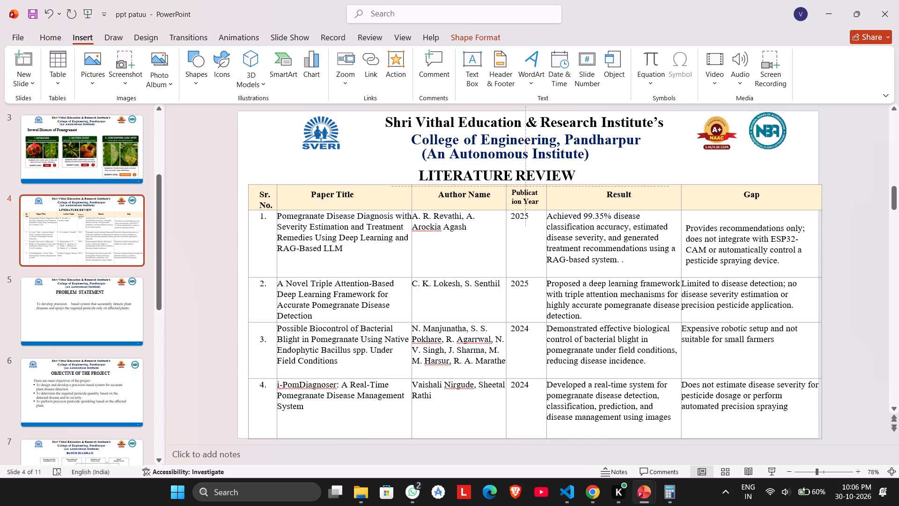
{"action": "left_click_drag", "start_coordinate": [521, 186], "coordinate": [521, 185]}
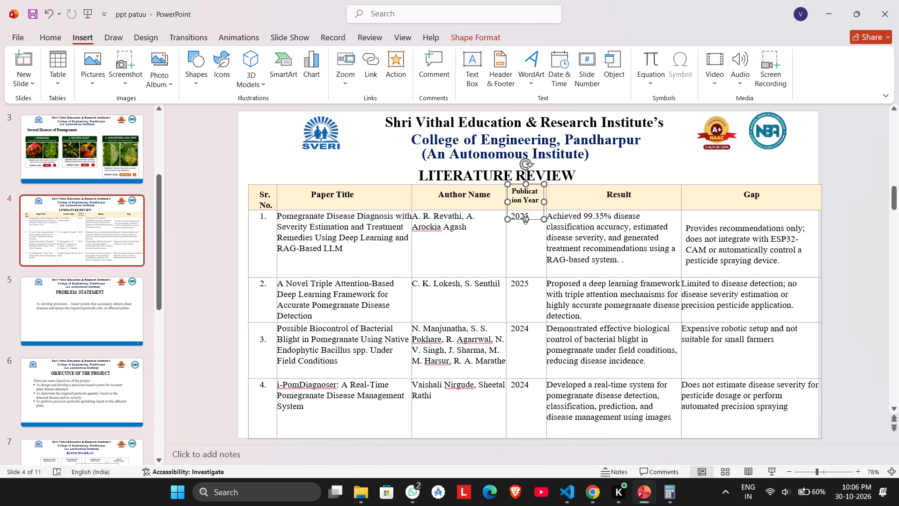
{"action": "left_click_drag", "start_coordinate": [525, 219], "coordinate": [525, 209]}
{"action": "left_click", "coordinate": [533, 184]}
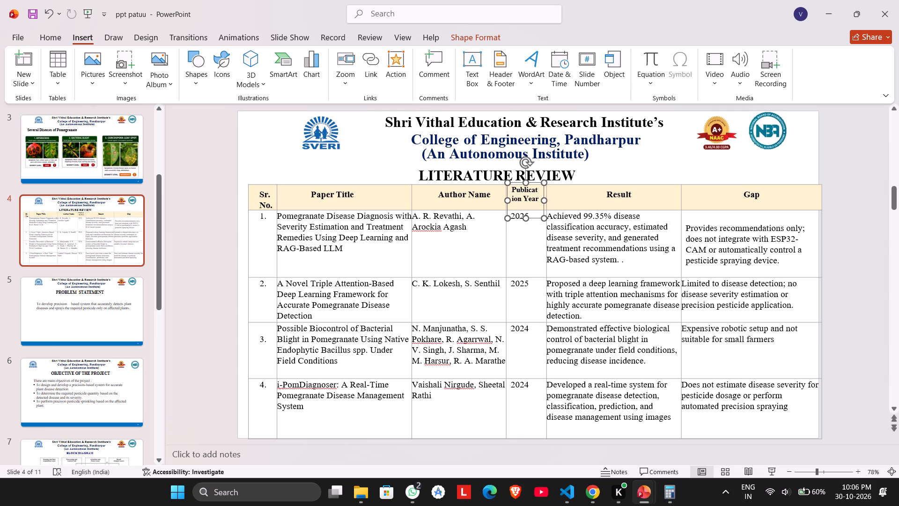
Try font sizes 14, 13 and 12.4 on the Publication Year heading text, and set it to 12.3.
{"action": "left_click_drag", "start_coordinate": [538, 201], "coordinate": [511, 191]}
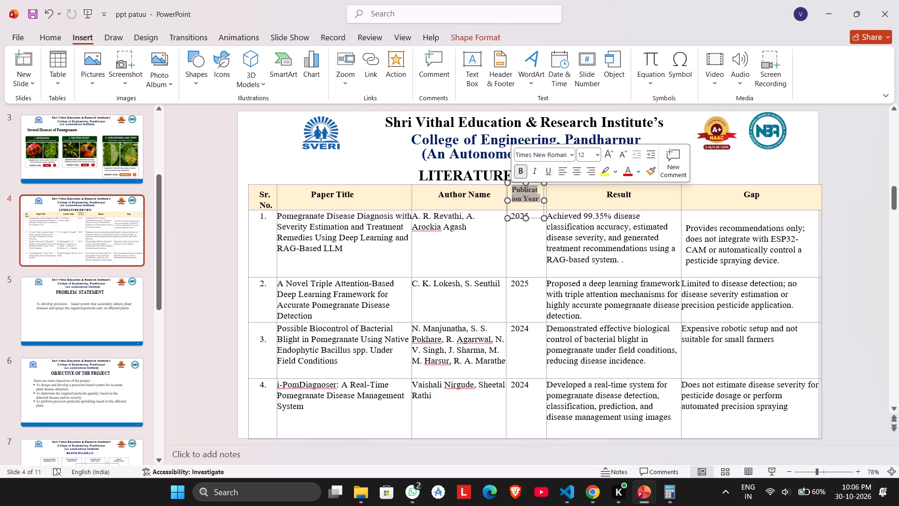
{"action": "left_click", "coordinate": [587, 151]}
{"action": "type", "text": "14"}
{"action": "key", "text": "Return"}
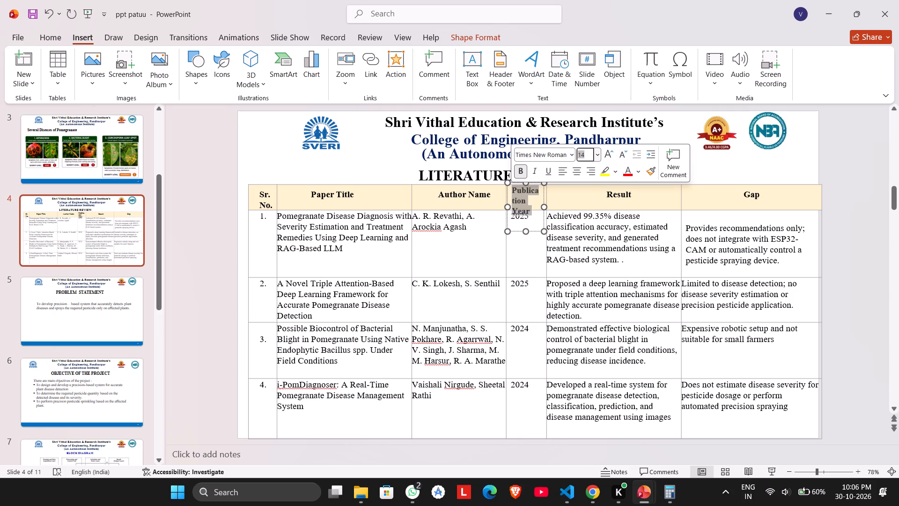
{"action": "type", "text": "13"}
{"action": "key", "text": "Return"}
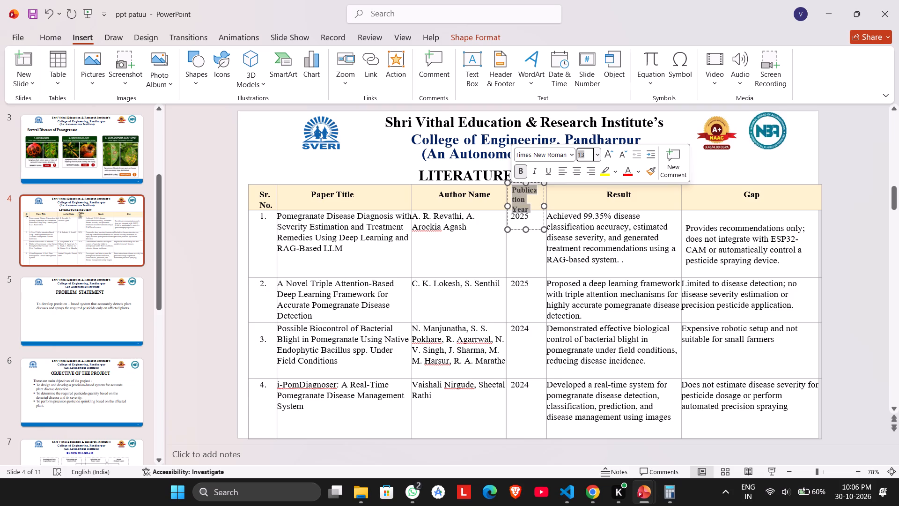
{"action": "type", "text": "12.4"}
{"action": "key", "text": "Return"}
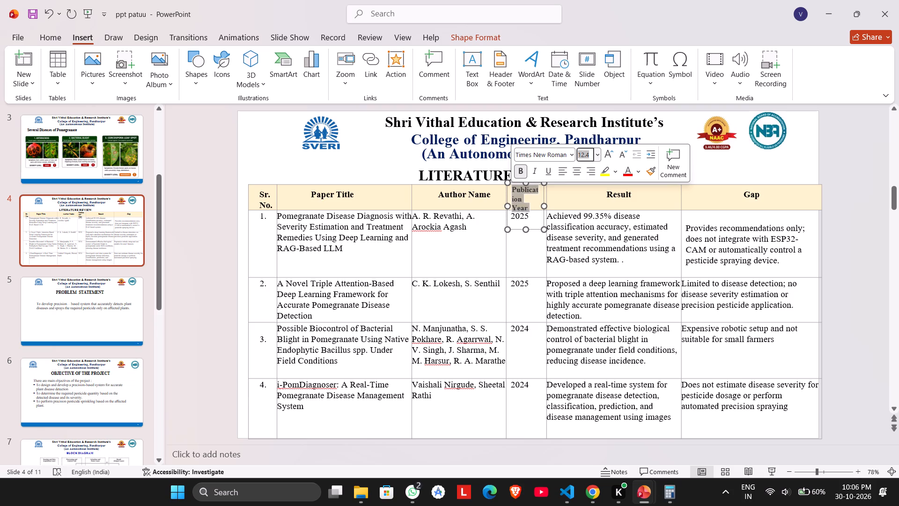
{"action": "type", "text": "12.3"}
{"action": "key", "text": "Return"}
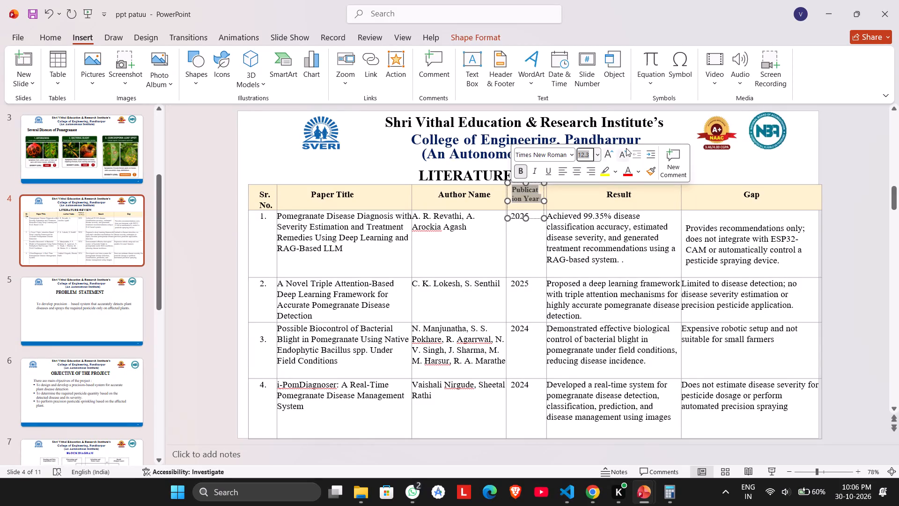
{"action": "left_click", "coordinate": [572, 186]}
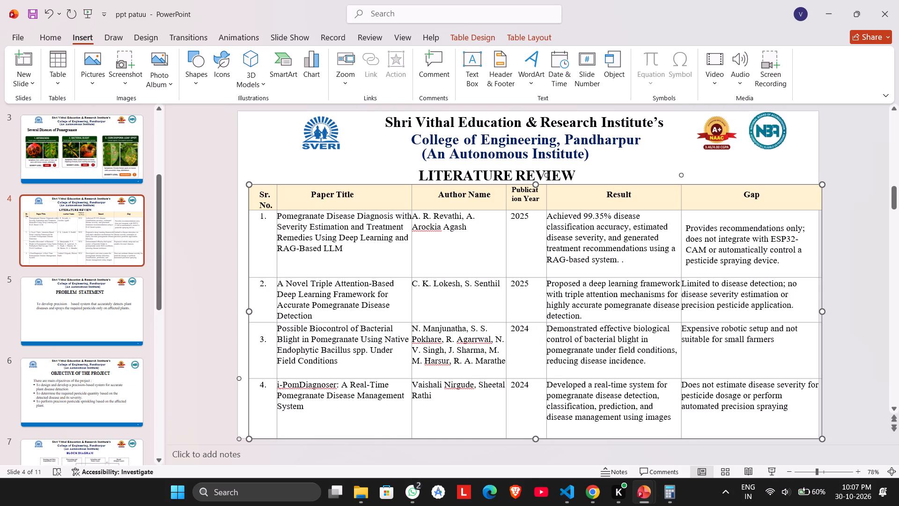
Save the ppt patuu presentation.
{"action": "key", "text": "ctrl+s"}
{"action": "key", "text": "ctrl+s"}
Select the entire header row of the Literature Review table, from Gap back to Sr. No.
{"action": "left_click_drag", "start_coordinate": [788, 203], "coordinate": [323, 207]}
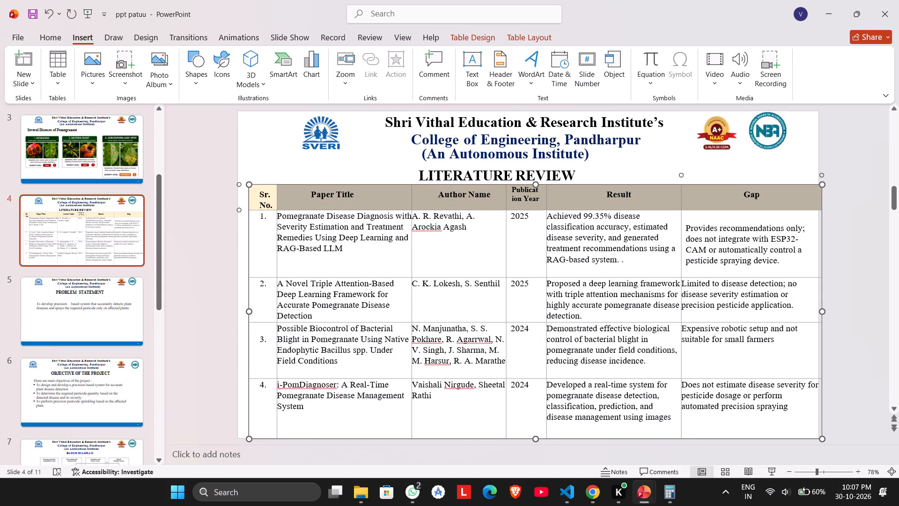
{"action": "left_click_drag", "start_coordinate": [323, 207], "coordinate": [274, 202]}
{"action": "scroll", "coordinate": [323, 208], "scroll_direction": "left", "scroll_amount": 1}
{"action": "left_click_drag", "start_coordinate": [274, 202], "coordinate": [261, 199]}
{"action": "scroll", "coordinate": [274, 202], "scroll_direction": "left", "scroll_amount": 1}
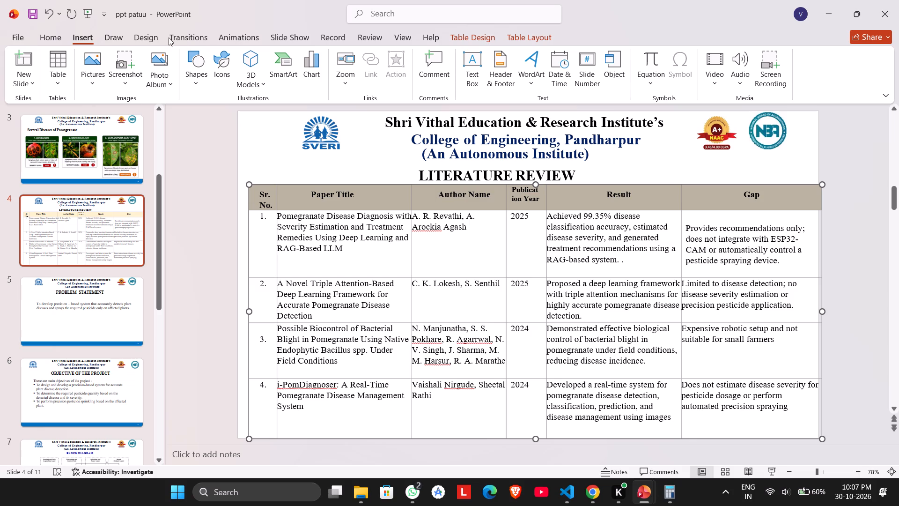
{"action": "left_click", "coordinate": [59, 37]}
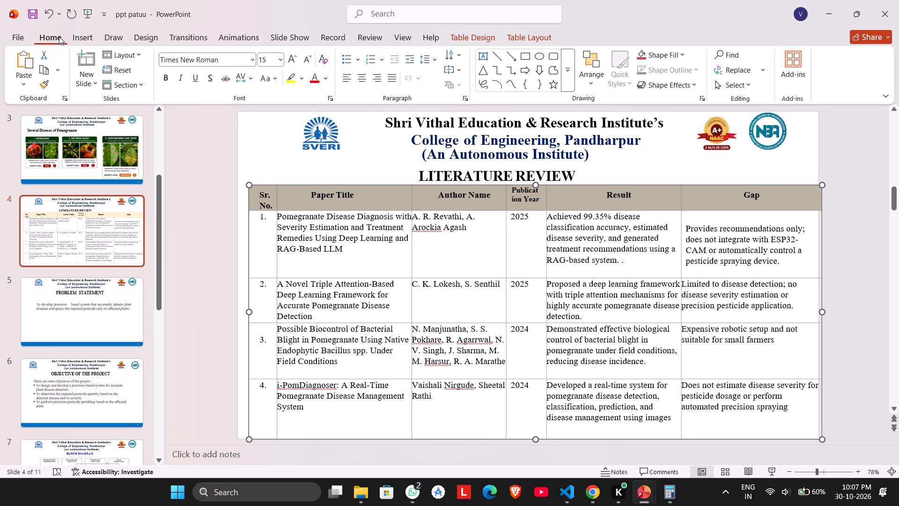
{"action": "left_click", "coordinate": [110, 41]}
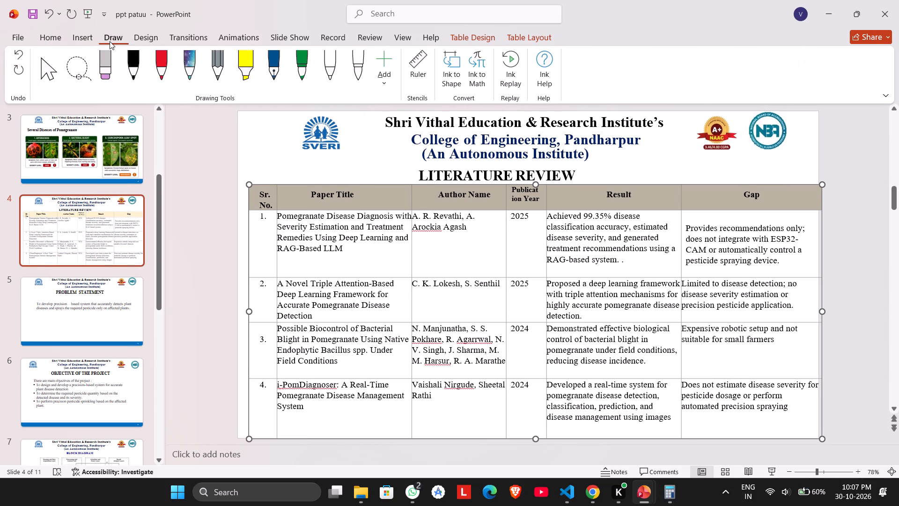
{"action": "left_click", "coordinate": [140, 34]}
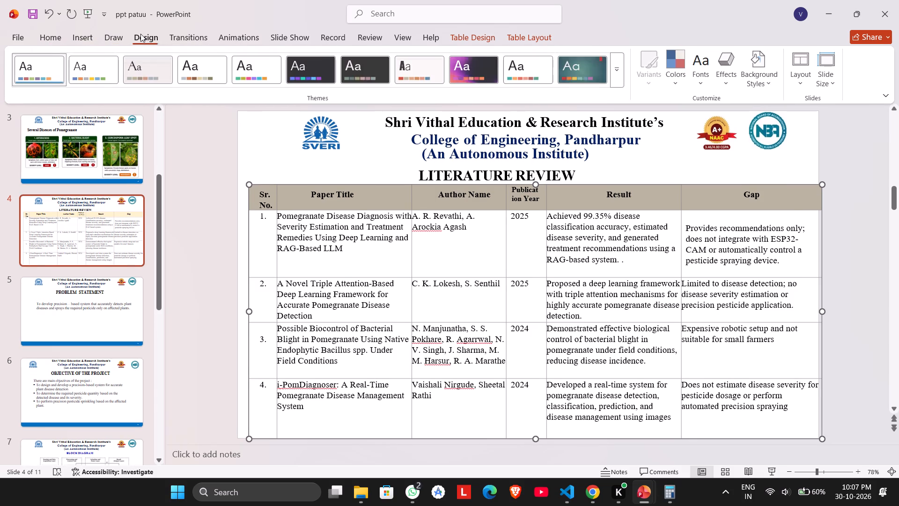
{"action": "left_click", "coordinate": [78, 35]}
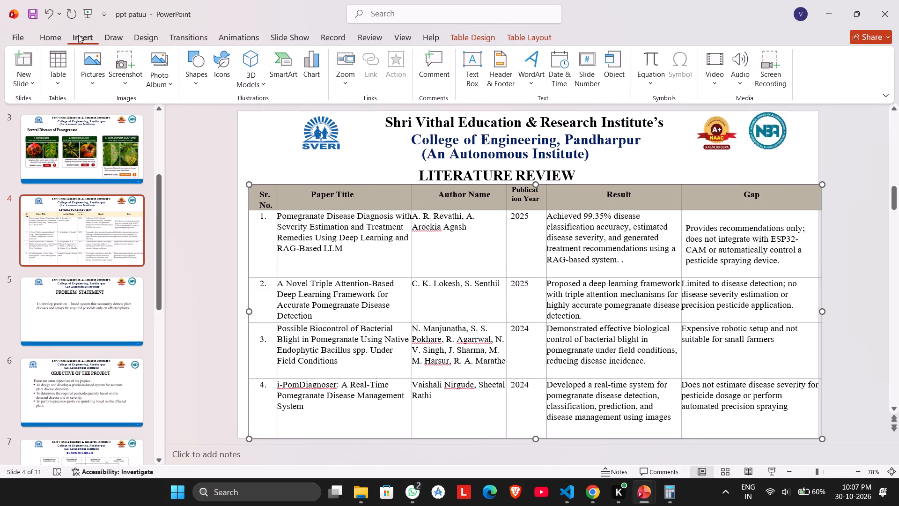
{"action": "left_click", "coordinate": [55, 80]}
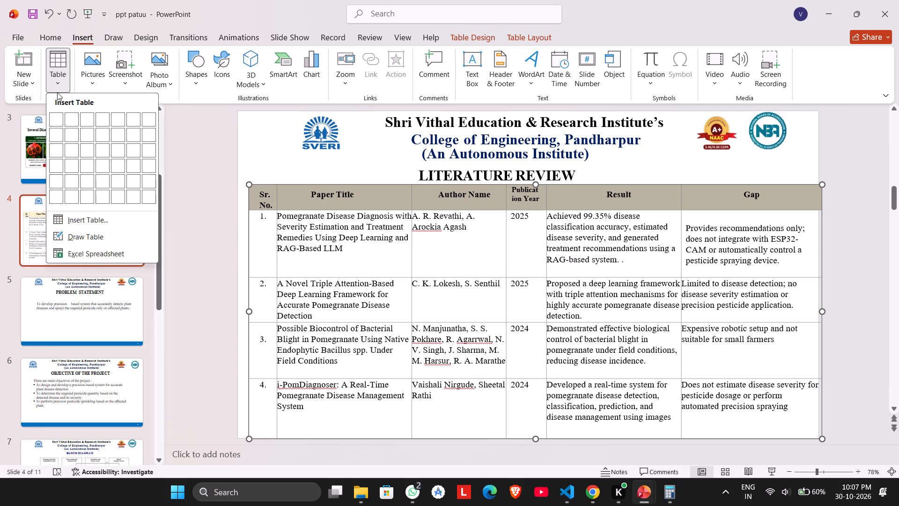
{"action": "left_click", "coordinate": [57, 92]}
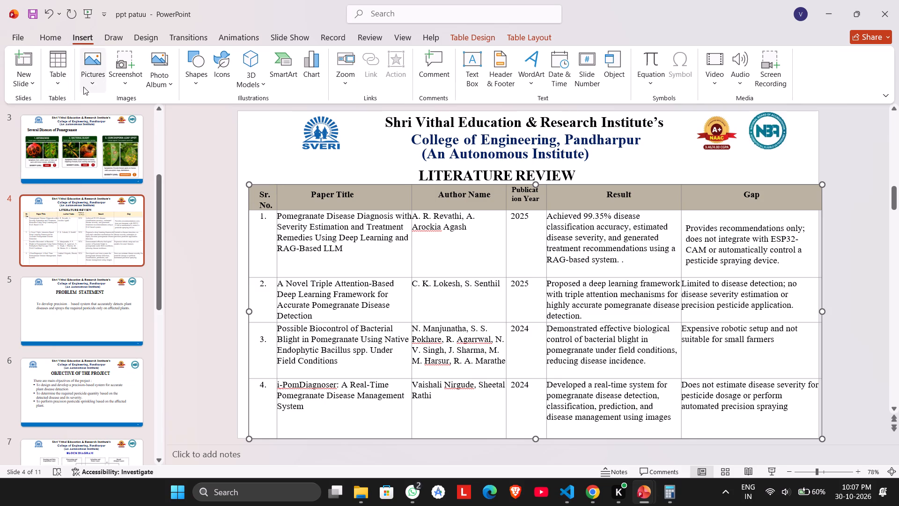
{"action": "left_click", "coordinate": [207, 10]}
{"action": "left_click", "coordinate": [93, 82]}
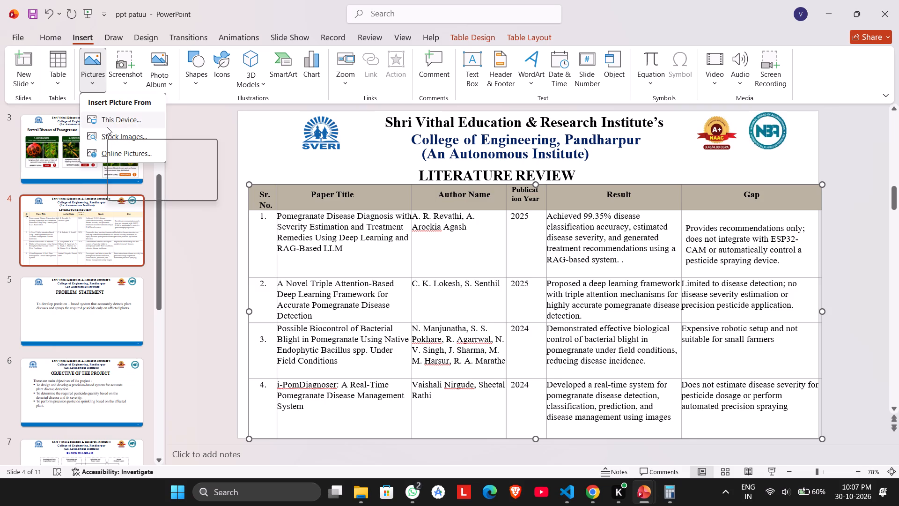
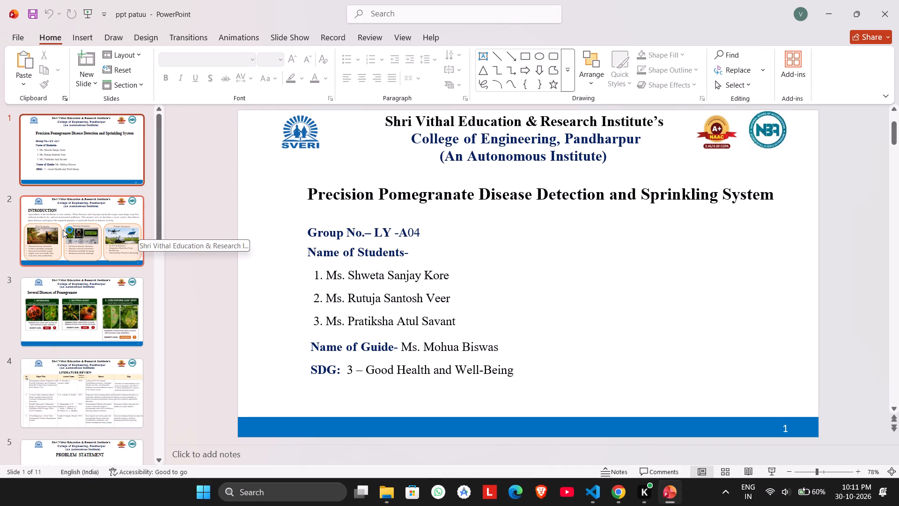
Look through the presentation's slides and open slide 4, the Literature Review slide.
{"action": "scroll", "coordinate": [94, 266], "scroll_direction": "down", "scroll_amount": 5}
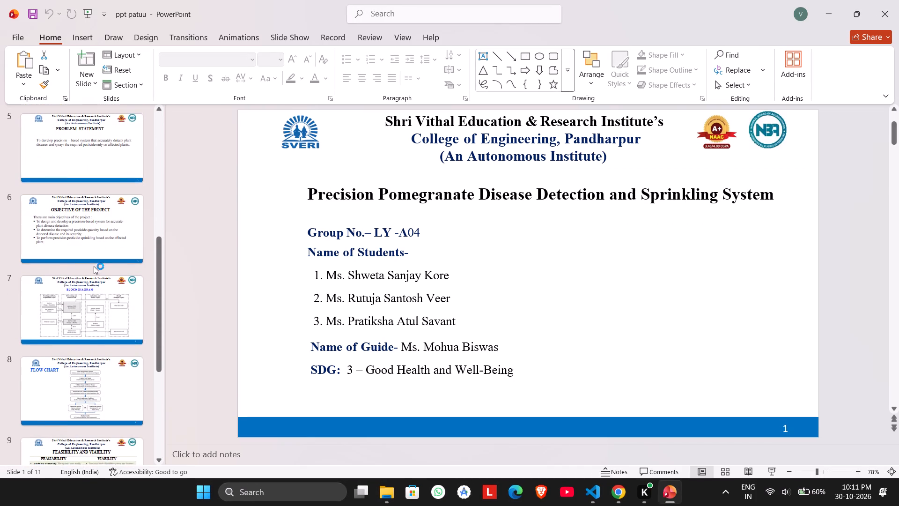
{"action": "scroll", "coordinate": [94, 266], "scroll_direction": "down", "scroll_amount": 6}
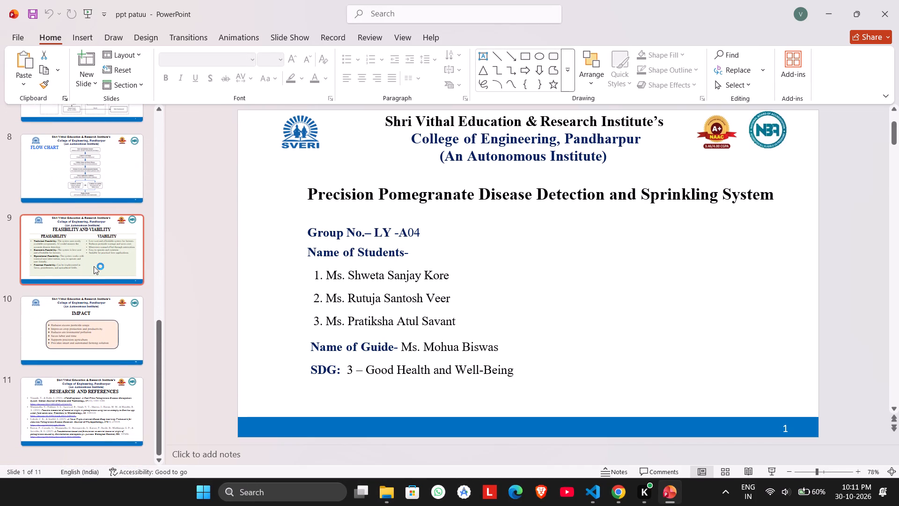
{"action": "scroll", "coordinate": [94, 266], "scroll_direction": "up", "scroll_amount": 4}
{"action": "left_click", "coordinate": [100, 296]}
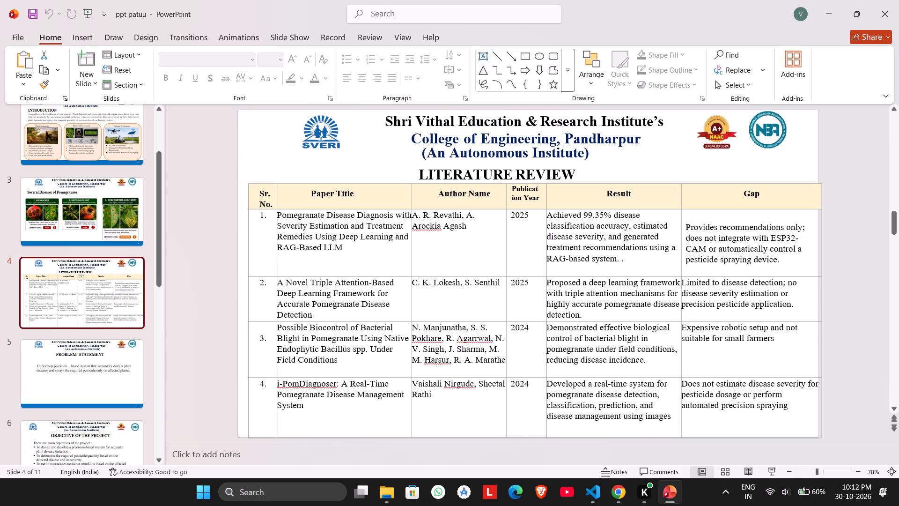
Shift the Literature Review table slightly left so its right edge falls within the slide.
{"action": "left_click", "coordinate": [354, 184]}
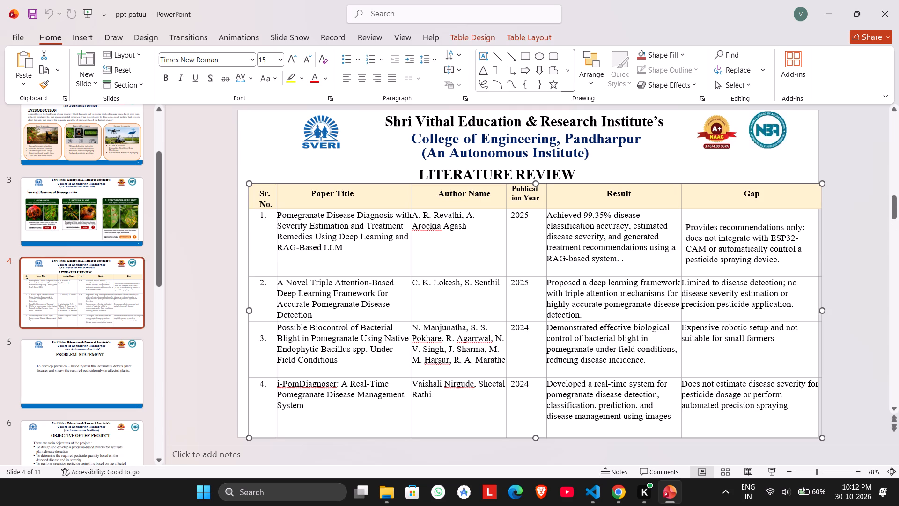
{"action": "left_click_drag", "start_coordinate": [357, 183], "coordinate": [350, 182]}
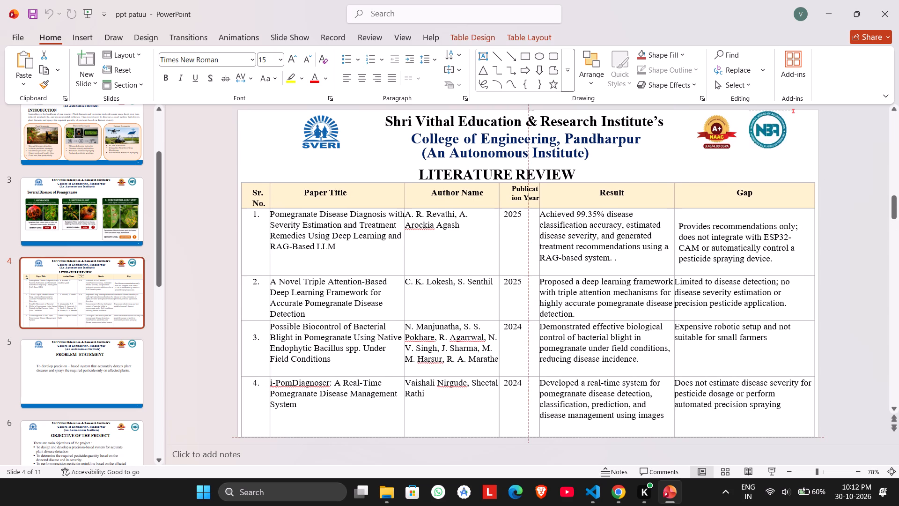
{"action": "left_click_drag", "start_coordinate": [350, 182], "coordinate": [350, 182]}
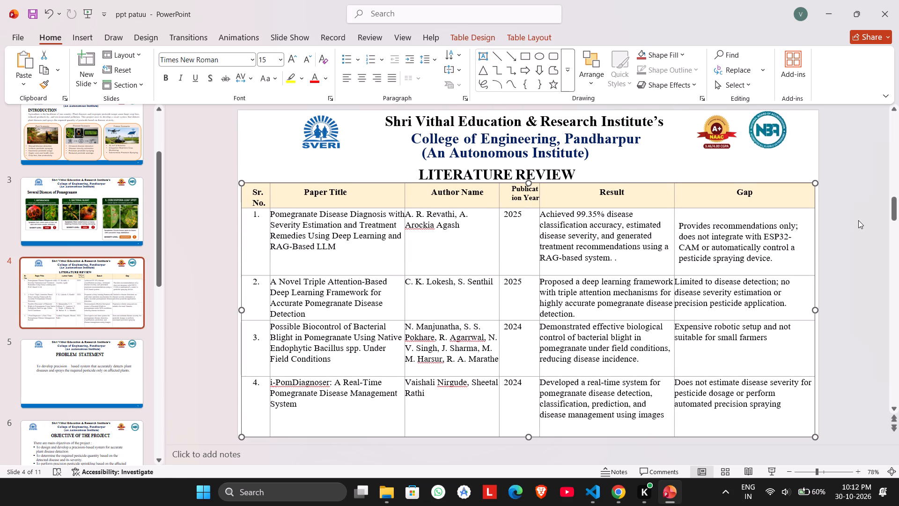
{"action": "left_click", "coordinate": [858, 220]}
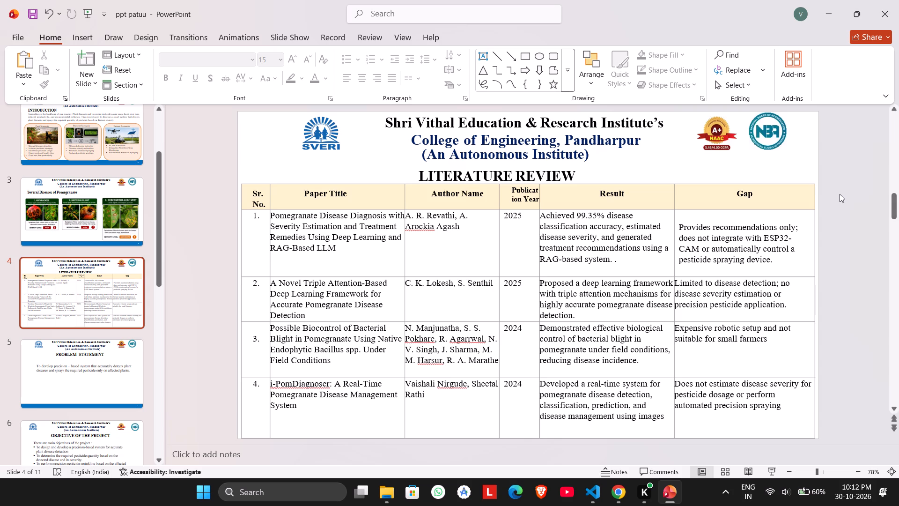
Review the slides following the Literature Review, through to Research and References, and return to the Impact slide.
{"action": "scroll", "coordinate": [840, 194], "scroll_direction": "down", "scroll_amount": 4}
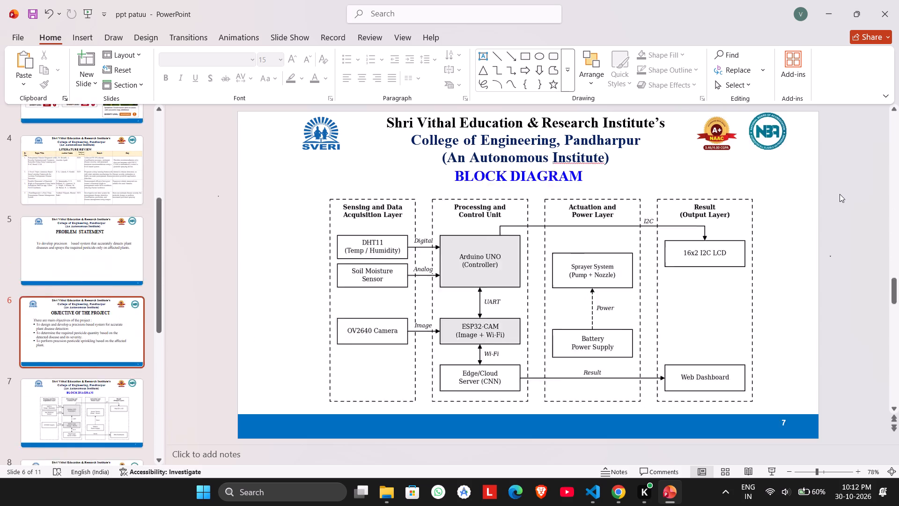
{"action": "scroll", "coordinate": [840, 194], "scroll_direction": "down", "scroll_amount": 1}
{"action": "scroll", "coordinate": [840, 194], "scroll_direction": "up", "scroll_amount": 2}
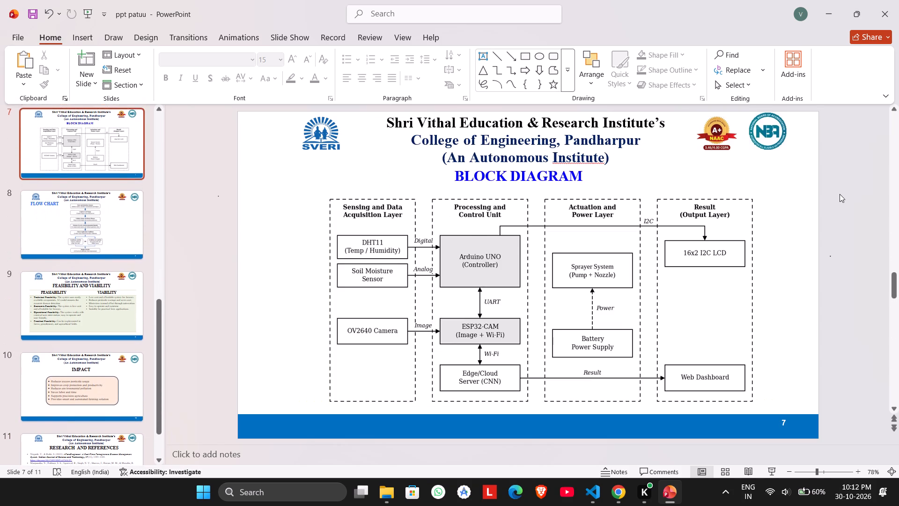
{"action": "scroll", "coordinate": [840, 194], "scroll_direction": "down", "scroll_amount": 1}
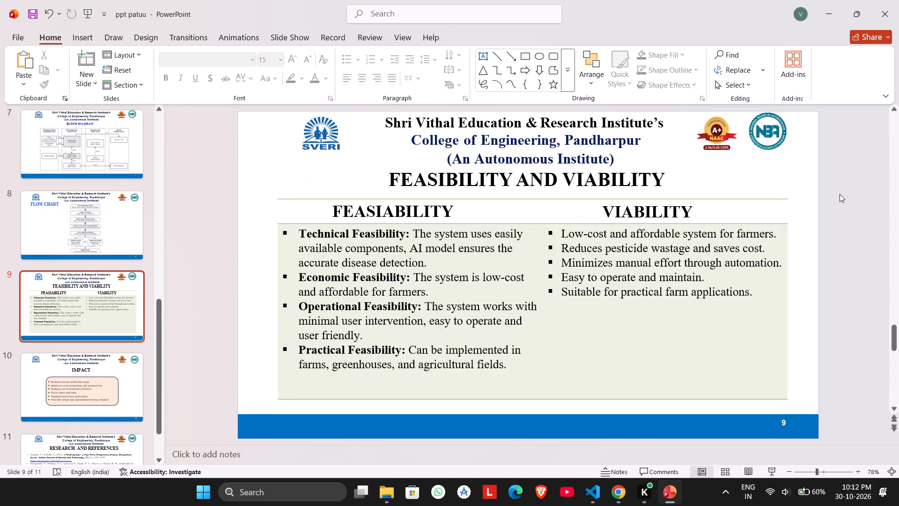
{"action": "scroll", "coordinate": [840, 194], "scroll_direction": "down", "scroll_amount": 1}
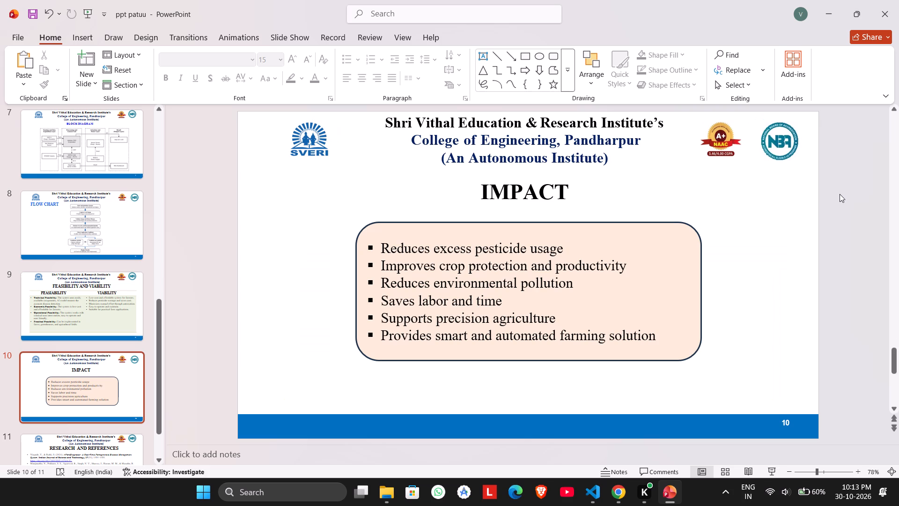
{"action": "scroll", "coordinate": [840, 194], "scroll_direction": "down", "scroll_amount": 2}
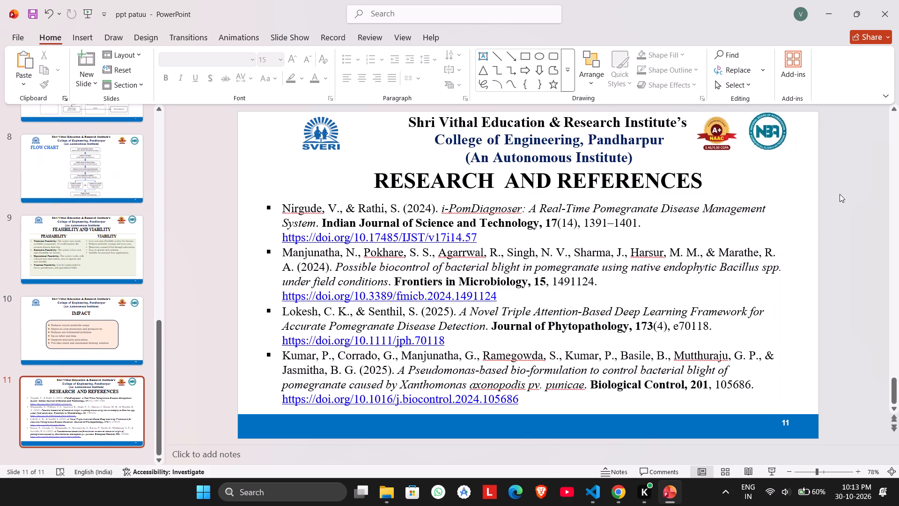
{"action": "scroll", "coordinate": [840, 194], "scroll_direction": "down", "scroll_amount": 1}
{"action": "scroll", "coordinate": [840, 194], "scroll_direction": "up", "scroll_amount": 1}
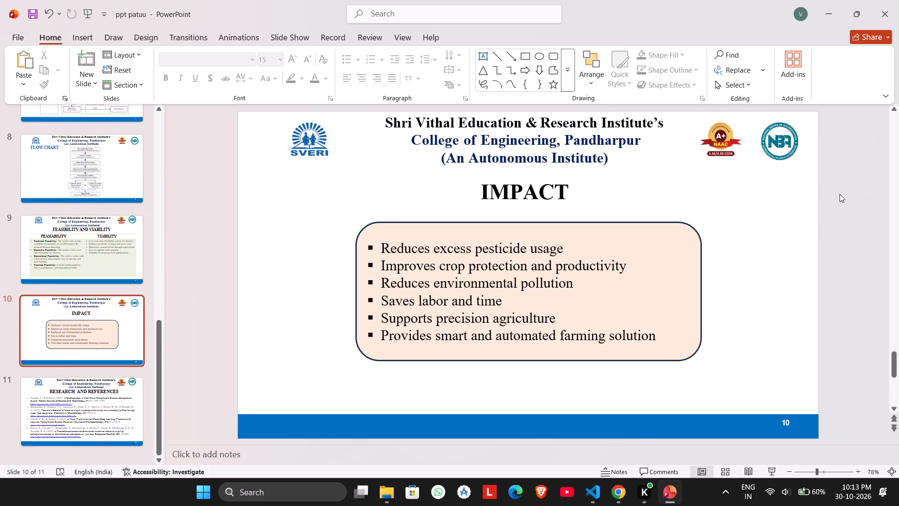
{"action": "scroll", "coordinate": [840, 194], "scroll_direction": "up", "scroll_amount": 2}
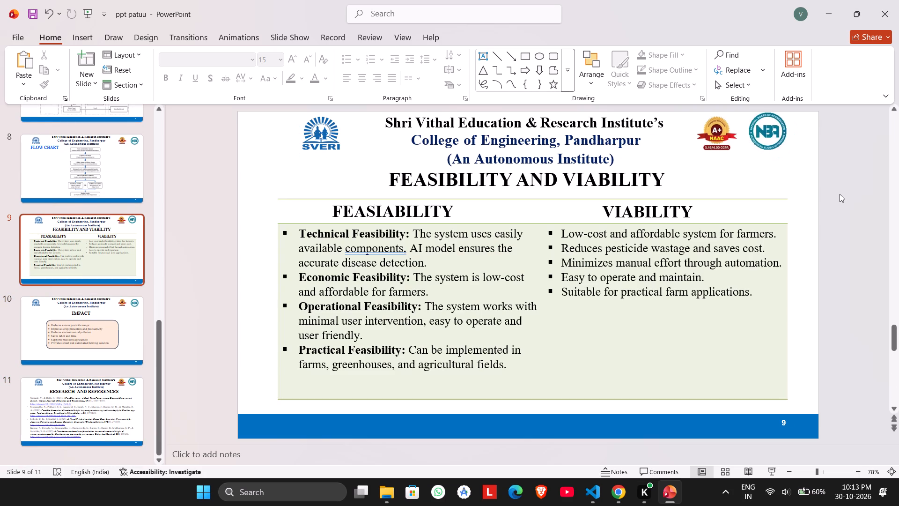
{"action": "scroll", "coordinate": [840, 194], "scroll_direction": "up", "scroll_amount": 1}
{"action": "scroll", "coordinate": [840, 194], "scroll_direction": "down", "scroll_amount": 1}
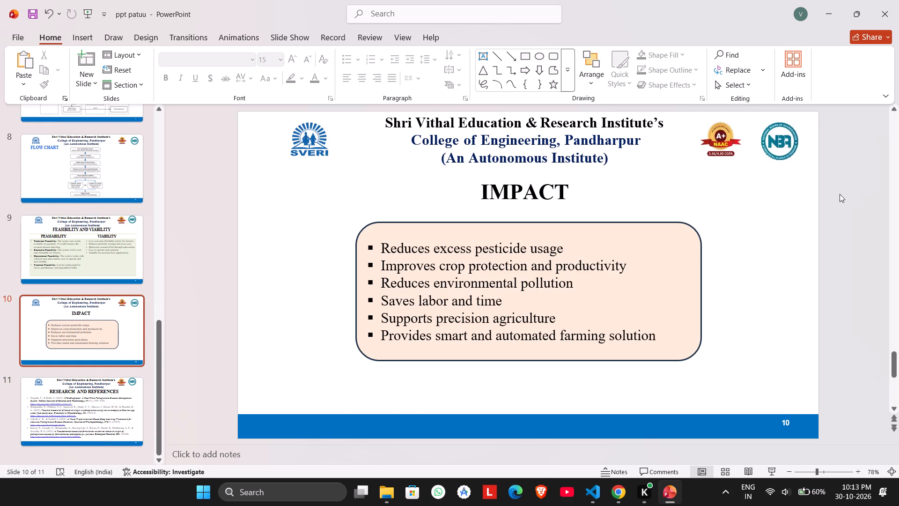
{"action": "scroll", "coordinate": [840, 194], "scroll_direction": "down", "scroll_amount": 1}
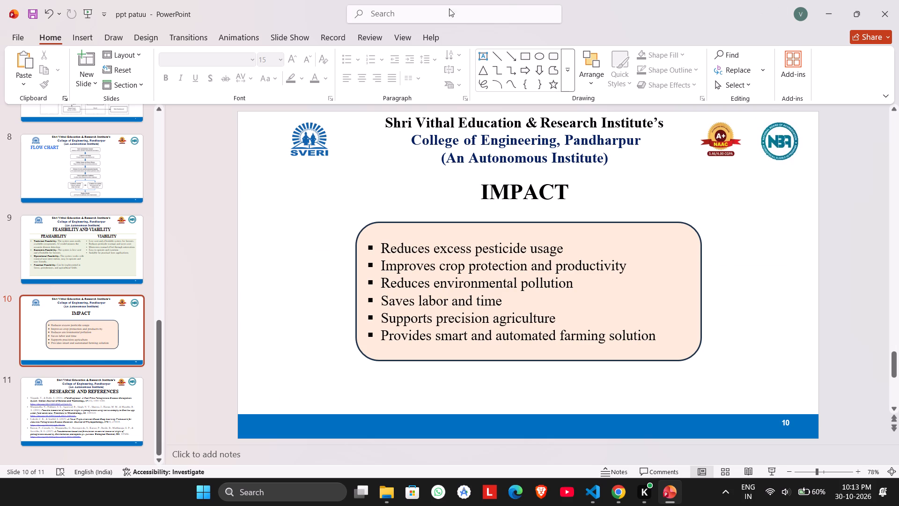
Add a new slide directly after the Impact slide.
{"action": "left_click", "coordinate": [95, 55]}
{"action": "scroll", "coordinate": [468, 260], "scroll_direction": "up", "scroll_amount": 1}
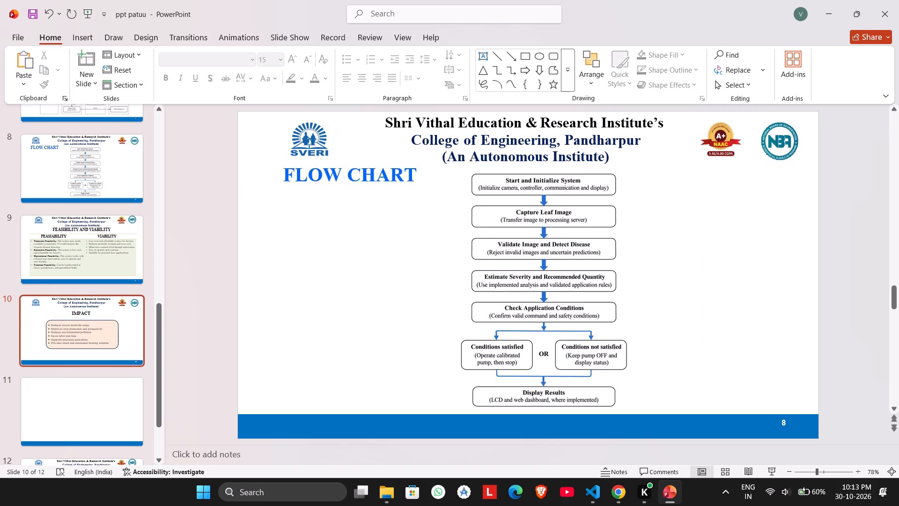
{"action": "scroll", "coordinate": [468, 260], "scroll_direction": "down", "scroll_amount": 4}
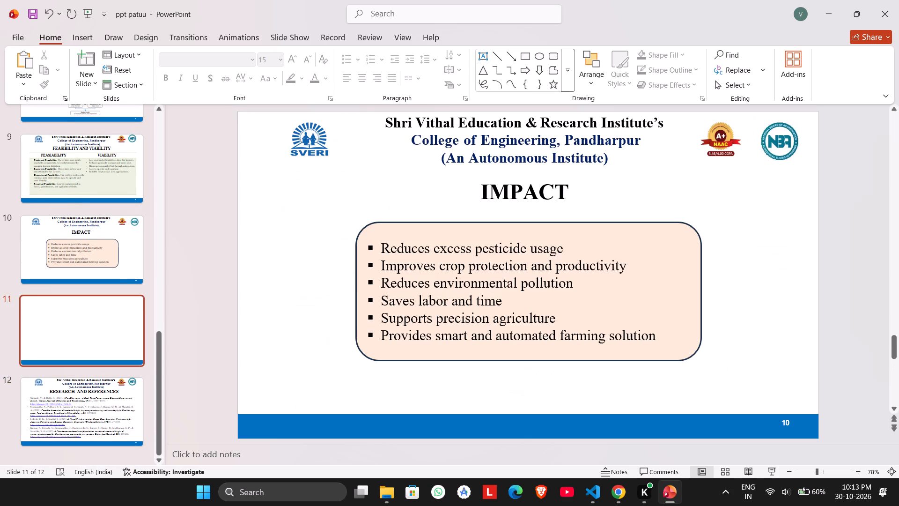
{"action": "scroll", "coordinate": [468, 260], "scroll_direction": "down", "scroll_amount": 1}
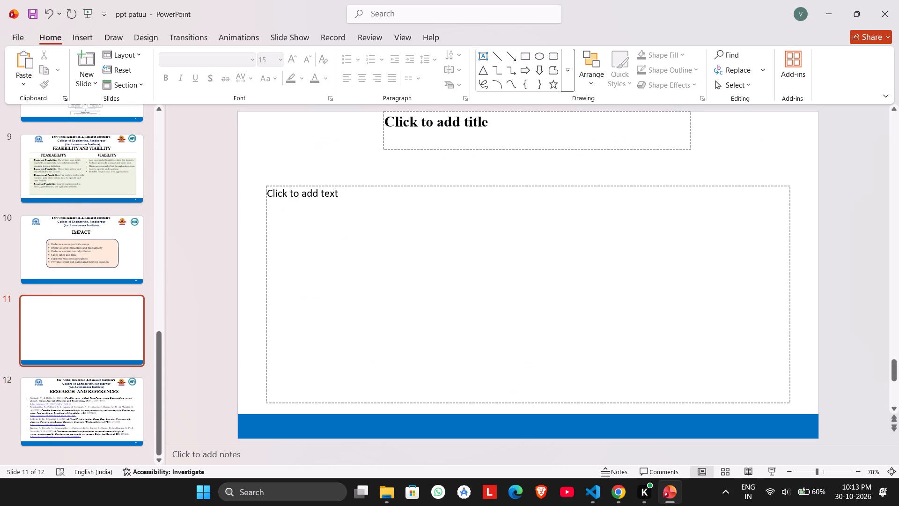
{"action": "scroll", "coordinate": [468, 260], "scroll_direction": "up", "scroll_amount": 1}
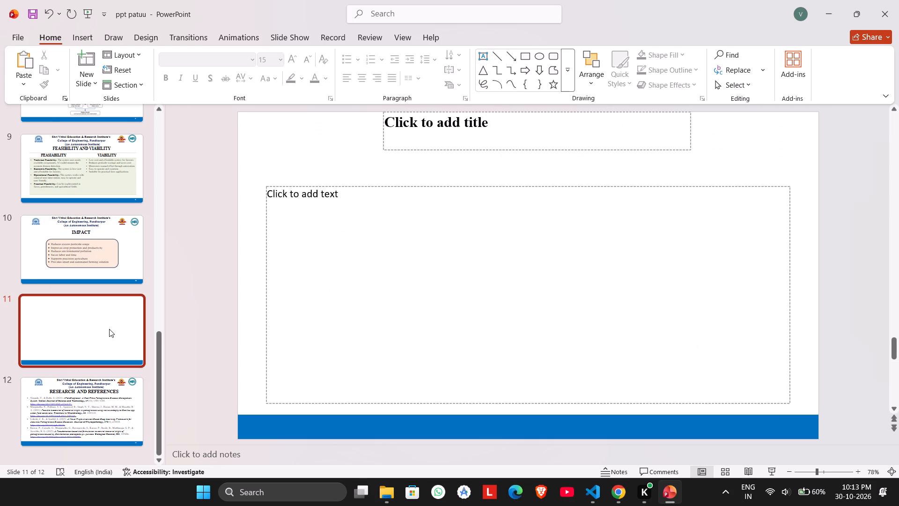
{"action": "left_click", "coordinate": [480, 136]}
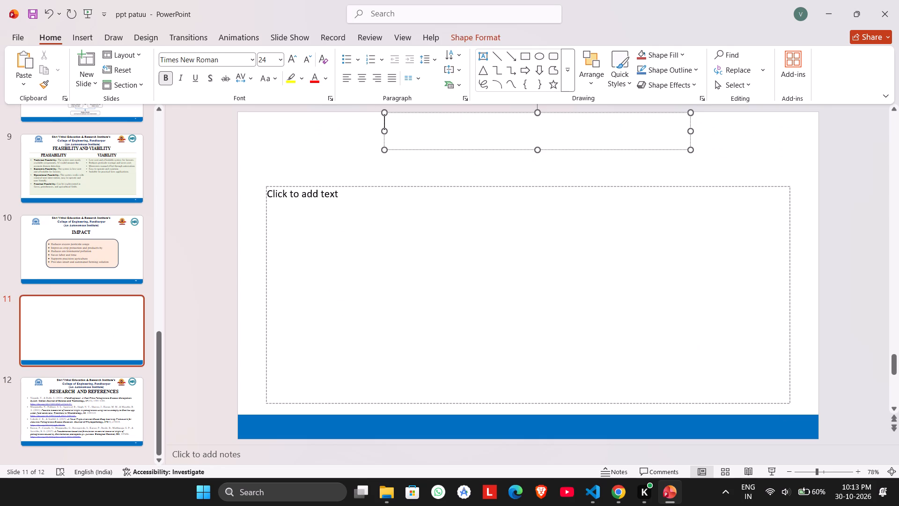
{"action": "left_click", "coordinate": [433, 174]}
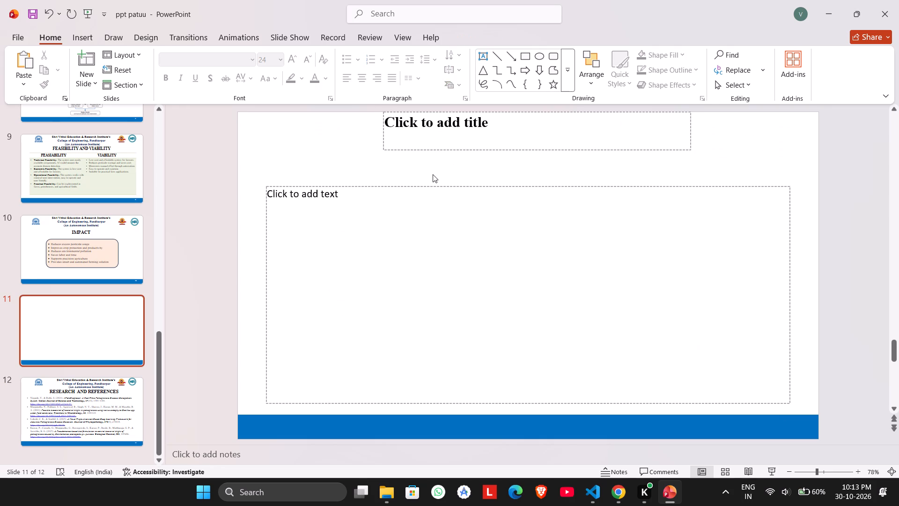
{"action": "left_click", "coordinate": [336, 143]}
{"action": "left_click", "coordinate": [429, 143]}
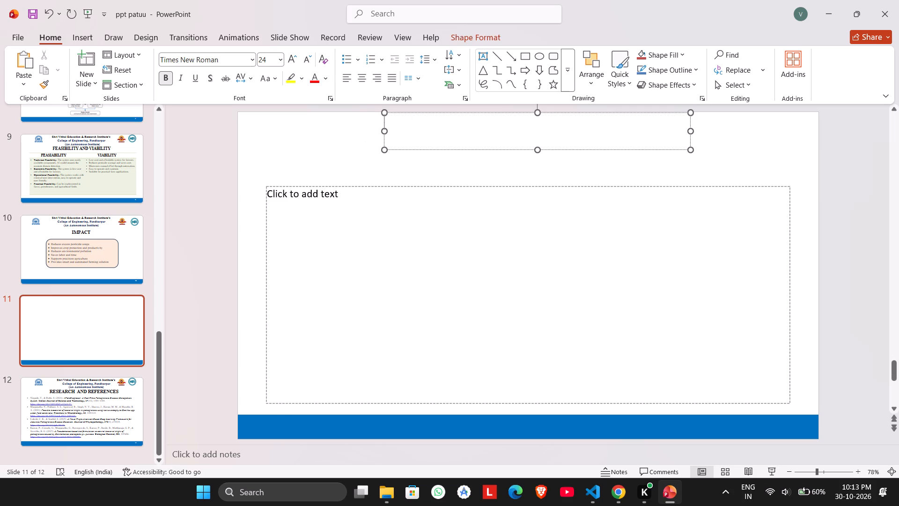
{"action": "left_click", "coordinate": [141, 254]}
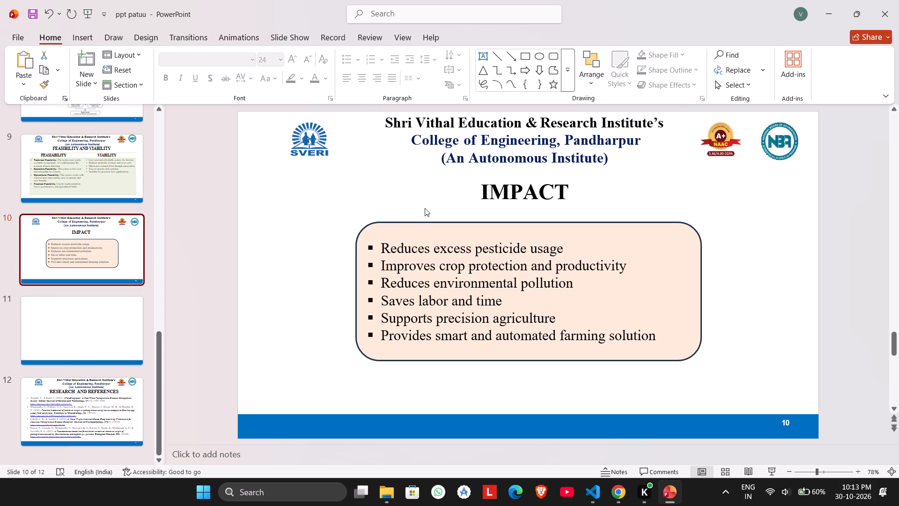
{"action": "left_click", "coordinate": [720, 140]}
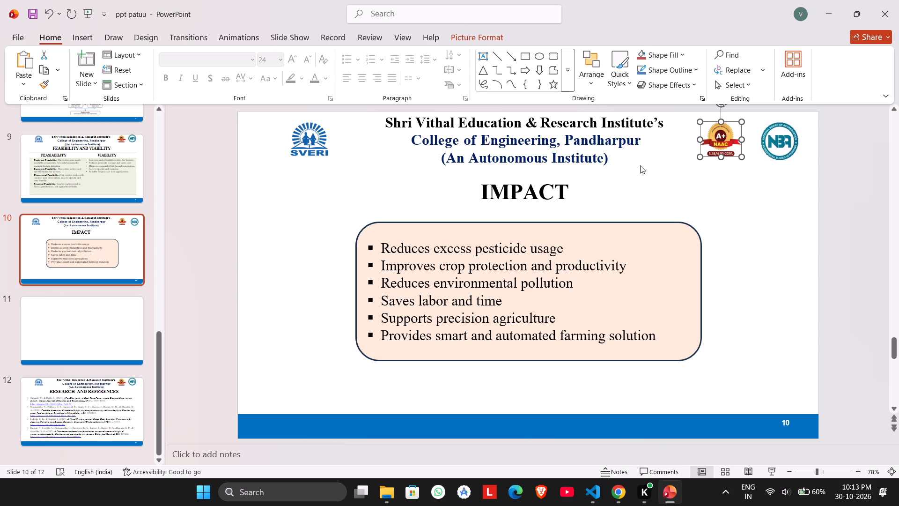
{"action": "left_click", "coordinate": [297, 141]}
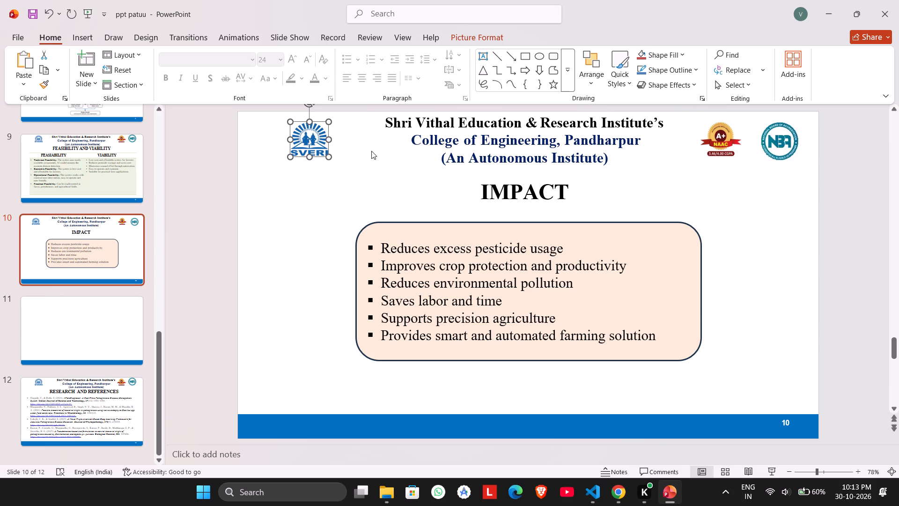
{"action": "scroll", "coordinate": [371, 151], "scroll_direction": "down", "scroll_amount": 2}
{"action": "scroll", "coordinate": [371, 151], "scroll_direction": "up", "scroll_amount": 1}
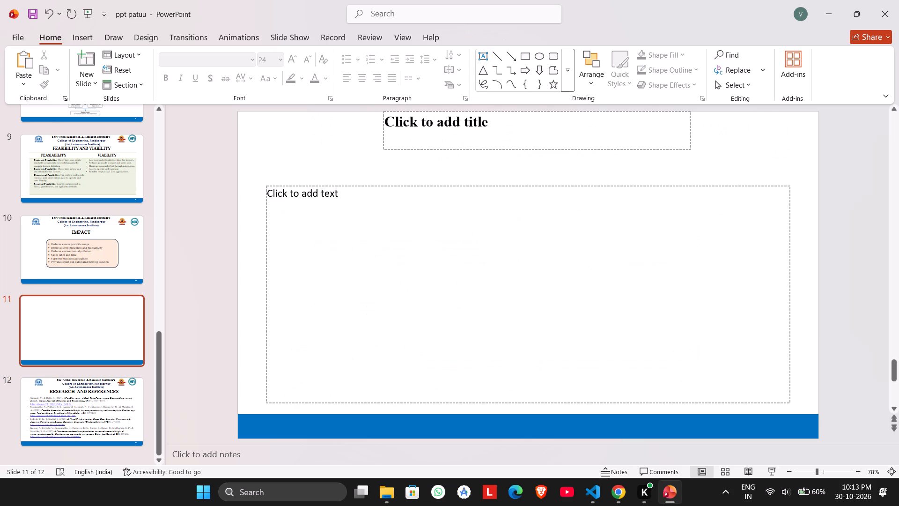
Cut all the content from the Impact slide, including its heading, logos and bullet box.
{"action": "left_click", "coordinate": [108, 234]}
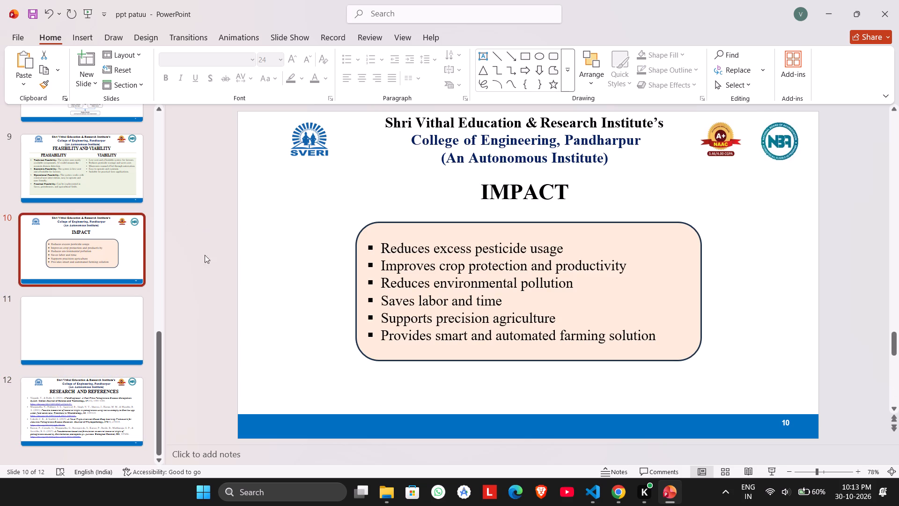
{"action": "left_click", "coordinate": [245, 259]}
{"action": "left_click", "coordinate": [264, 259]}
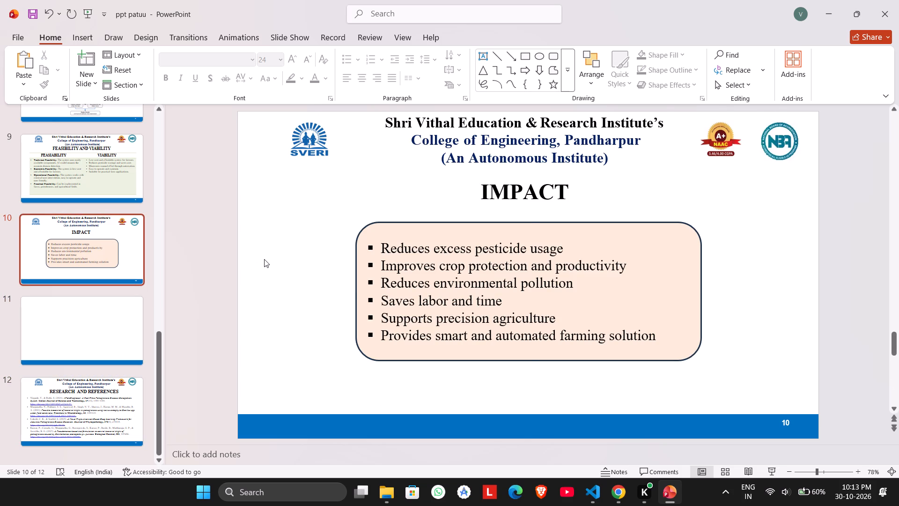
{"action": "key", "text": "ctrl+a"}
{"action": "key", "text": "ctrl+x"}
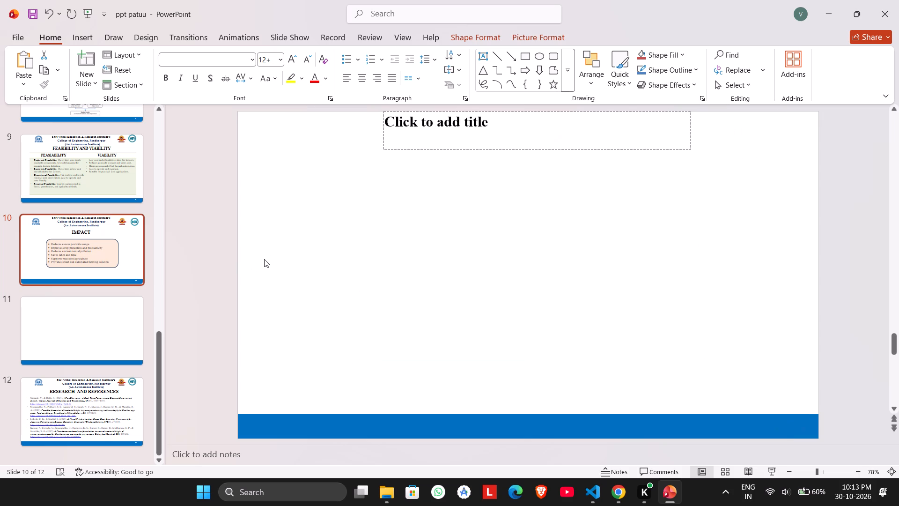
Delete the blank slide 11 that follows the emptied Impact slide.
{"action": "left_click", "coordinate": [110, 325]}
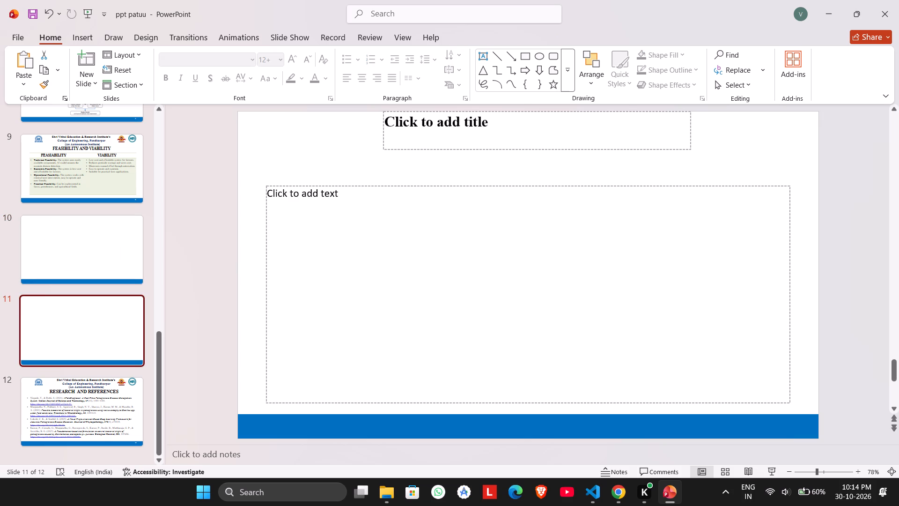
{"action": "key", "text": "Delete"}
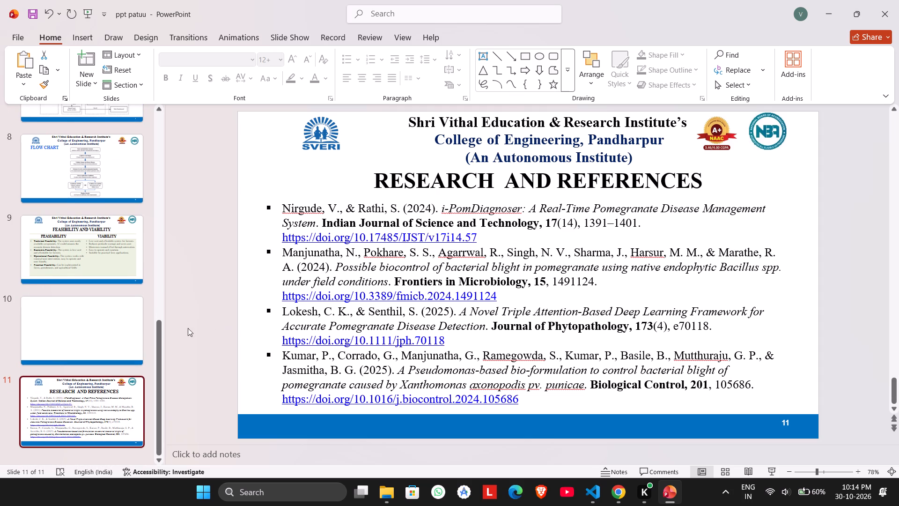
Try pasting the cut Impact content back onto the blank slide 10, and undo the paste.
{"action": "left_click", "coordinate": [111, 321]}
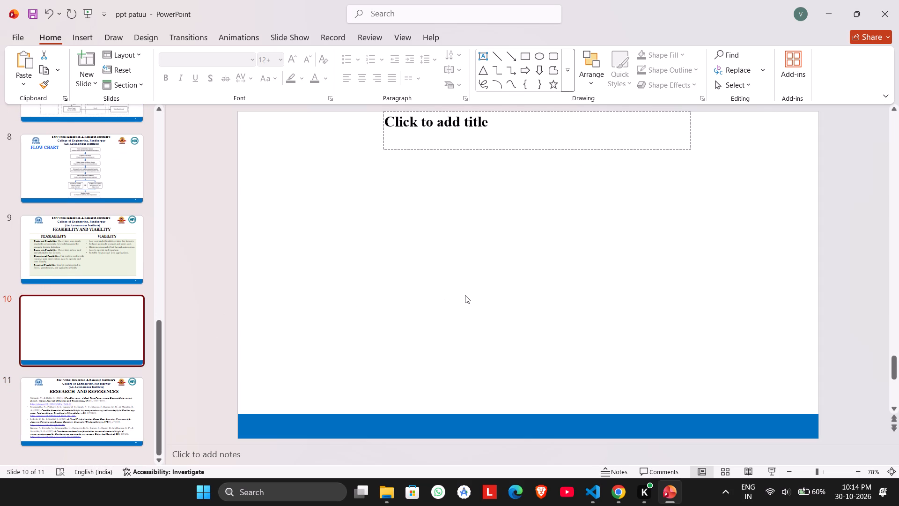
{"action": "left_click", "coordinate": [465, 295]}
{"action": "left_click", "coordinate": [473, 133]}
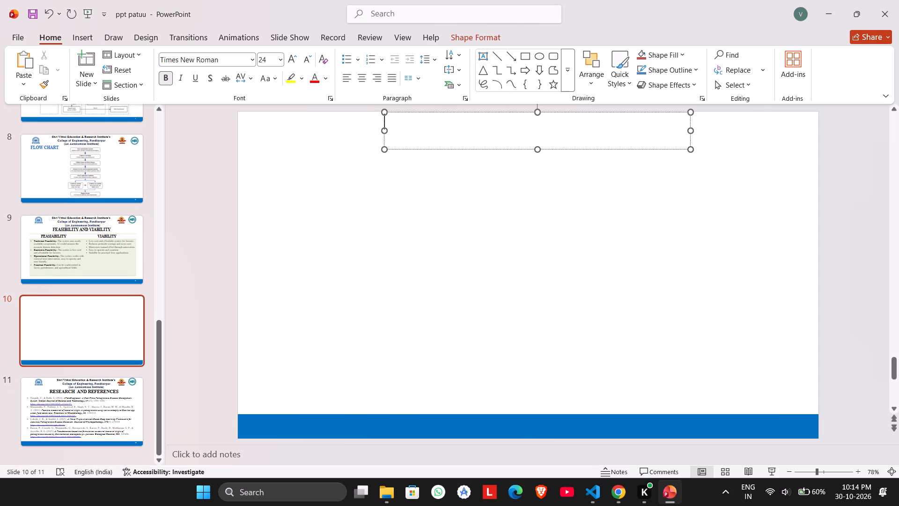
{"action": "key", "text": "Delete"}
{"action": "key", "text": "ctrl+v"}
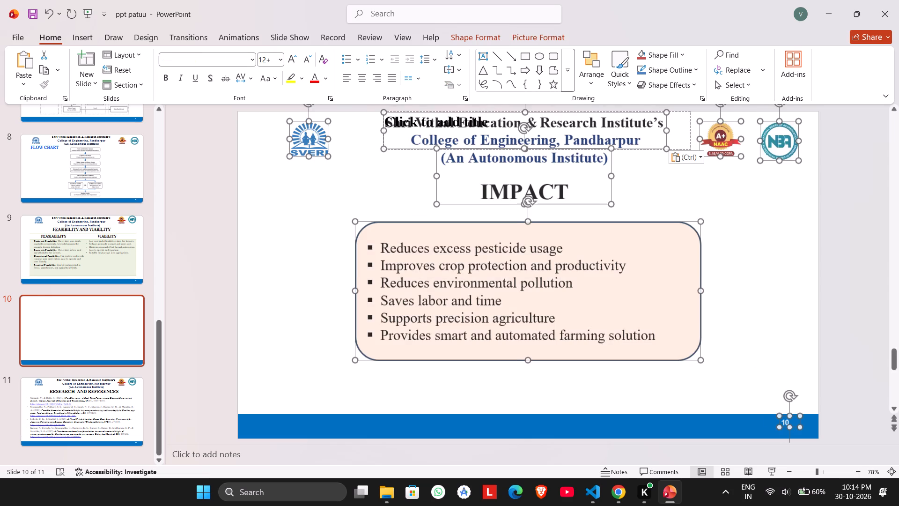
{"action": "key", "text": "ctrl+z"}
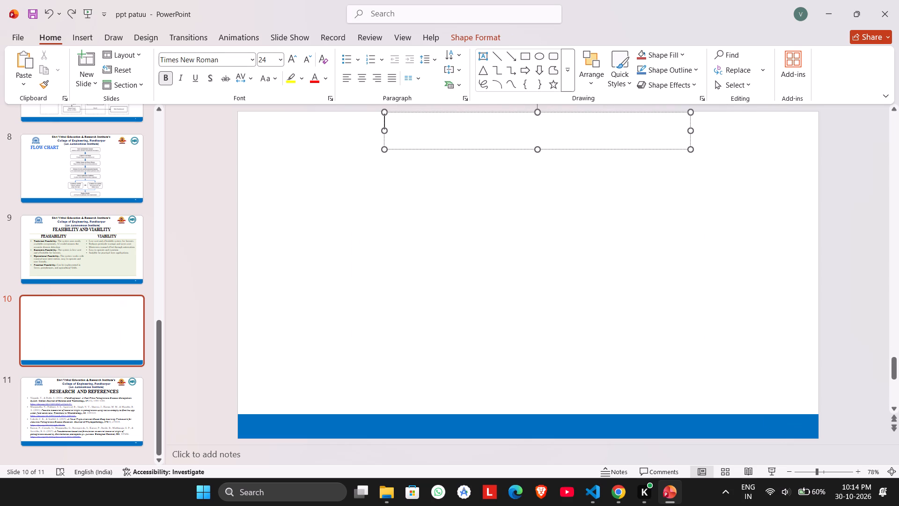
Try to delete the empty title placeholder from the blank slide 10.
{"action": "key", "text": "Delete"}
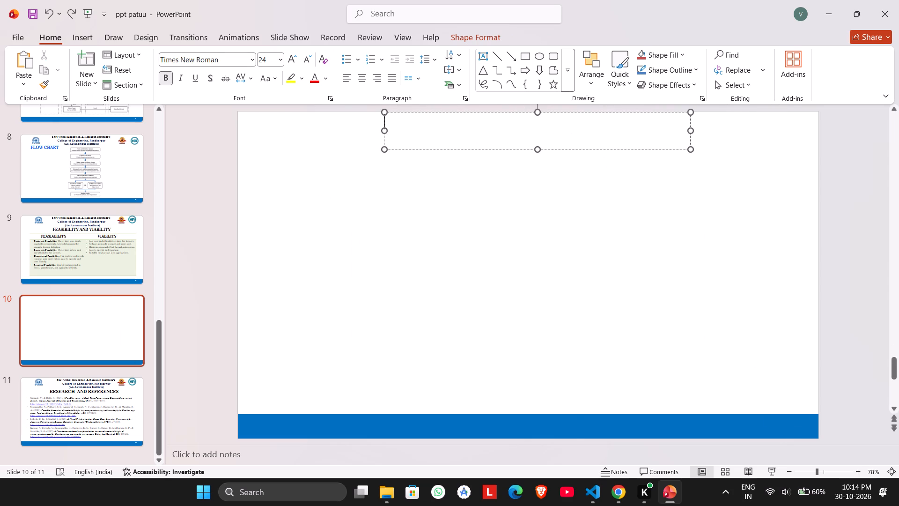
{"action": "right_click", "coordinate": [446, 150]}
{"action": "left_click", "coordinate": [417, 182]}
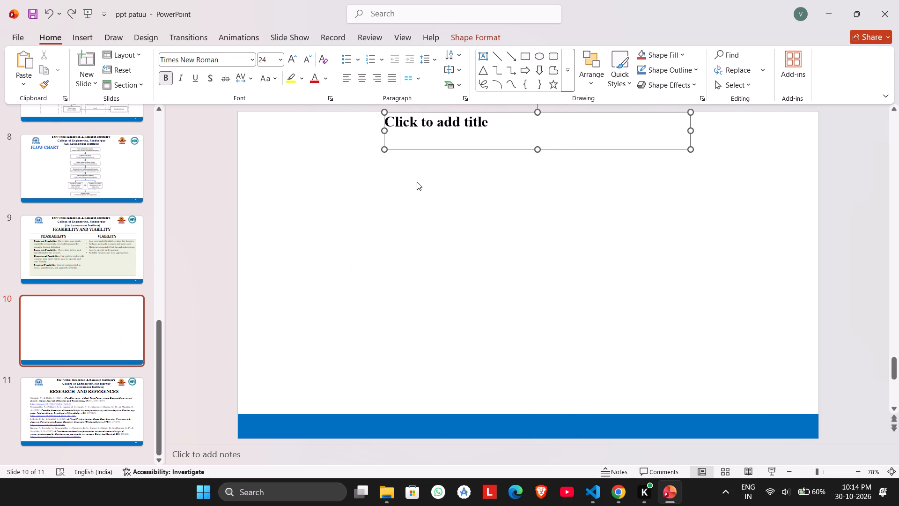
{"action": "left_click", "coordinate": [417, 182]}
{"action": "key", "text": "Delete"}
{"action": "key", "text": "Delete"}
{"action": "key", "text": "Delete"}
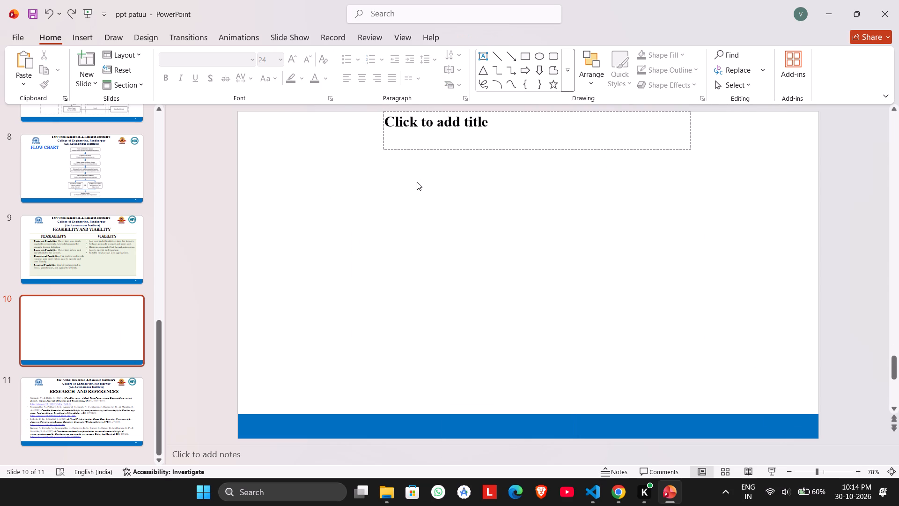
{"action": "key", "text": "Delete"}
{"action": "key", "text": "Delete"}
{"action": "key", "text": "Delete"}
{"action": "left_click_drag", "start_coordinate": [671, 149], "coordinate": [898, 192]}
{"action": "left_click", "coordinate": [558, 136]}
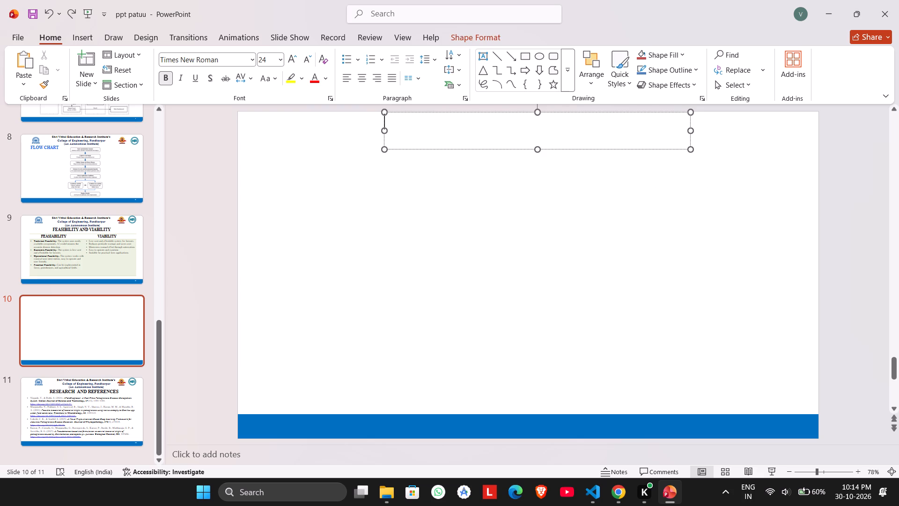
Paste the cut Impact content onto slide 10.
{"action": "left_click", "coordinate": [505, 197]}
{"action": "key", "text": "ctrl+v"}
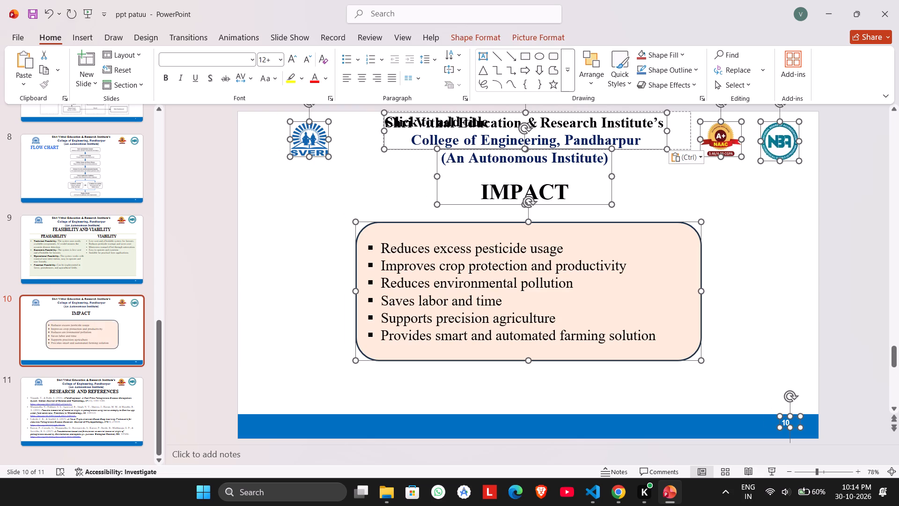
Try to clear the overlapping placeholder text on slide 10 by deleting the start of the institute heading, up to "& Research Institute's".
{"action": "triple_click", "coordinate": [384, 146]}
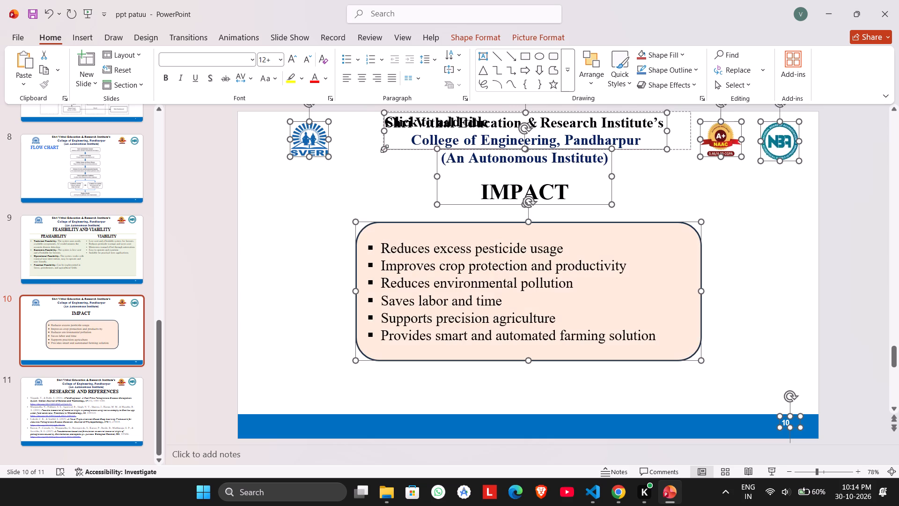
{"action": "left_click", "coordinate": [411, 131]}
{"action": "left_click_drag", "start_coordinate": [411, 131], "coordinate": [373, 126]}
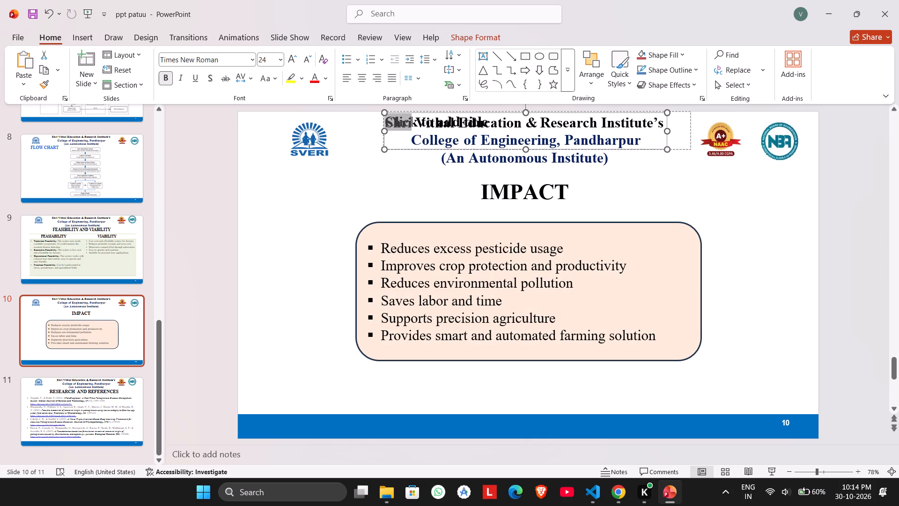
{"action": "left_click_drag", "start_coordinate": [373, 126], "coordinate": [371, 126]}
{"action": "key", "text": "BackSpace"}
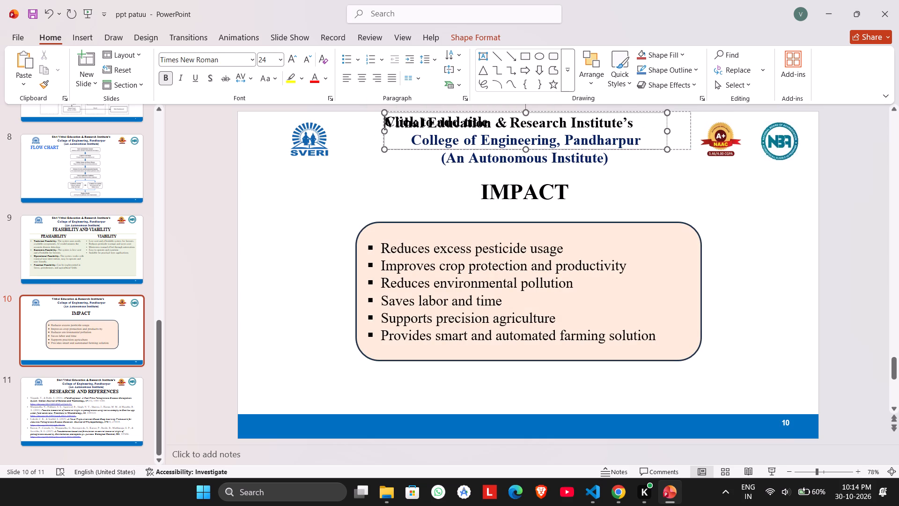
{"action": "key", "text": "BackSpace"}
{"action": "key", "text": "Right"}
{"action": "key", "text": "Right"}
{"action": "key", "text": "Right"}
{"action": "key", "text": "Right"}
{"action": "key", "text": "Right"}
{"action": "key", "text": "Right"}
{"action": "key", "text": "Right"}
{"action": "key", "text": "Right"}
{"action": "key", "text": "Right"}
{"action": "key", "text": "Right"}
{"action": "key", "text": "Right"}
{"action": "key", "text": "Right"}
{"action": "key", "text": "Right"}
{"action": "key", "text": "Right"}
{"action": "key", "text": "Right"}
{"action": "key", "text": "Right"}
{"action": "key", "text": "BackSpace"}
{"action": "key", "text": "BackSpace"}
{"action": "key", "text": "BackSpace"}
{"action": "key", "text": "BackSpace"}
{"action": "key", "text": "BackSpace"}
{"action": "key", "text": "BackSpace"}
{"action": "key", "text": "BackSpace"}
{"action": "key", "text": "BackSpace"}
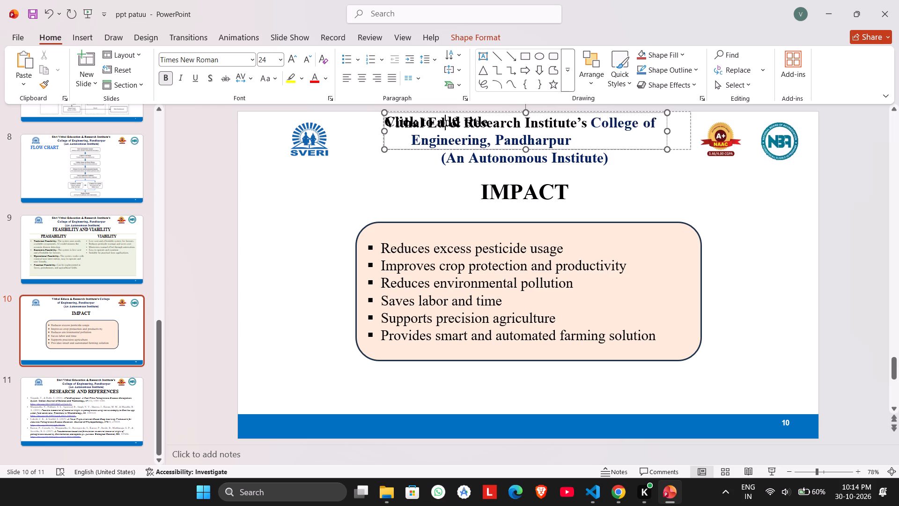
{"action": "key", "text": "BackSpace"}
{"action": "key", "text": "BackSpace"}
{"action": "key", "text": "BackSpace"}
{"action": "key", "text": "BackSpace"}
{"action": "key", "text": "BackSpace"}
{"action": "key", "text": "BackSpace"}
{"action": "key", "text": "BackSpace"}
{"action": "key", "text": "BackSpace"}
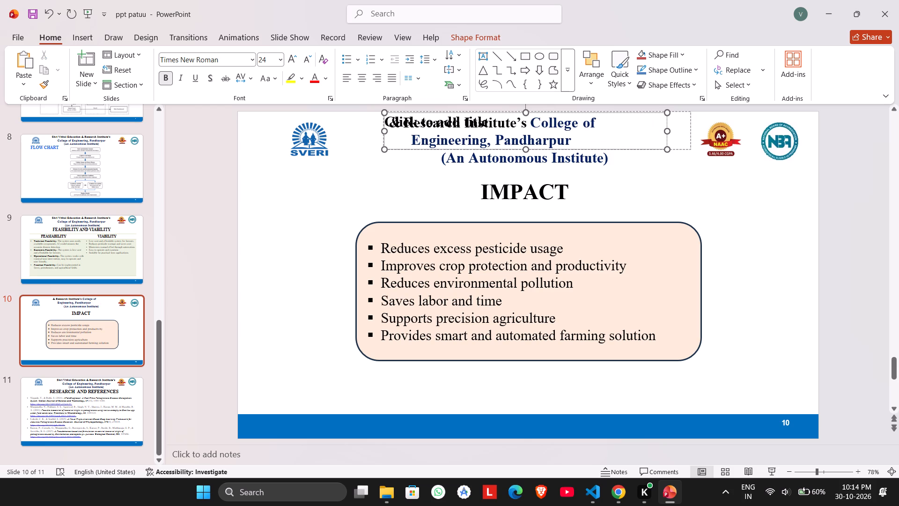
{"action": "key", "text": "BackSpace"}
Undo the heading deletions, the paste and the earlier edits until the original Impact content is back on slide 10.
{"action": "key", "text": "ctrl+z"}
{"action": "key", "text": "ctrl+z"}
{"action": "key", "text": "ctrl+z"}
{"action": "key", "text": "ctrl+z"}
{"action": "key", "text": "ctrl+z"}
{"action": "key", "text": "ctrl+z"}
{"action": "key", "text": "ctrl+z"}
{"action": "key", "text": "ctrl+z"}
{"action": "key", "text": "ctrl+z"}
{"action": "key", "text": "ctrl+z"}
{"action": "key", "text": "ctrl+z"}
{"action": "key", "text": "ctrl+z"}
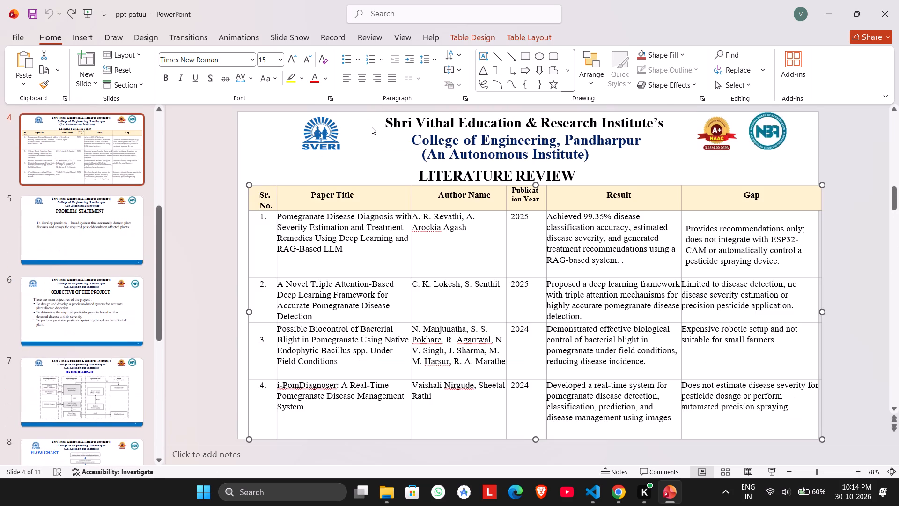
Copy all the content of the Impact slide 10, including the headings, logos, bullet box and slide number.
{"action": "scroll", "coordinate": [66, 308], "scroll_direction": "down", "scroll_amount": 1}
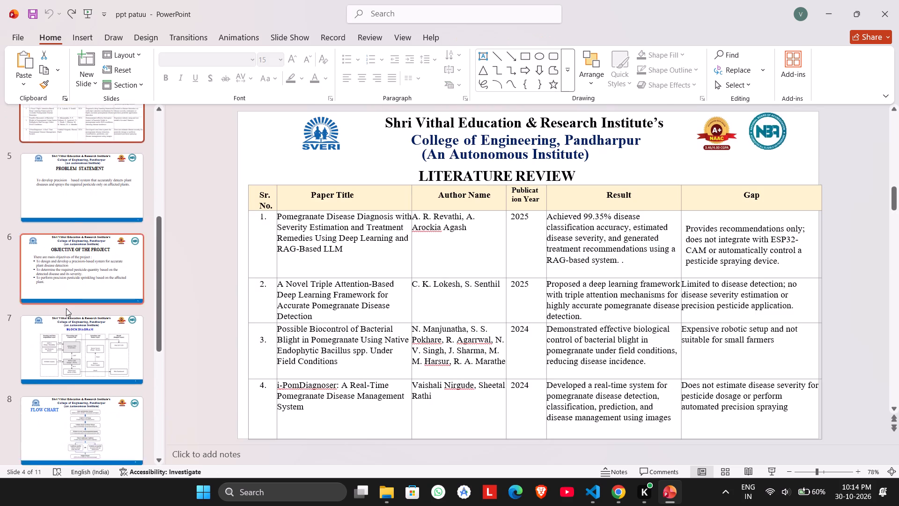
{"action": "scroll", "coordinate": [66, 308], "scroll_direction": "down", "scroll_amount": 4}
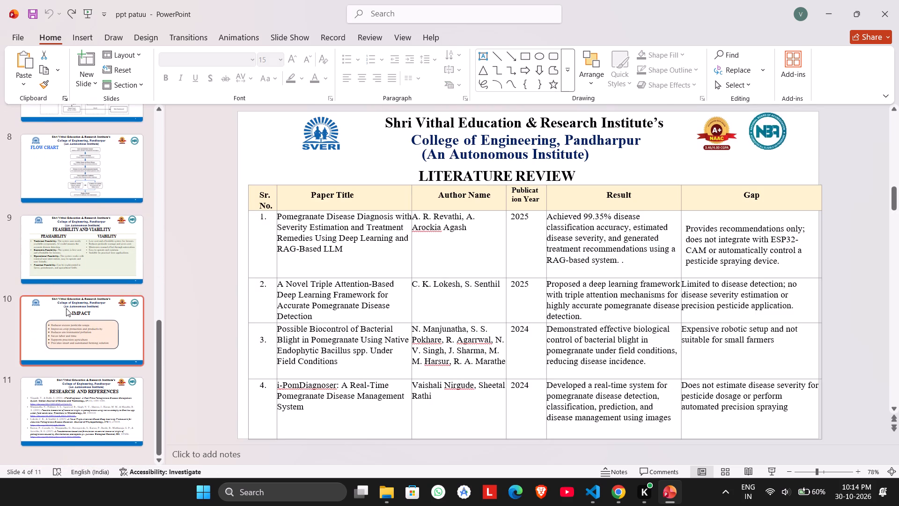
{"action": "left_click", "coordinate": [66, 308]}
{"action": "left_click", "coordinate": [452, 305]}
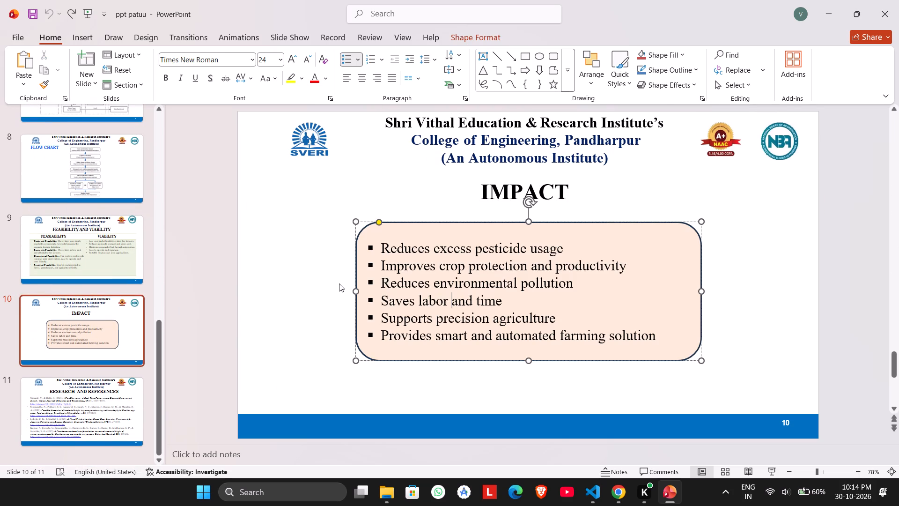
{"action": "left_click", "coordinate": [339, 283]}
{"action": "key", "text": "ctrl+a"}
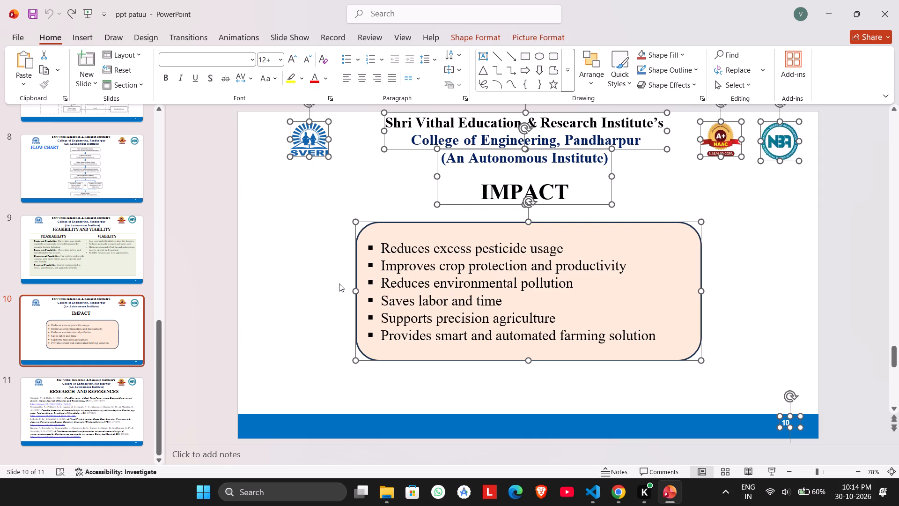
{"action": "key", "text": "ctrl+c"}
Add a new slide directly after the Impact slide.
{"action": "right_click", "coordinate": [139, 309]}
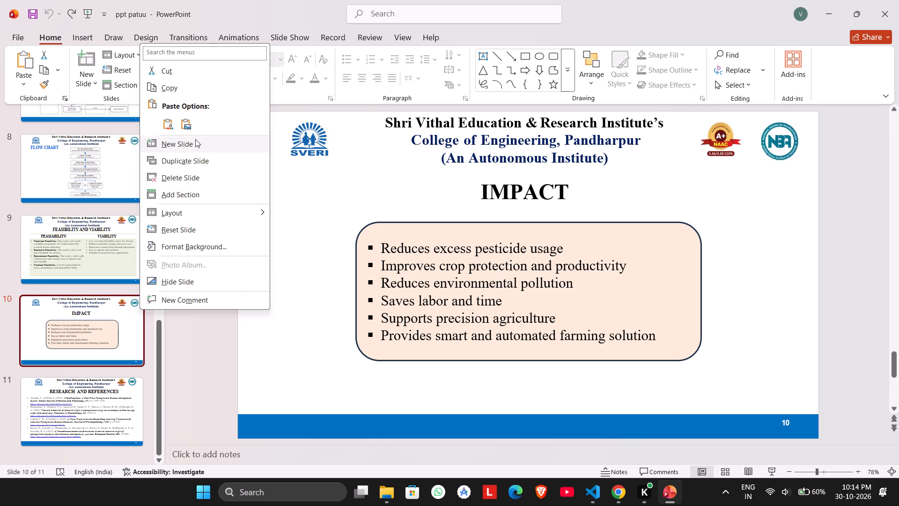
{"action": "left_click", "coordinate": [195, 141]}
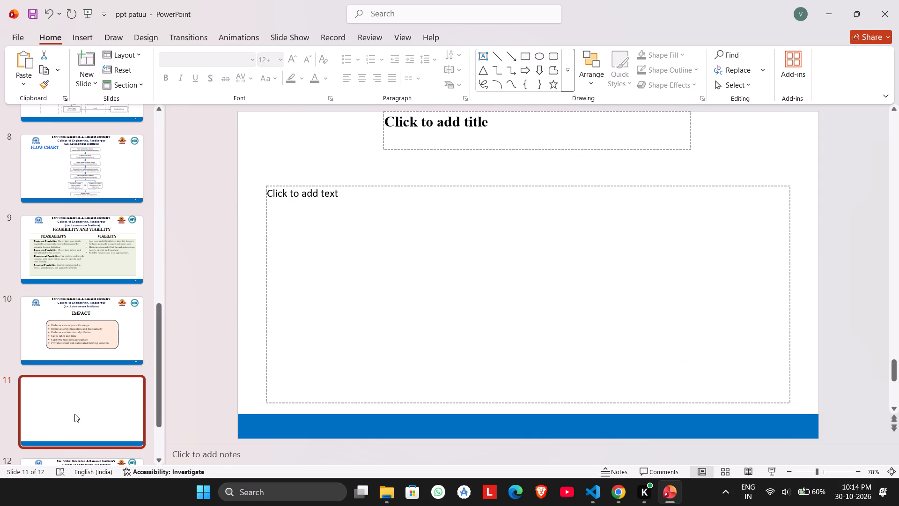
Delete the empty text and title placeholders from the new slide 11.
{"action": "left_click", "coordinate": [397, 197]}
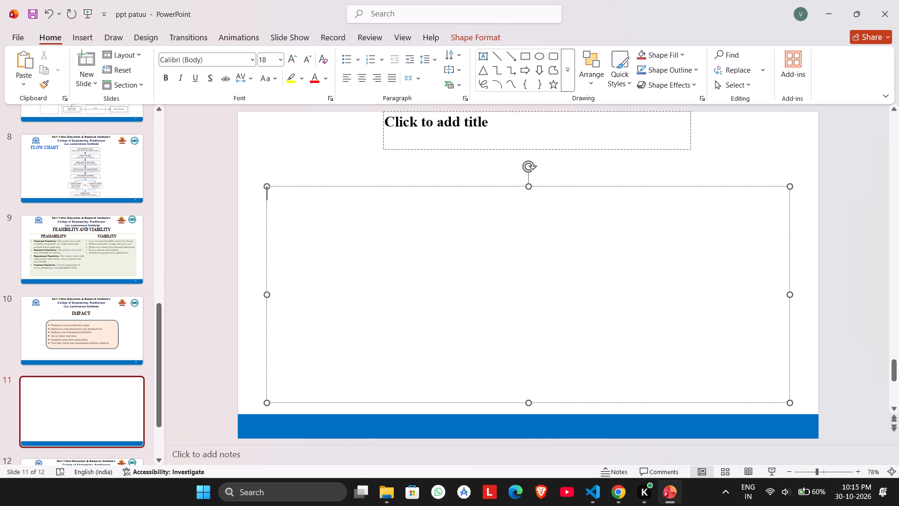
{"action": "left_click", "coordinate": [382, 187]}
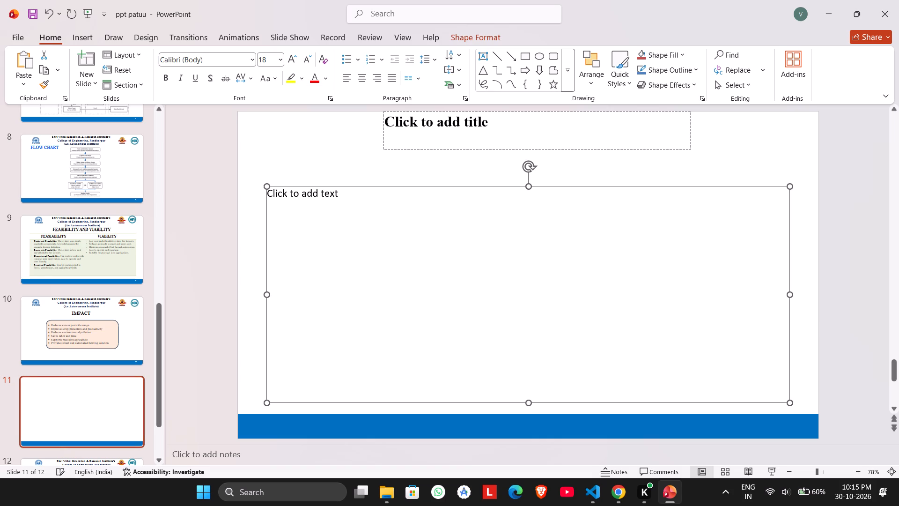
{"action": "key", "text": "Delete"}
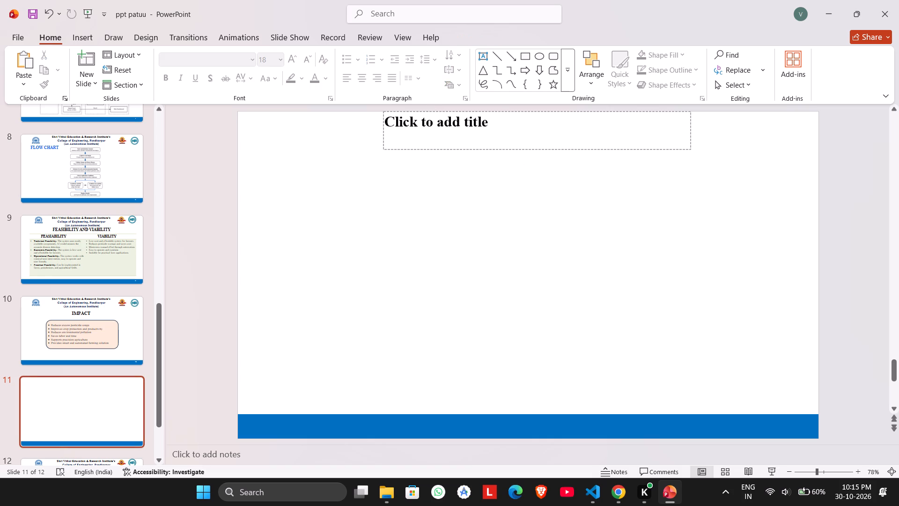
{"action": "left_click", "coordinate": [382, 147]}
{"action": "key", "text": "Delete"}
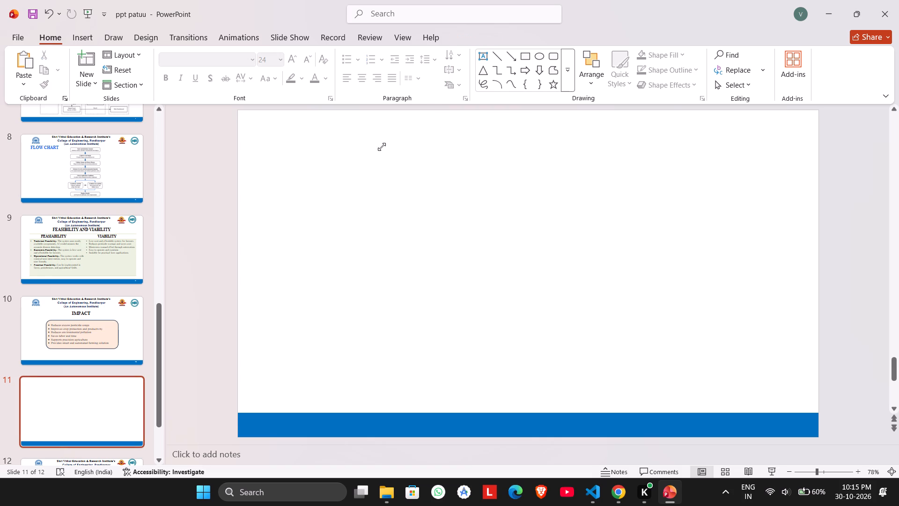
Paste the copied Impact content onto slide 11.
{"action": "left_click", "coordinate": [382, 147]}
{"action": "key", "text": "ctrl+v"}
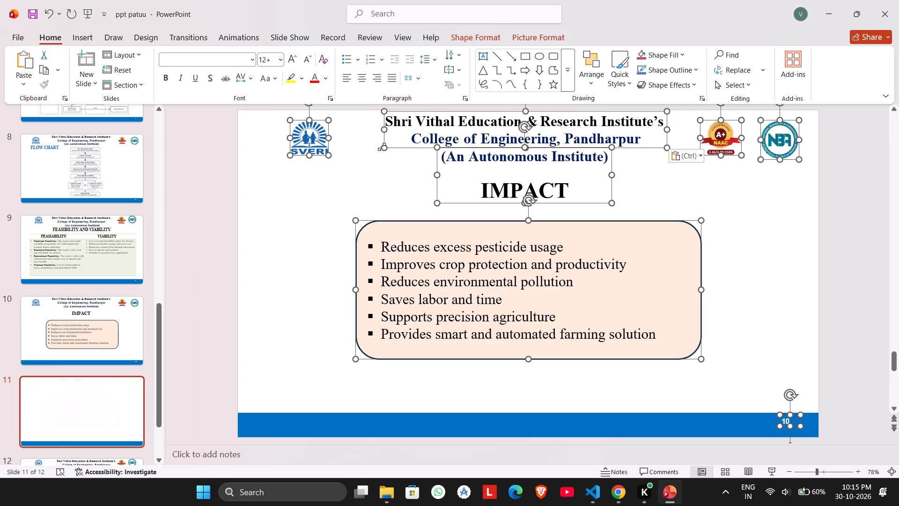
{"action": "left_click", "coordinate": [360, 186]}
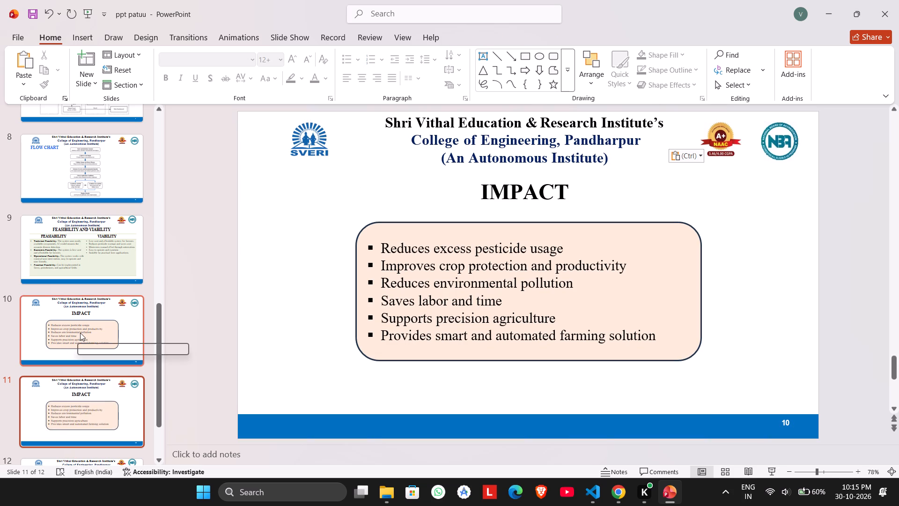
Cut all the content from the original Impact slide 10.
{"action": "left_click", "coordinate": [80, 333]}
{"action": "left_click", "coordinate": [485, 267]}
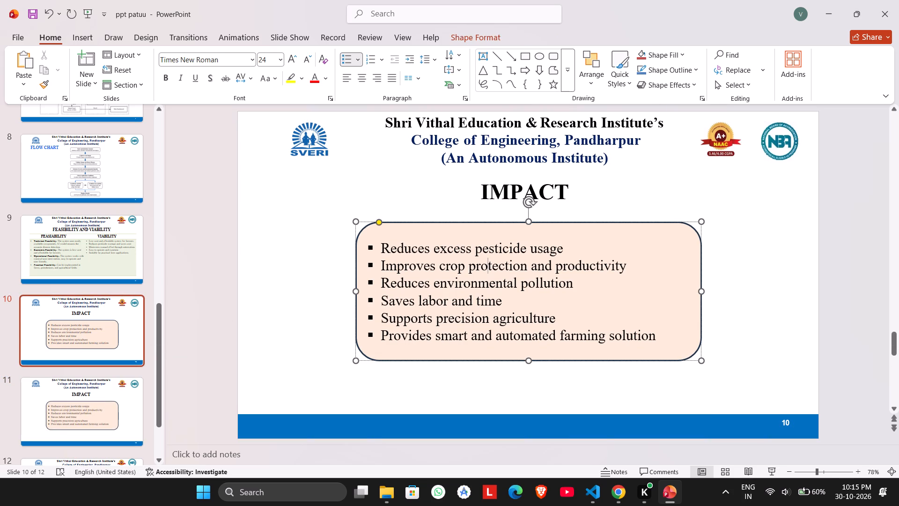
{"action": "left_click", "coordinate": [338, 295]}
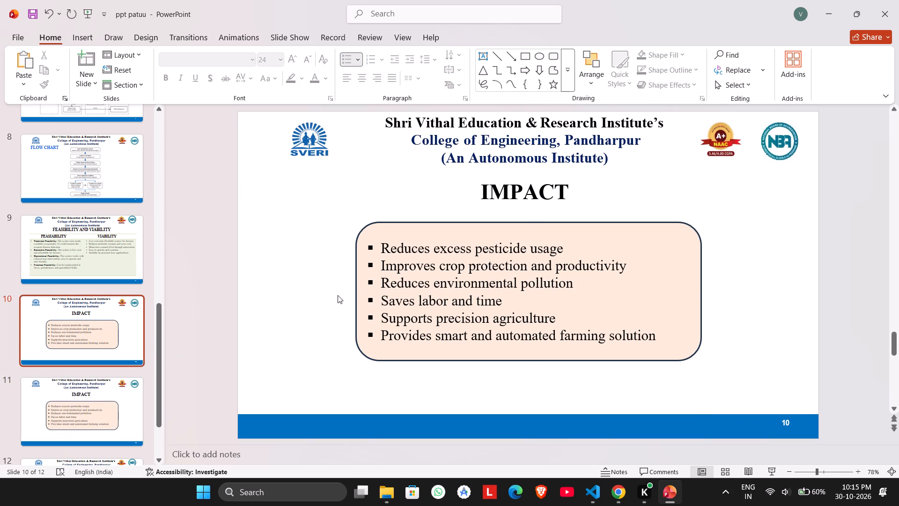
{"action": "key", "text": "ctrl+a"}
{"action": "key", "text": "ctrl+x"}
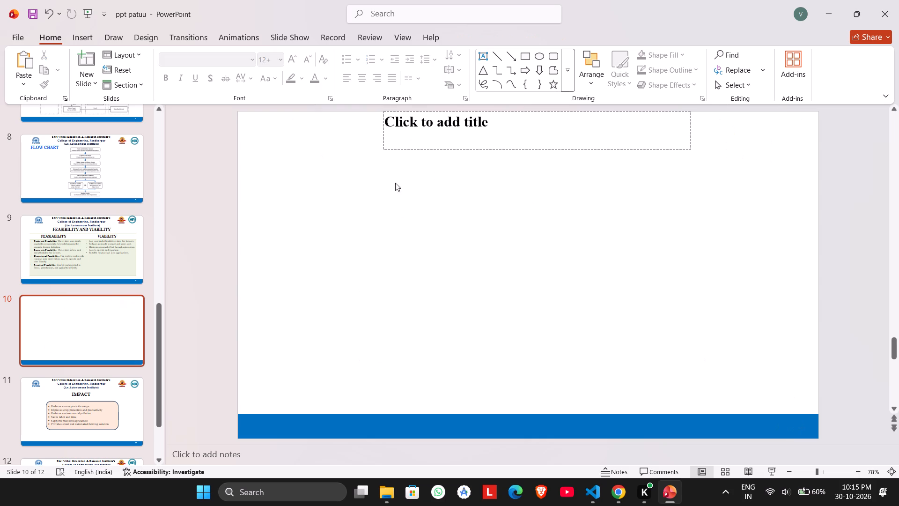
Delete the empty title placeholder from slide 10.
{"action": "left_click", "coordinate": [383, 149]}
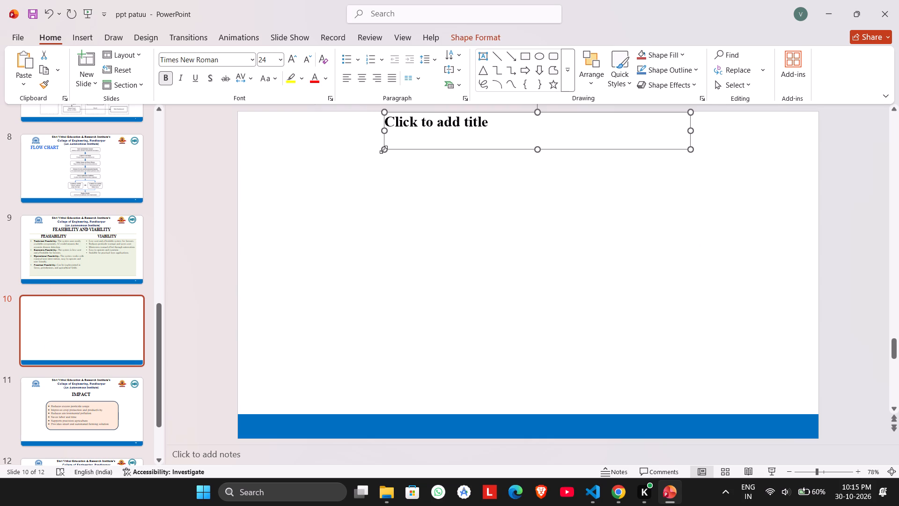
{"action": "key", "text": "Delete"}
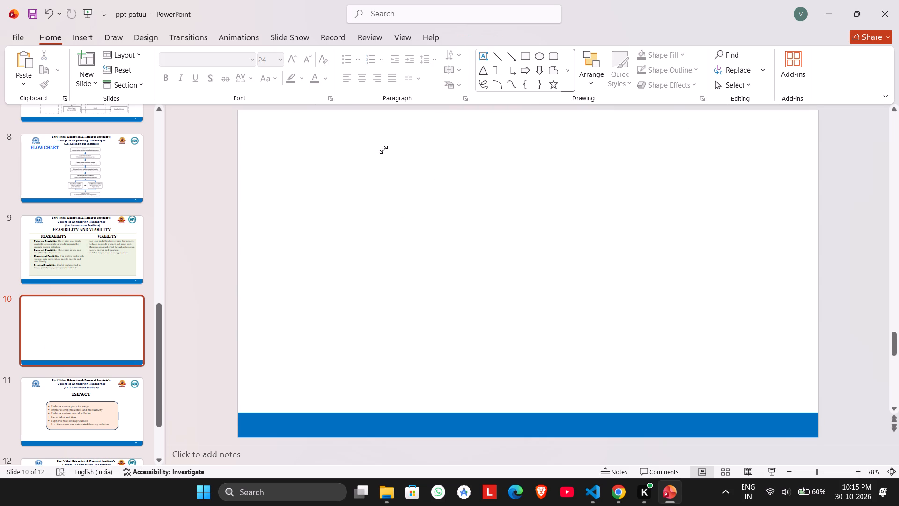
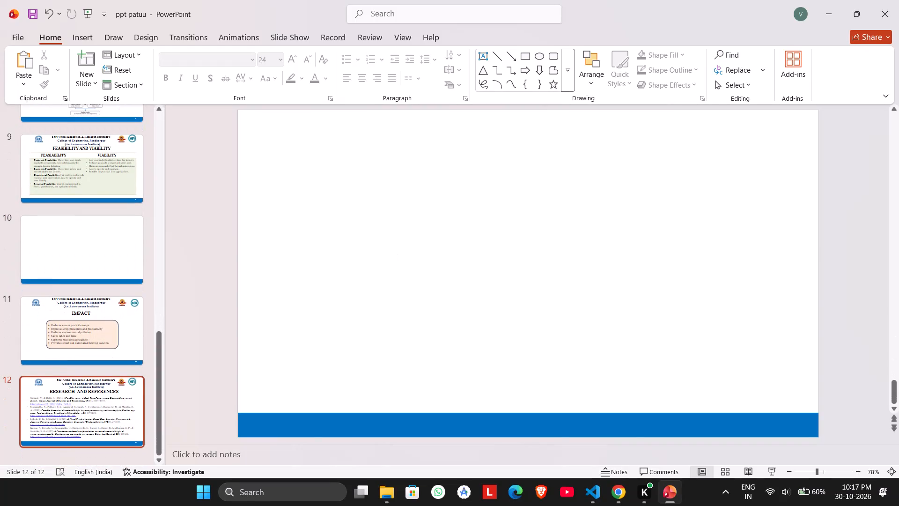
Delete the blank slide 10 located between the Feasibility and Viability slide and the Impact slide.
{"action": "scroll", "coordinate": [398, 251], "scroll_direction": "up", "scroll_amount": 1}
{"action": "scroll", "coordinate": [398, 251], "scroll_direction": "down", "scroll_amount": 1}
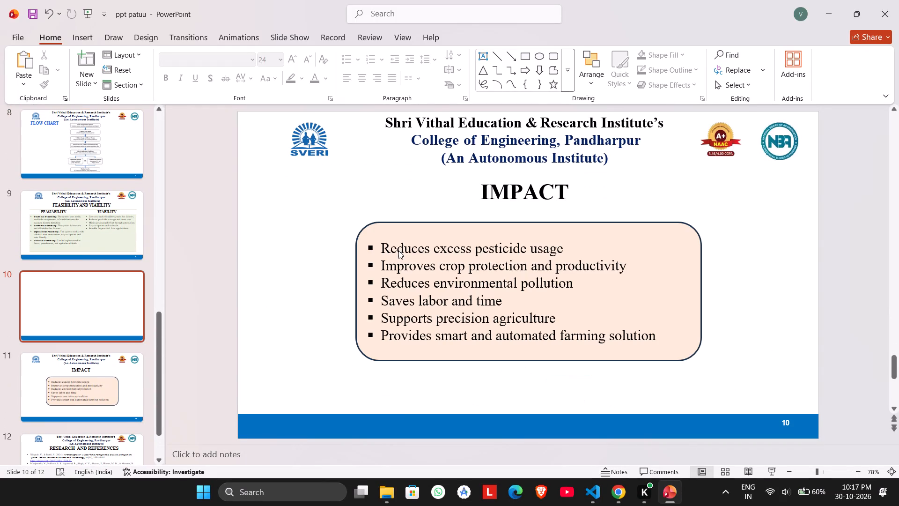
{"action": "scroll", "coordinate": [398, 251], "scroll_direction": "down", "scroll_amount": 1}
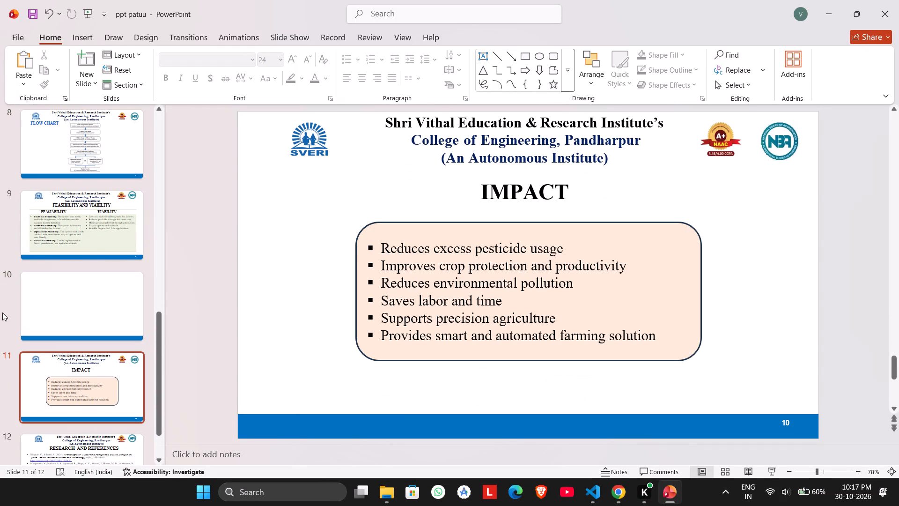
{"action": "left_click", "coordinate": [68, 307]}
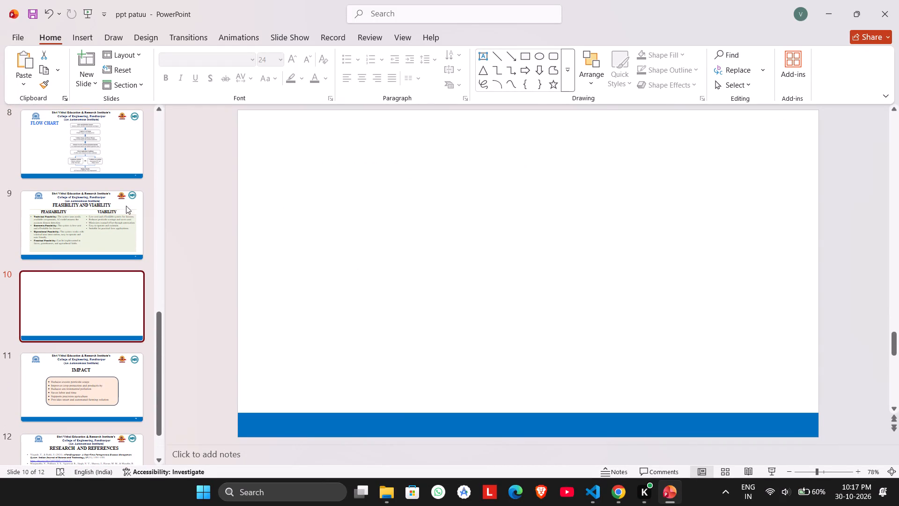
{"action": "left_click", "coordinate": [74, 210]}
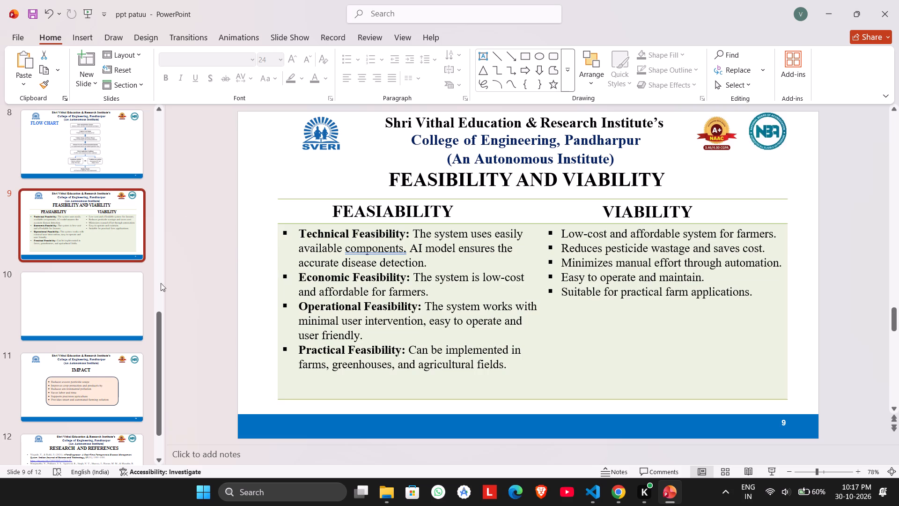
{"action": "left_click", "coordinate": [96, 370]}
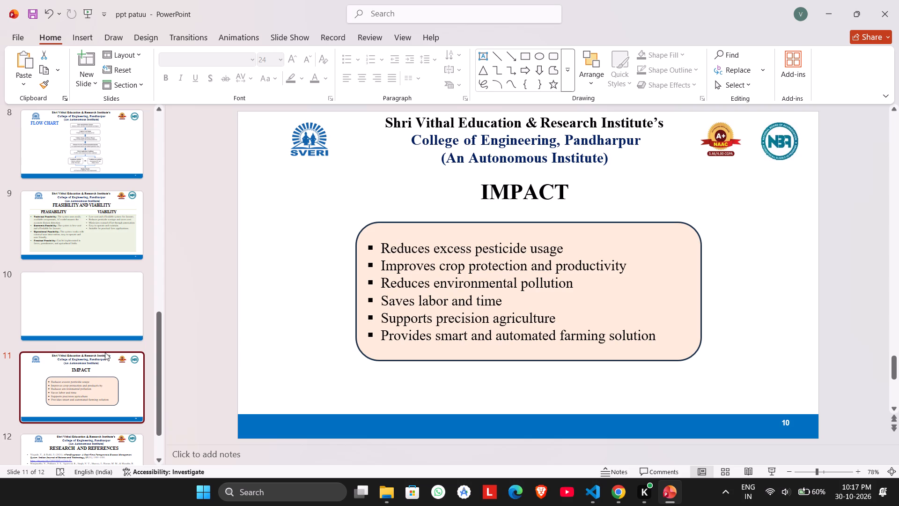
{"action": "left_click", "coordinate": [112, 298]}
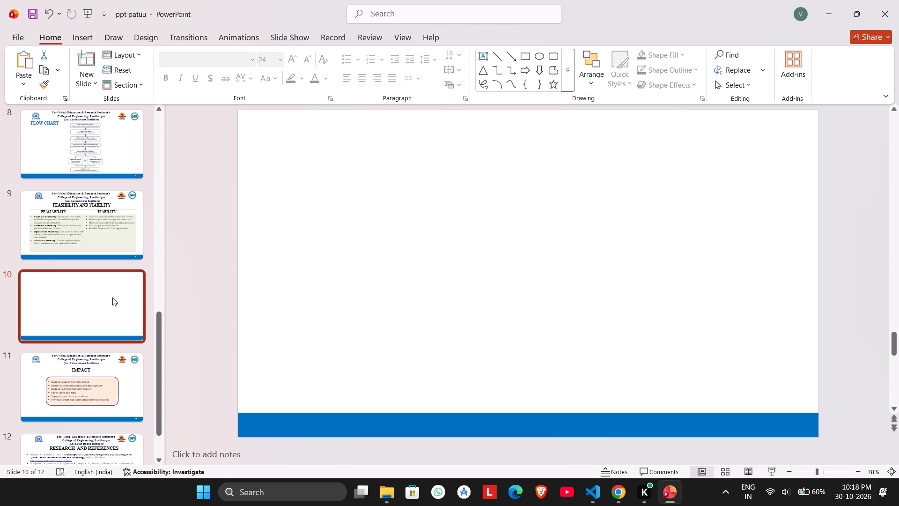
{"action": "key", "text": "Delete"}
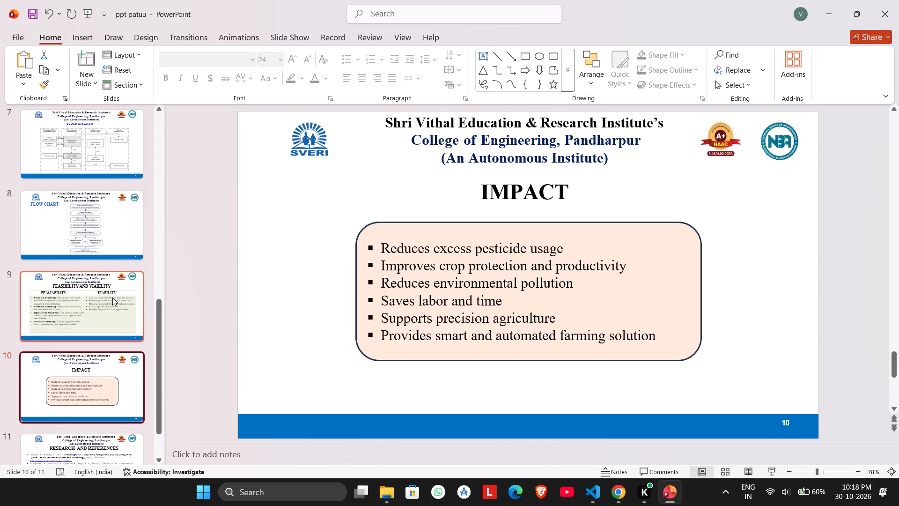
Add a new slide directly after the Impact slide.
{"action": "left_click", "coordinate": [77, 354]}
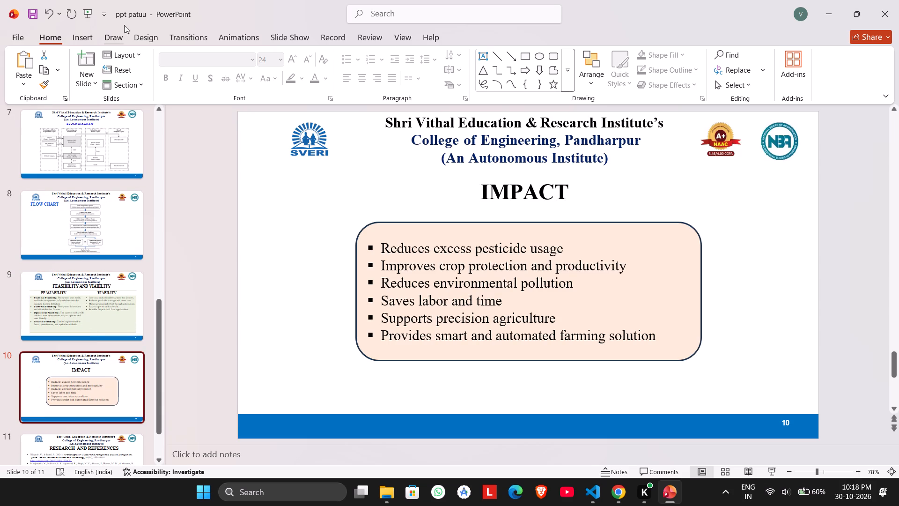
{"action": "left_click", "coordinate": [87, 67]}
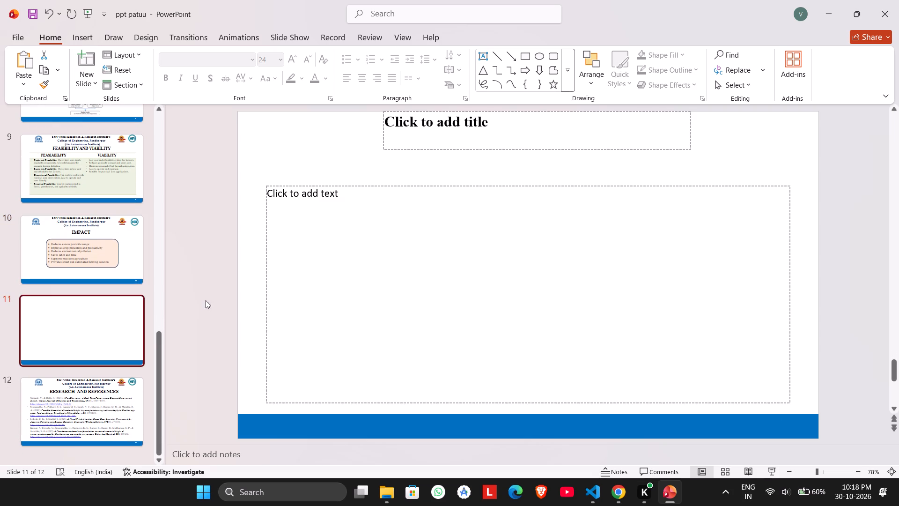
Copy the SVERI logo from the Impact slide and paste it onto the new slide 11.
{"action": "left_click", "coordinate": [66, 238]}
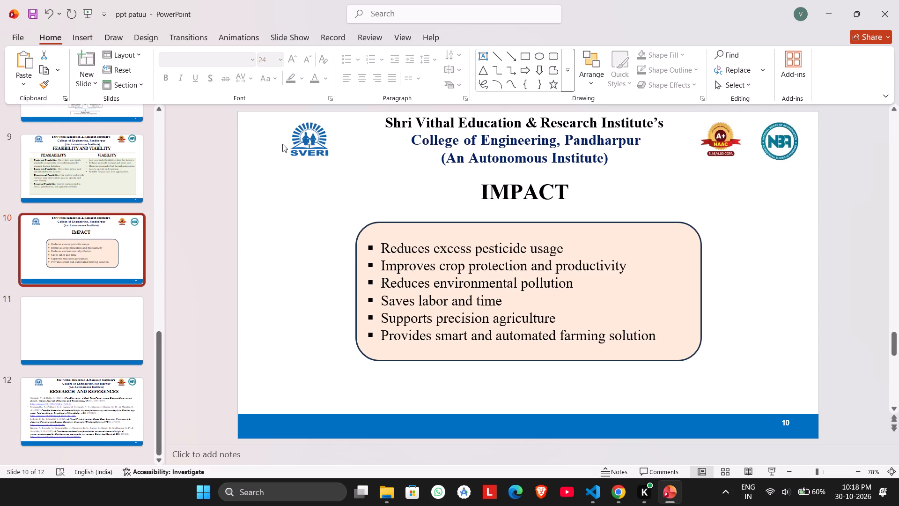
{"action": "key", "text": "ctrl+a"}
{"action": "left_click_drag", "start_coordinate": [282, 144], "coordinate": [509, 355]}
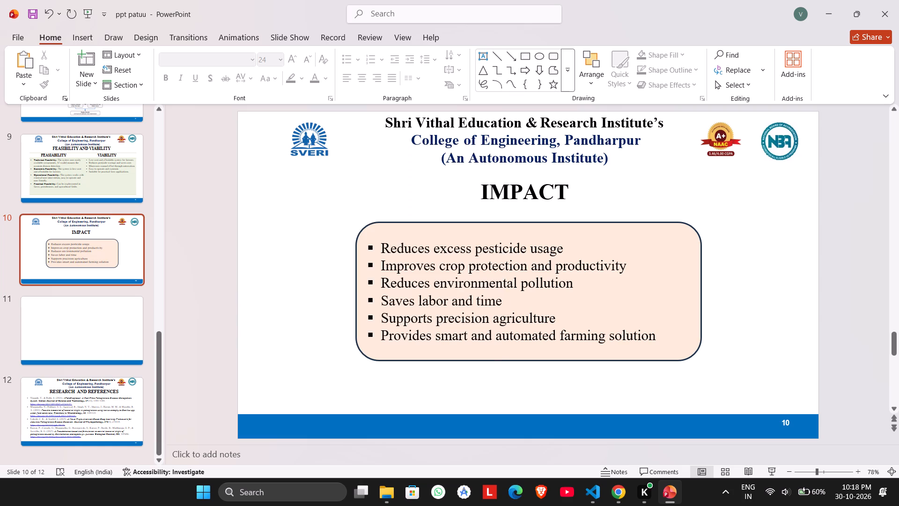
{"action": "left_click", "coordinate": [601, 331]}
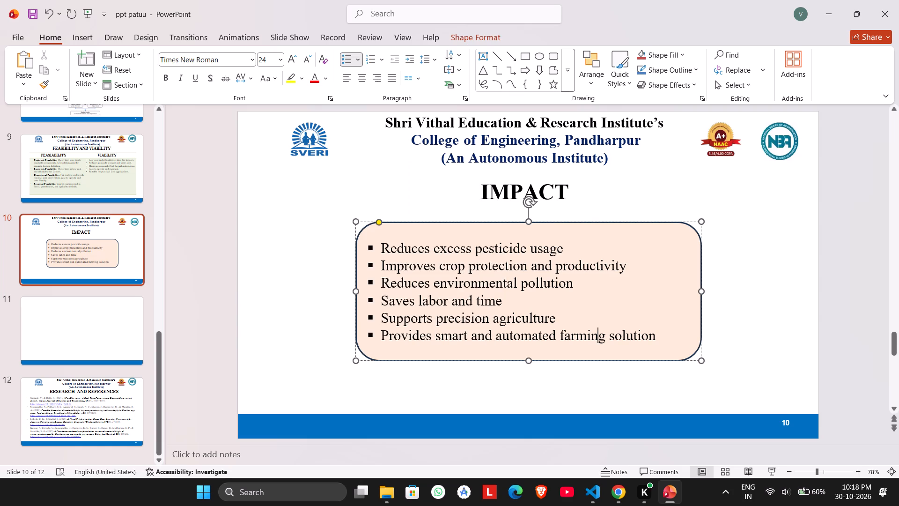
{"action": "left_click", "coordinate": [307, 130]}
{"action": "right_click", "coordinate": [307, 130]}
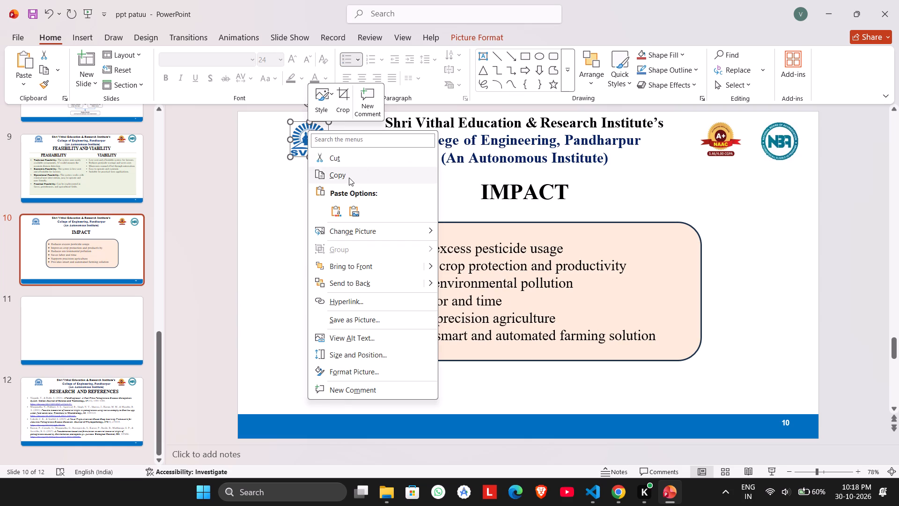
{"action": "left_click", "coordinate": [349, 178]}
{"action": "scroll", "coordinate": [383, 298], "scroll_direction": "down", "scroll_amount": 1}
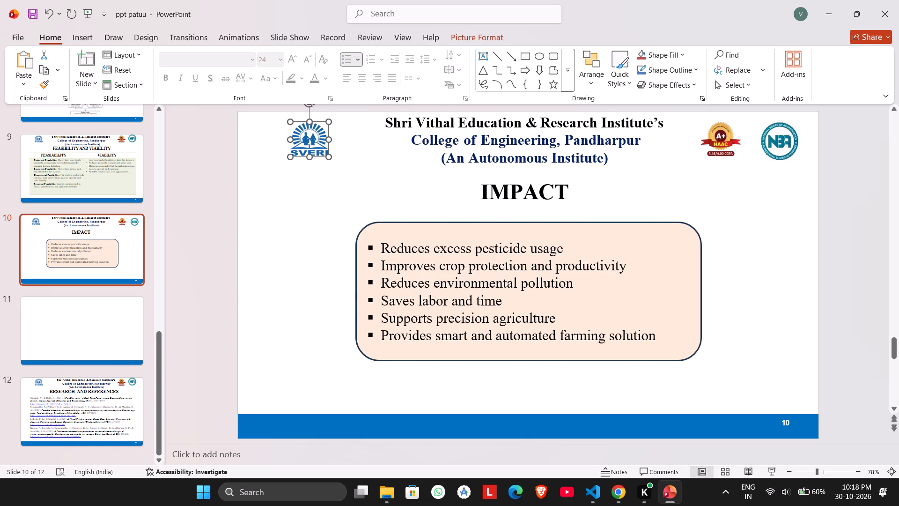
{"action": "scroll", "coordinate": [383, 298], "scroll_direction": "down", "scroll_amount": 1}
{"action": "scroll", "coordinate": [383, 298], "scroll_direction": "up", "scroll_amount": 1}
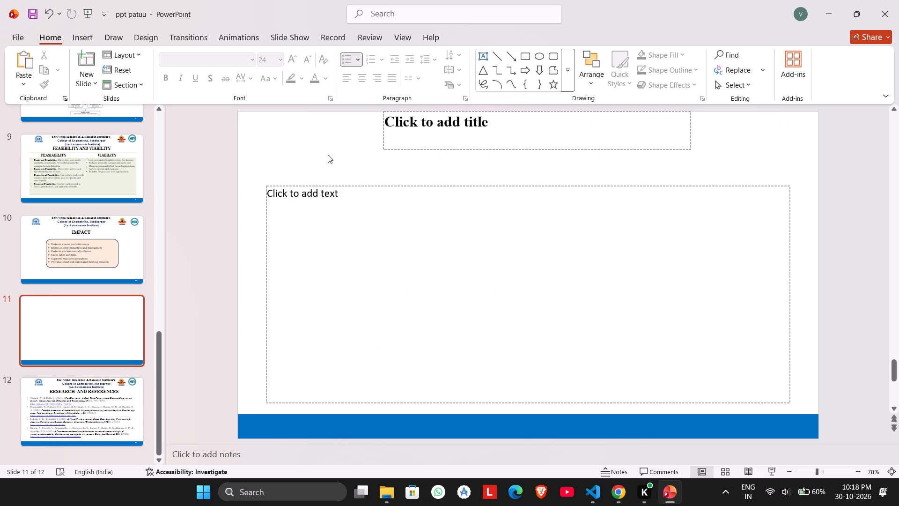
{"action": "left_click", "coordinate": [316, 140]}
{"action": "left_click", "coordinate": [413, 138]}
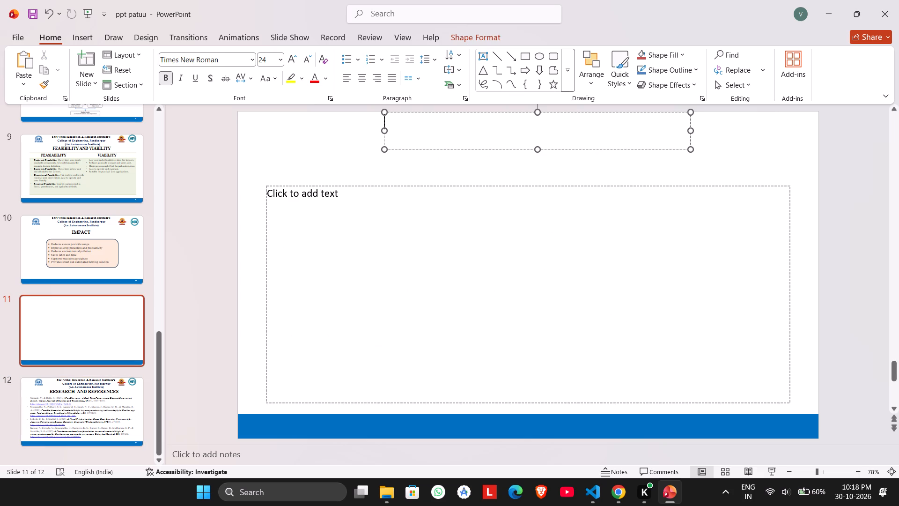
{"action": "right_click", "coordinate": [463, 132]}
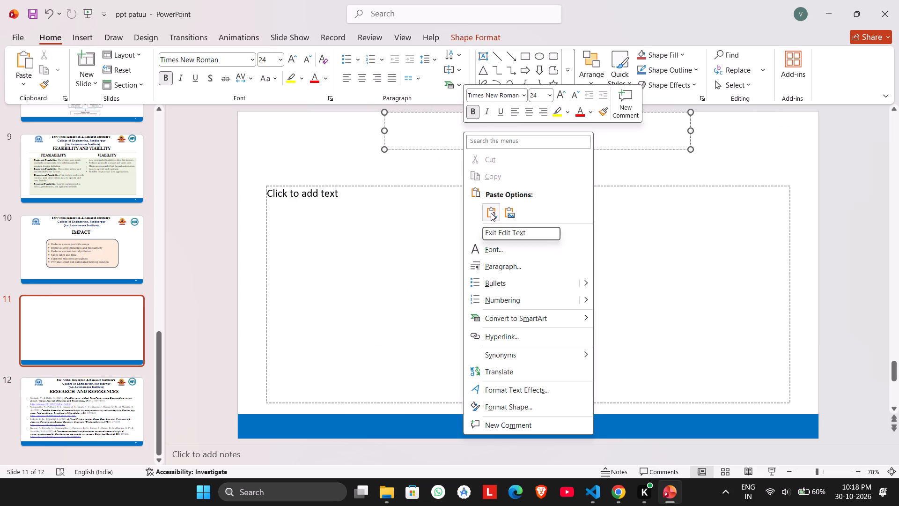
{"action": "left_click", "coordinate": [491, 213]}
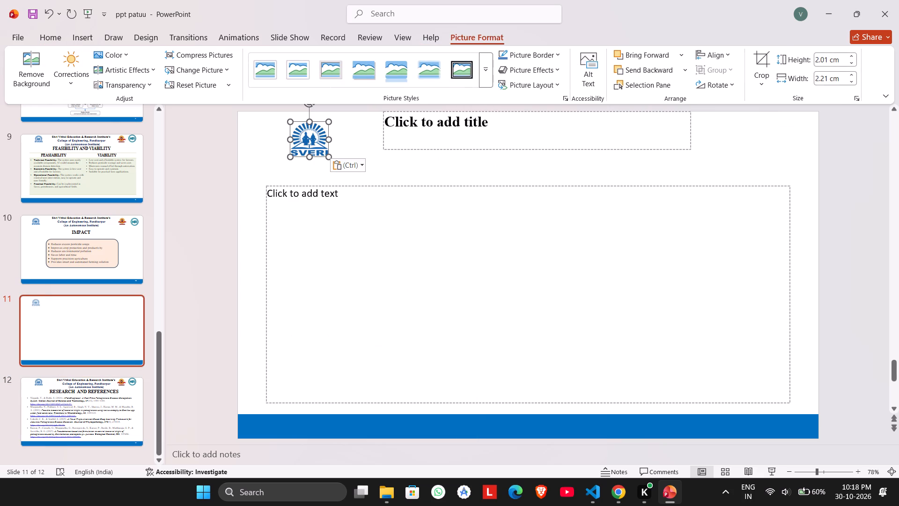
Copy the heading "Shri Vithal Education & Research Institute’s College of Engineering, Pandharpur" from the Impact slide into slide 11's title placeholder.
{"action": "left_click", "coordinate": [511, 135]}
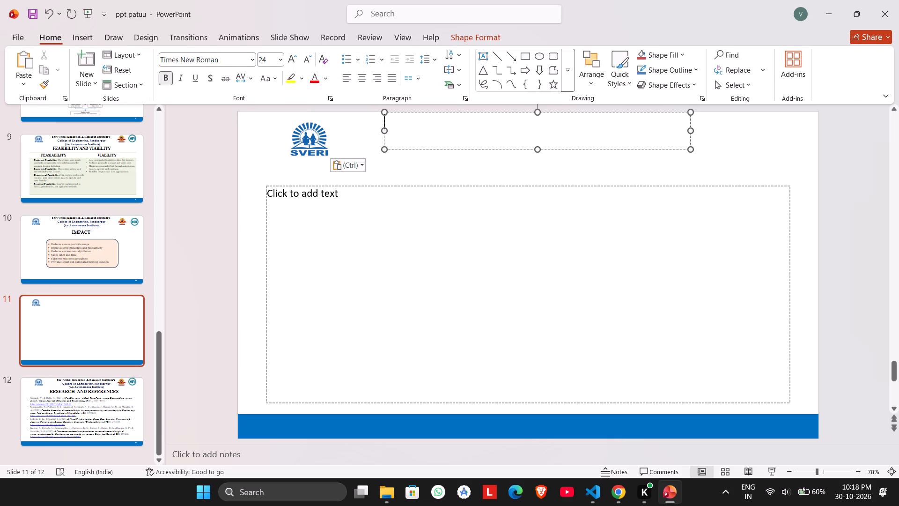
{"action": "scroll", "coordinate": [458, 196], "scroll_direction": "up", "scroll_amount": 1}
{"action": "scroll", "coordinate": [458, 196], "scroll_direction": "down", "scroll_amount": 1}
{"action": "scroll", "coordinate": [458, 196], "scroll_direction": "up", "scroll_amount": 1}
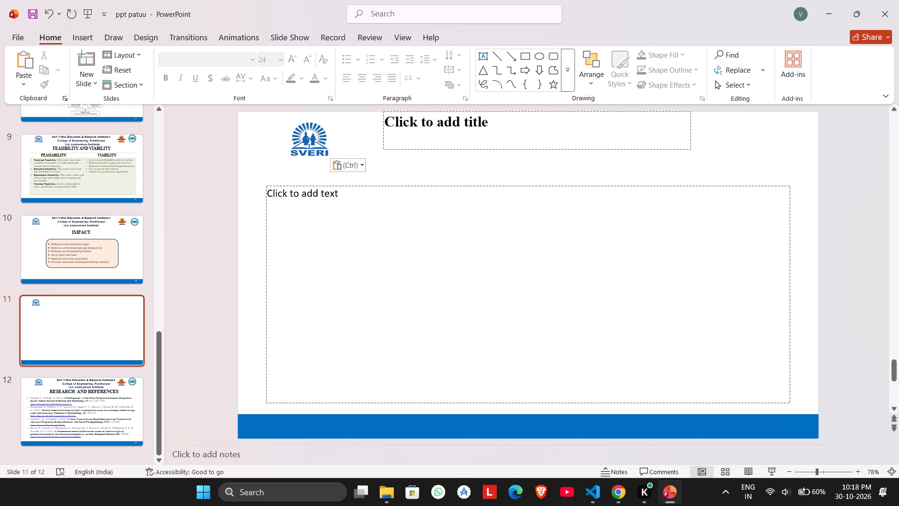
{"action": "scroll", "coordinate": [453, 229], "scroll_direction": "up", "scroll_amount": 1}
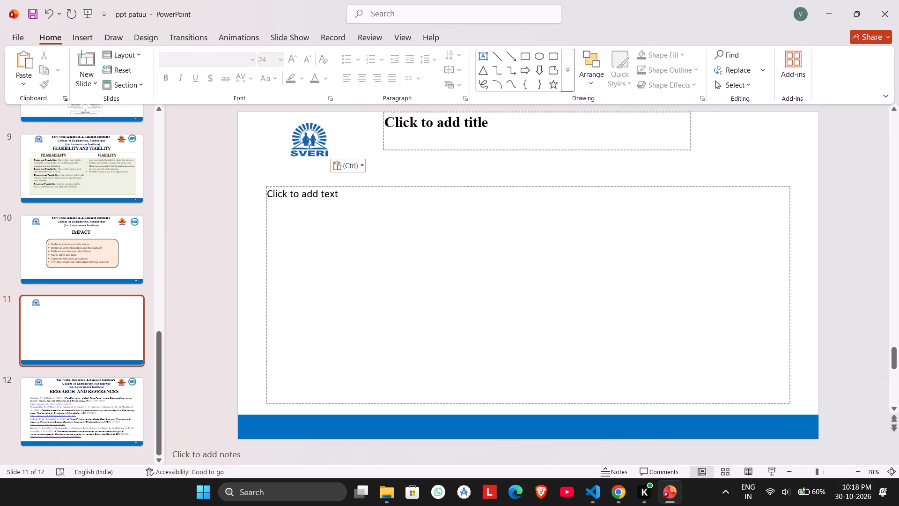
{"action": "scroll", "coordinate": [453, 229], "scroll_direction": "up", "scroll_amount": 1}
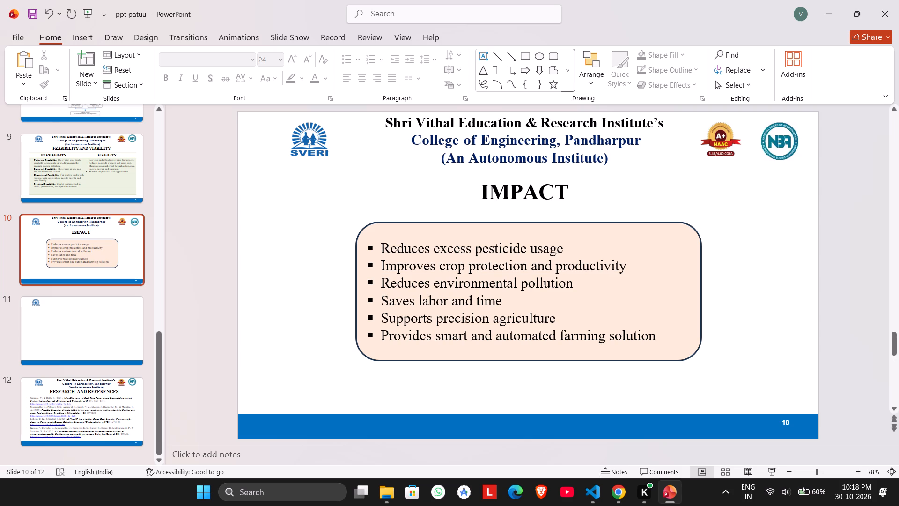
{"action": "left_click_drag", "start_coordinate": [387, 125], "coordinate": [599, 144]}
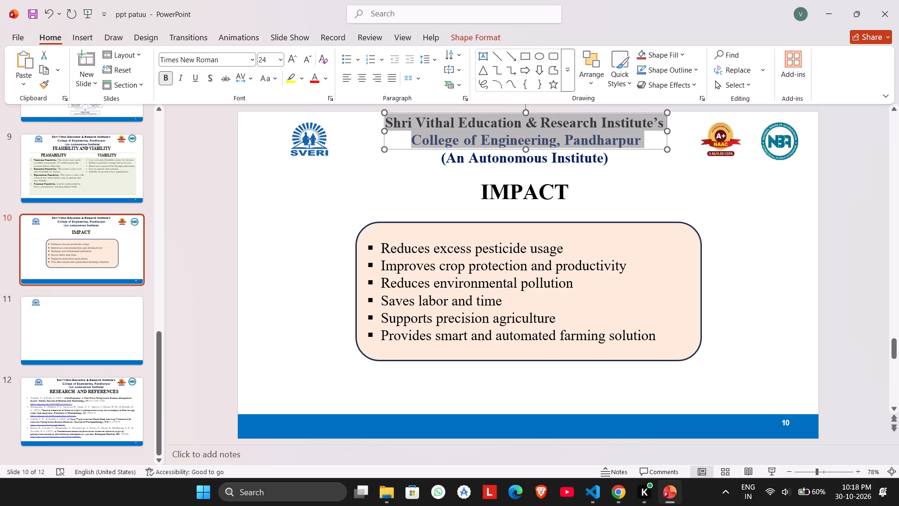
{"action": "left_click_drag", "start_coordinate": [599, 144], "coordinate": [632, 147]}
{"action": "key", "text": "ctrl+c"}
{"action": "scroll", "coordinate": [636, 385], "scroll_direction": "down", "scroll_amount": 1}
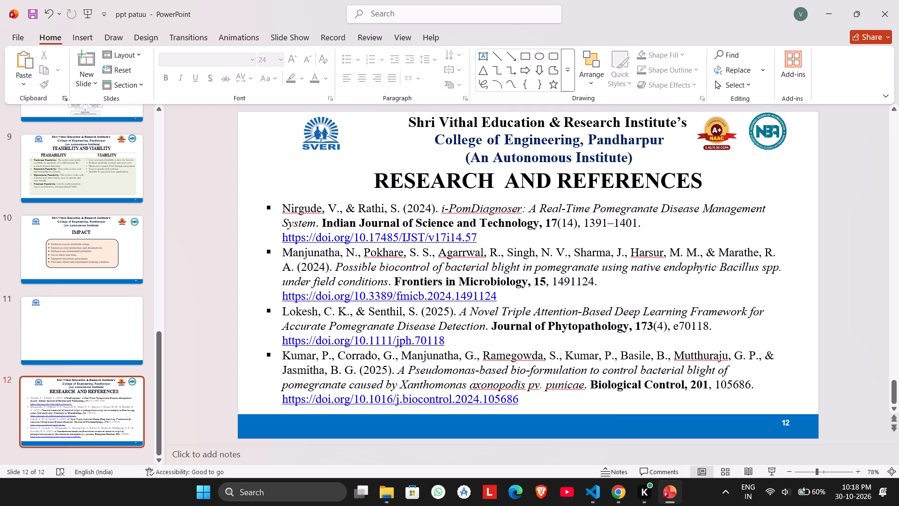
{"action": "left_click", "coordinate": [42, 336]}
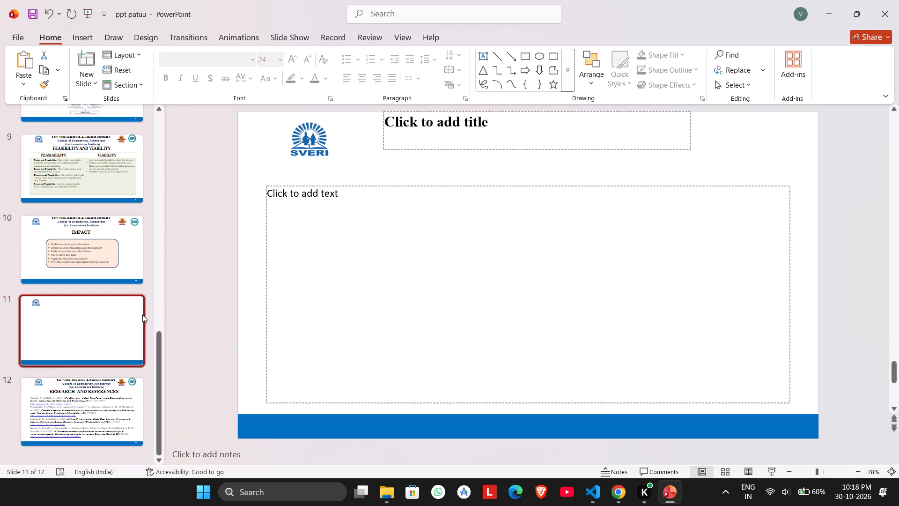
{"action": "left_click", "coordinate": [453, 123]}
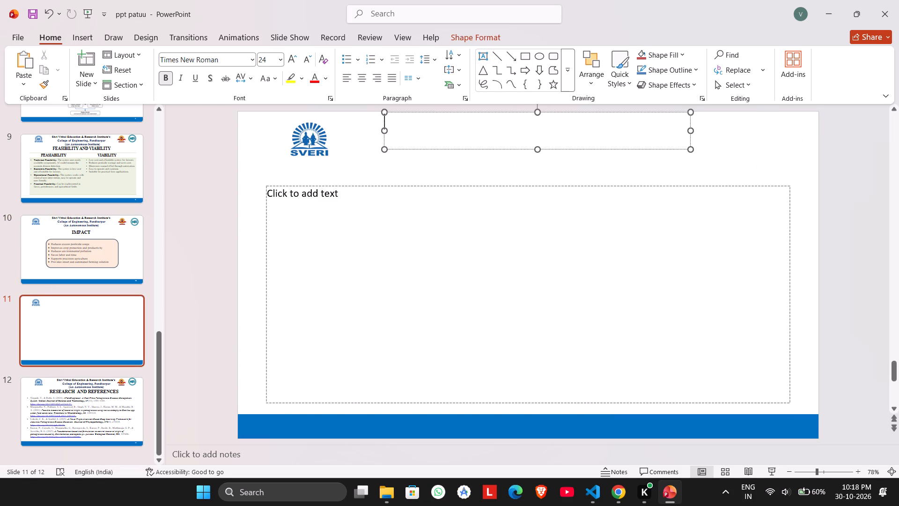
{"action": "key", "text": "ctrl+v"}
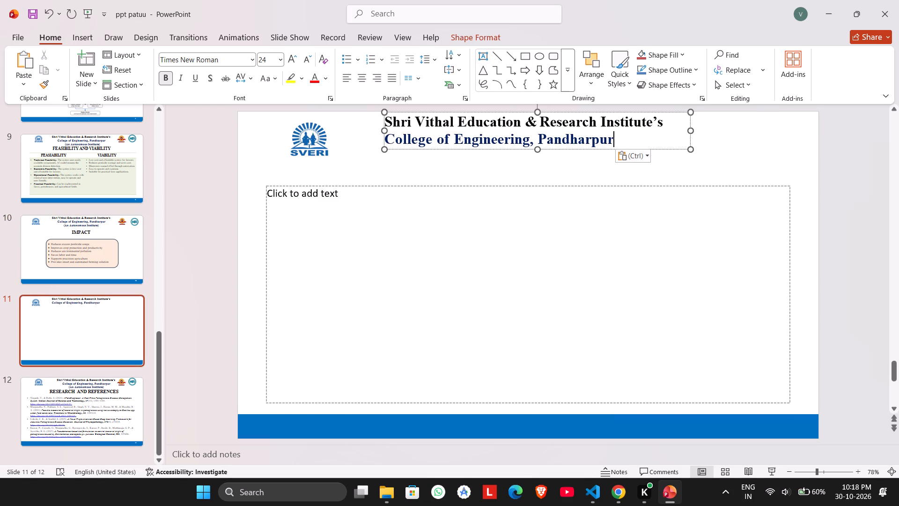
{"action": "left_click", "coordinate": [553, 170]}
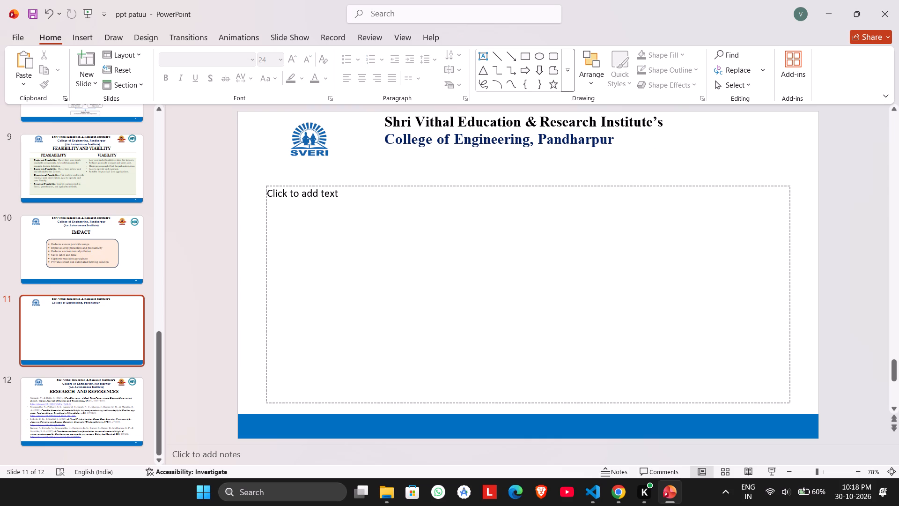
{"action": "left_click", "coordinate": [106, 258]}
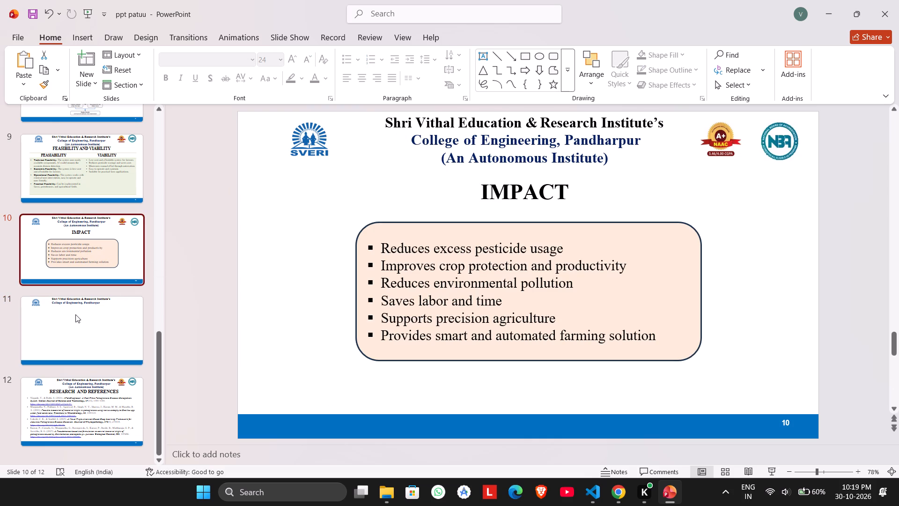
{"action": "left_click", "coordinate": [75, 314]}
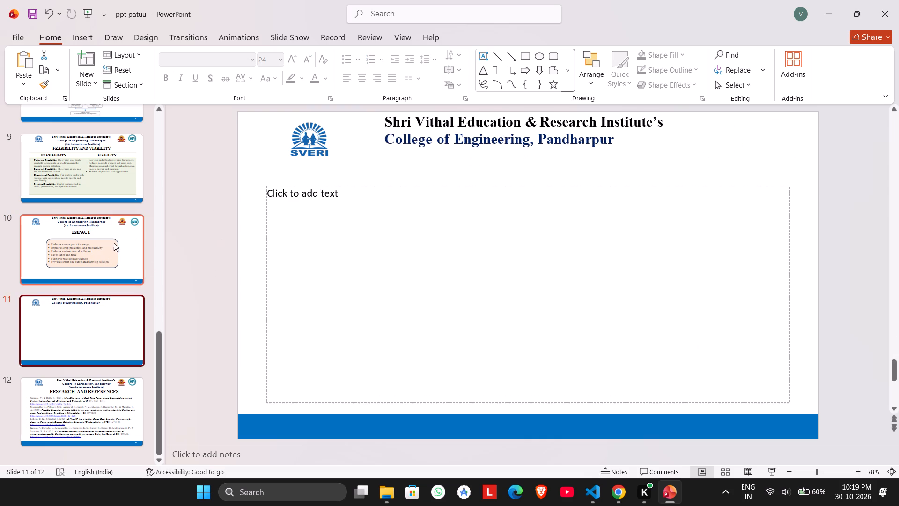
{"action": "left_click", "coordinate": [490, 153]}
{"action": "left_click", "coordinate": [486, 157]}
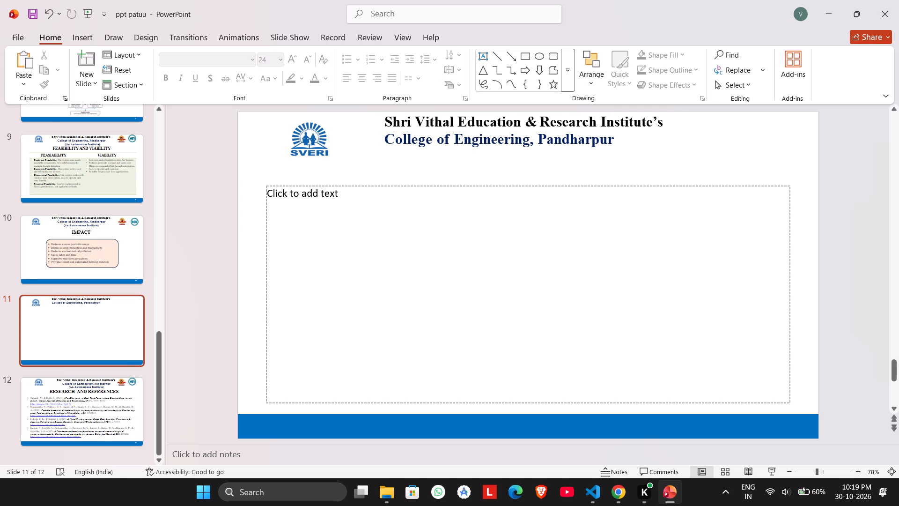
Copy the "(An Autonomous Institute)" and "IMPACT" text from the Impact slide into a new text box below slide 11's heading.
{"action": "left_click", "coordinate": [96, 230]}
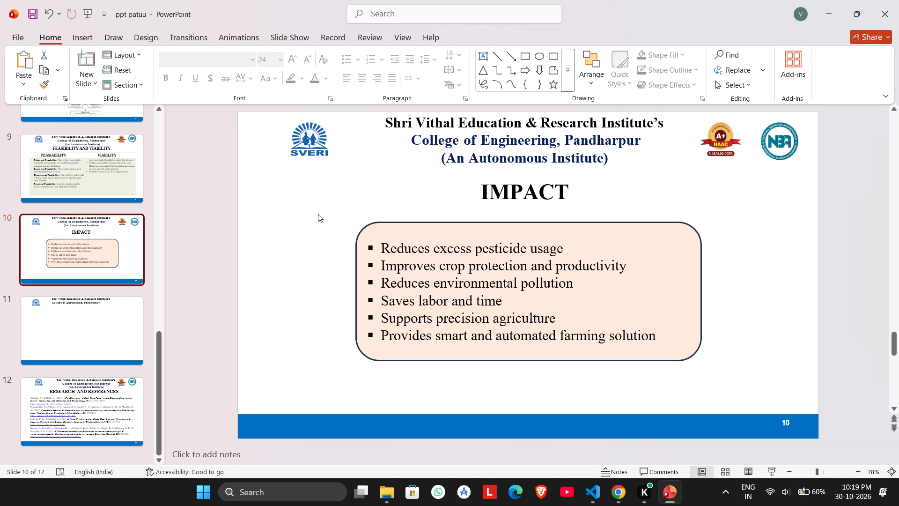
{"action": "left_click", "coordinate": [438, 160]}
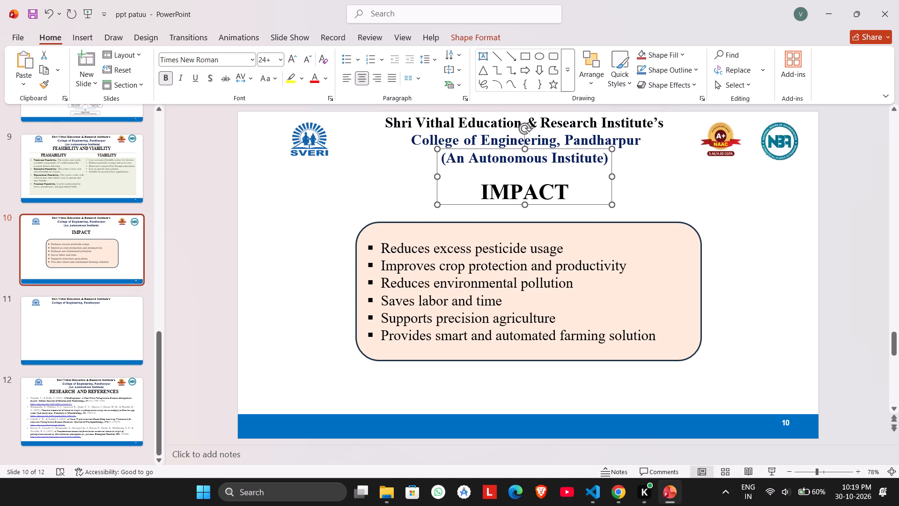
{"action": "left_click", "coordinate": [474, 163]}
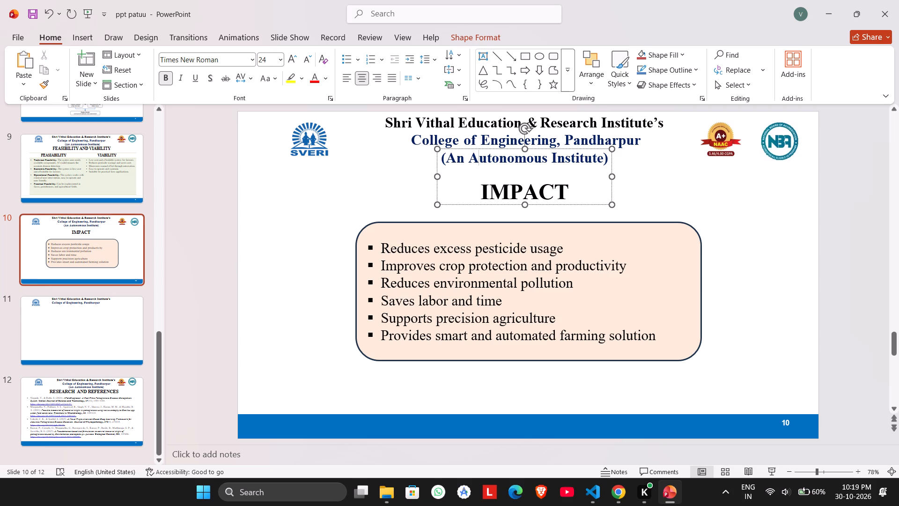
{"action": "left_click_drag", "start_coordinate": [441, 160], "coordinate": [582, 201]}
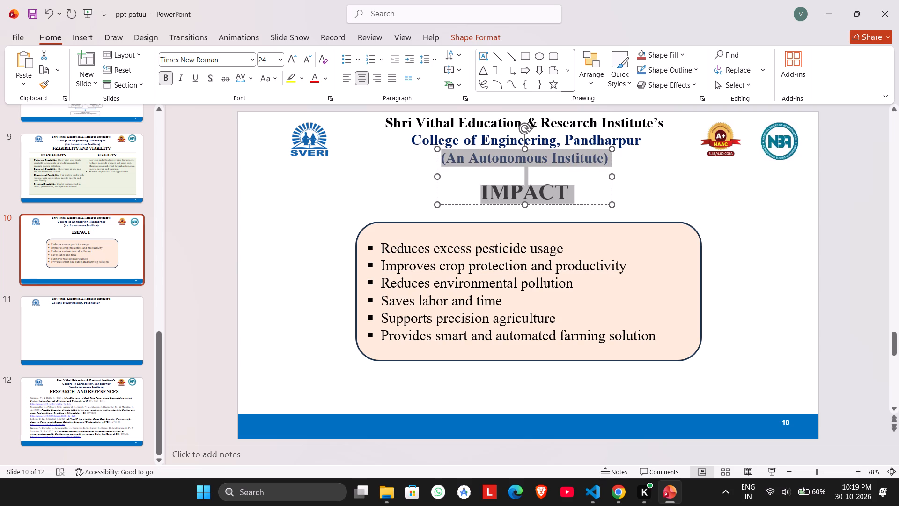
{"action": "left_click_drag", "start_coordinate": [582, 201], "coordinate": [584, 202]}
{"action": "key", "text": "ctrl+c"}
{"action": "left_click", "coordinate": [103, 305]}
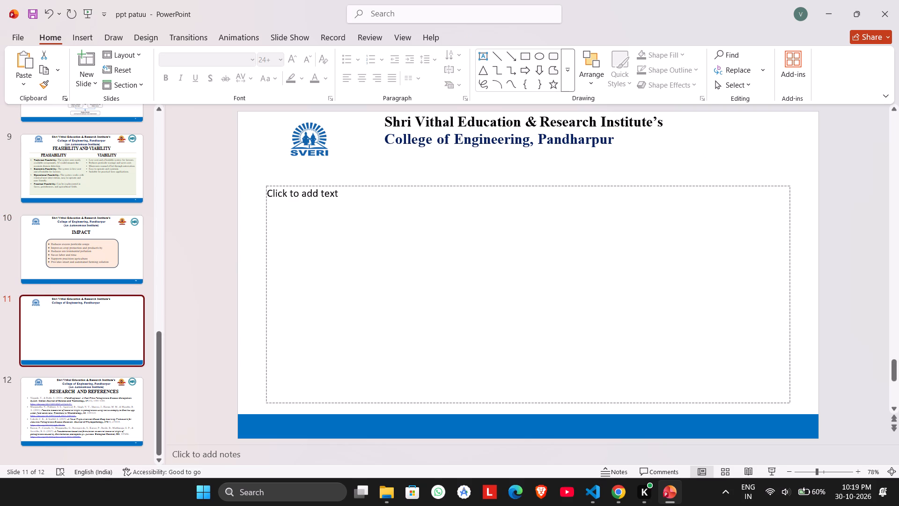
{"action": "left_click", "coordinate": [497, 165]}
{"action": "double_click", "coordinate": [497, 165]}
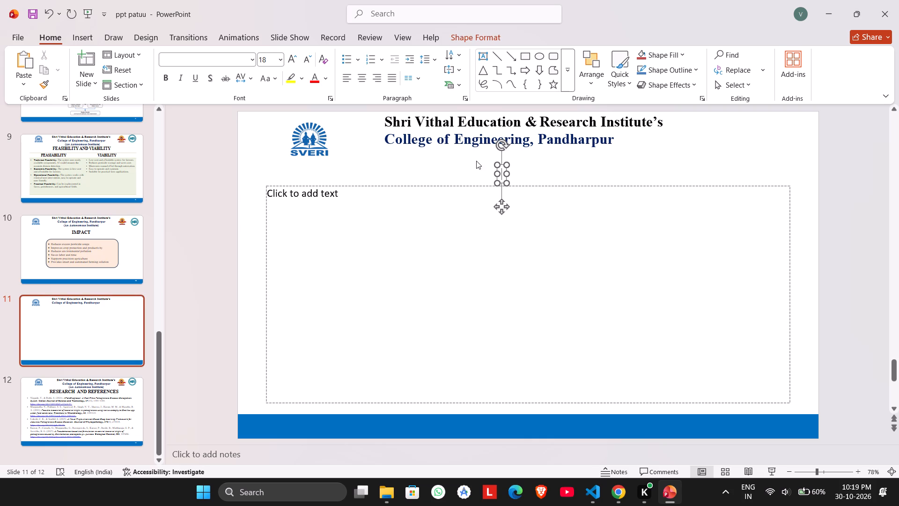
{"action": "left_click_drag", "start_coordinate": [508, 183], "coordinate": [567, 208]}
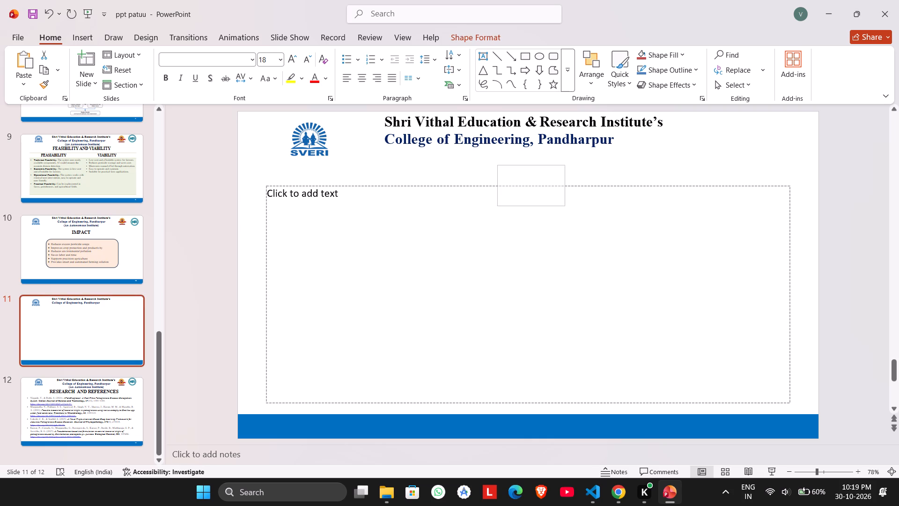
{"action": "left_click_drag", "start_coordinate": [567, 208], "coordinate": [625, 210]}
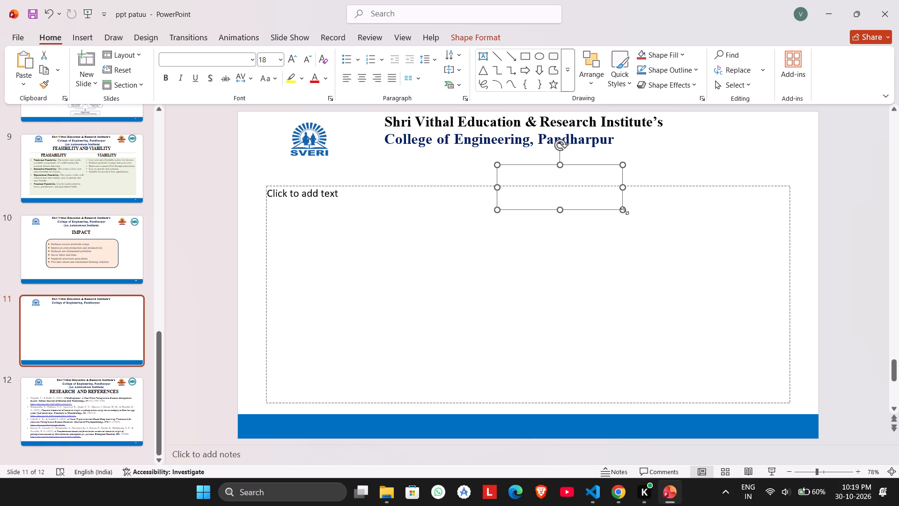
{"action": "key", "text": "ctrl+v"}
{"action": "left_click_drag", "start_coordinate": [565, 193], "coordinate": [516, 180]}
{"action": "left_click", "coordinate": [667, 216]}
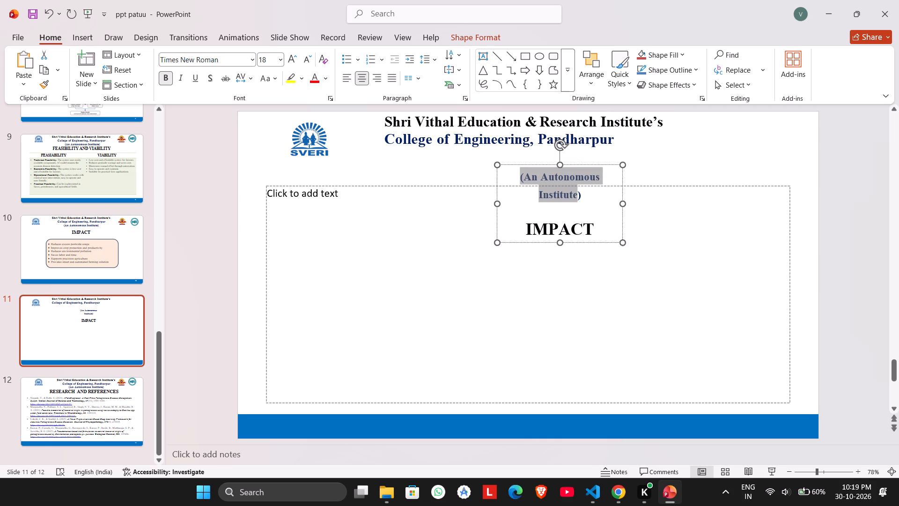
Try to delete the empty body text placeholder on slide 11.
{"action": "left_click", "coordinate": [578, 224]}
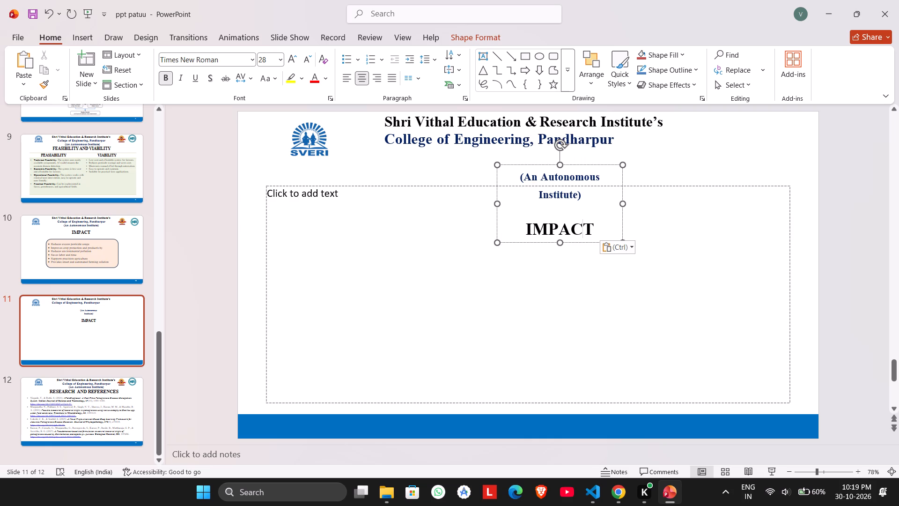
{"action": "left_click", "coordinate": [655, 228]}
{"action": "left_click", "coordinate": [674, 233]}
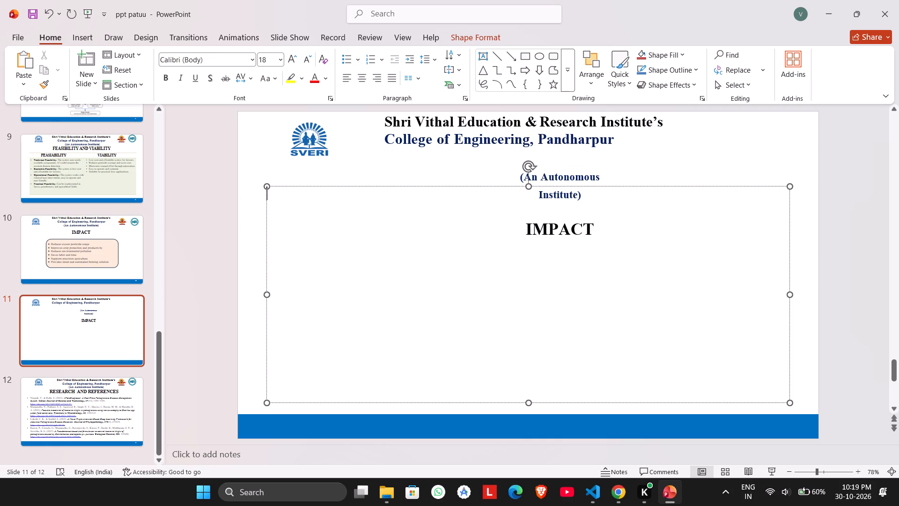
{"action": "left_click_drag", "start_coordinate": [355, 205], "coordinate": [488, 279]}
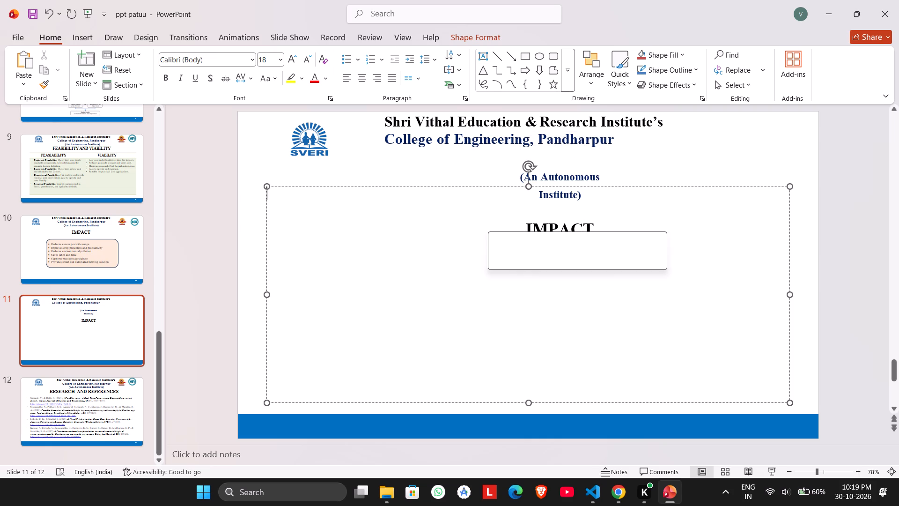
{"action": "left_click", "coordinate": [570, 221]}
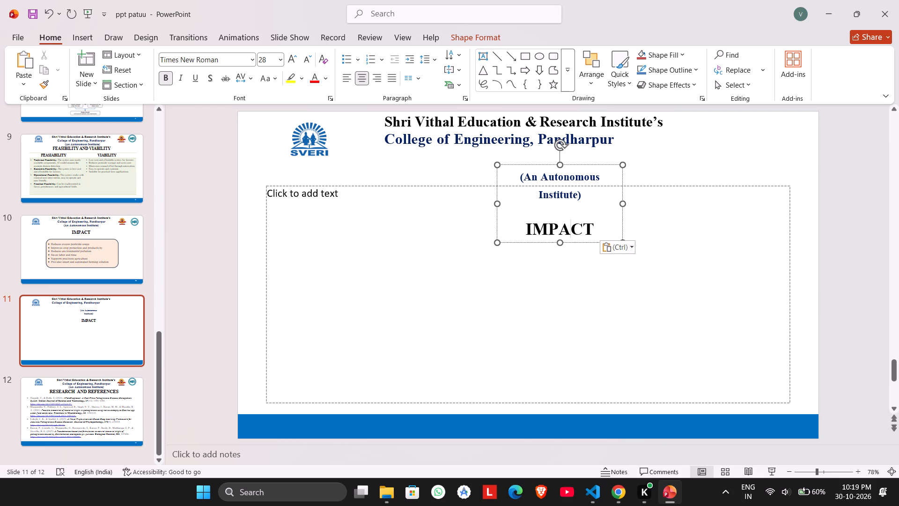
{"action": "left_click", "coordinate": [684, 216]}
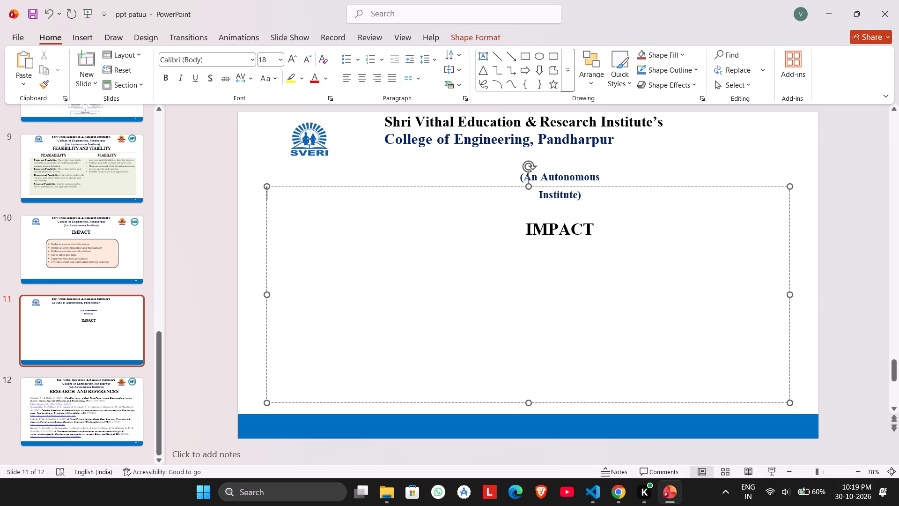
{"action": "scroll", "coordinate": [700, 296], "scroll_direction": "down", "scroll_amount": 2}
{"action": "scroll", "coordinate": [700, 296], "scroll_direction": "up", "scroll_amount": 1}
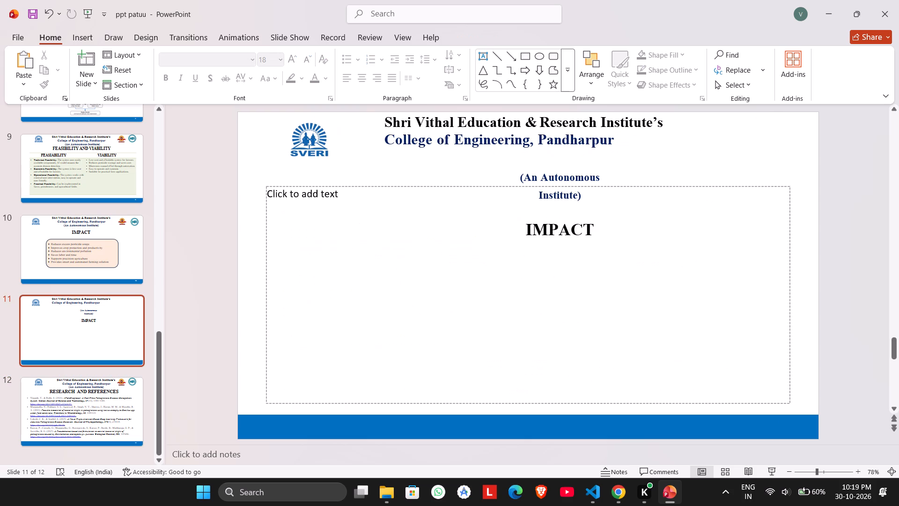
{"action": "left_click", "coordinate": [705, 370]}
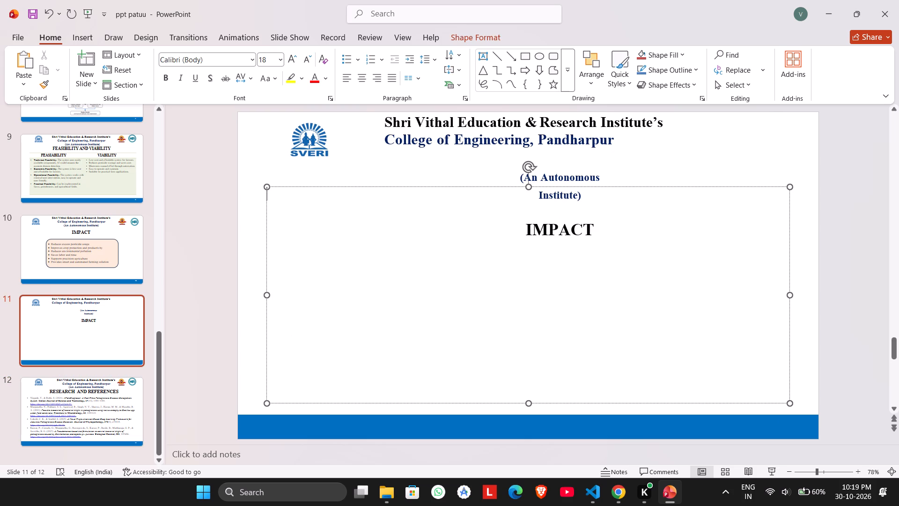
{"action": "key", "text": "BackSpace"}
Shrink slide 11's empty body text placeholder to a small box below the SVERI logo, clear of the pasted text.
{"action": "left_click_drag", "start_coordinate": [788, 186], "coordinate": [484, 238]}
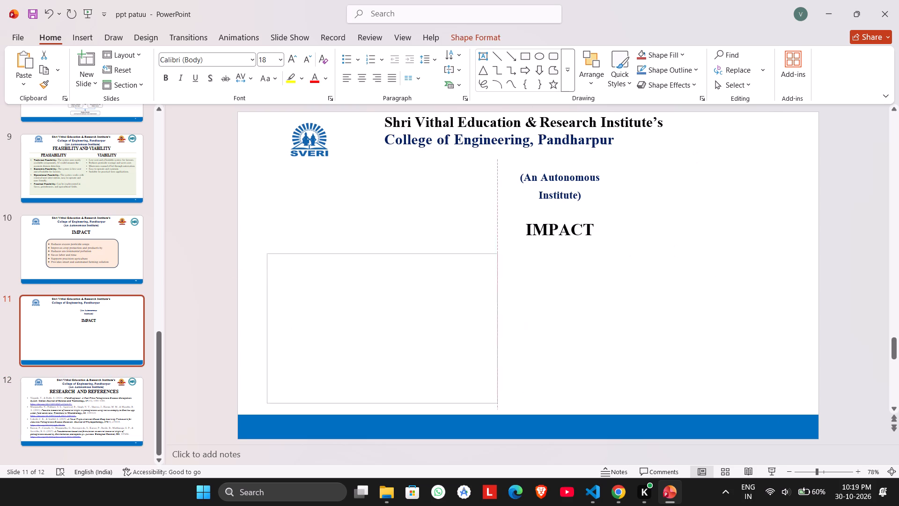
{"action": "left_click_drag", "start_coordinate": [484, 238], "coordinate": [478, 228]}
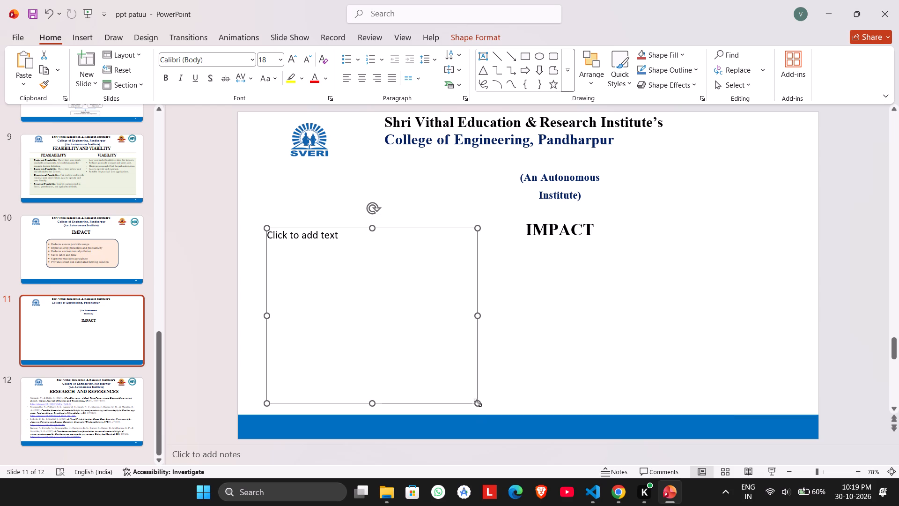
{"action": "left_click_drag", "start_coordinate": [478, 402], "coordinate": [364, 274]}
{"action": "left_click", "coordinate": [390, 264]}
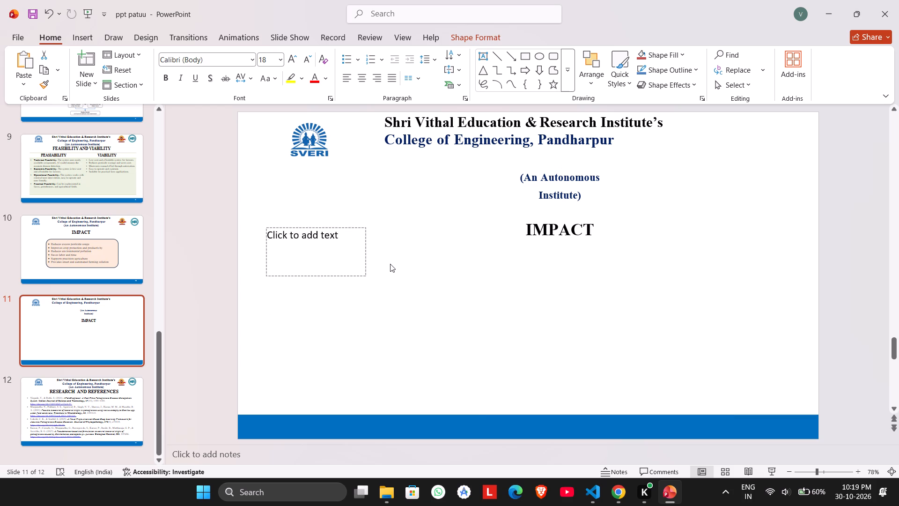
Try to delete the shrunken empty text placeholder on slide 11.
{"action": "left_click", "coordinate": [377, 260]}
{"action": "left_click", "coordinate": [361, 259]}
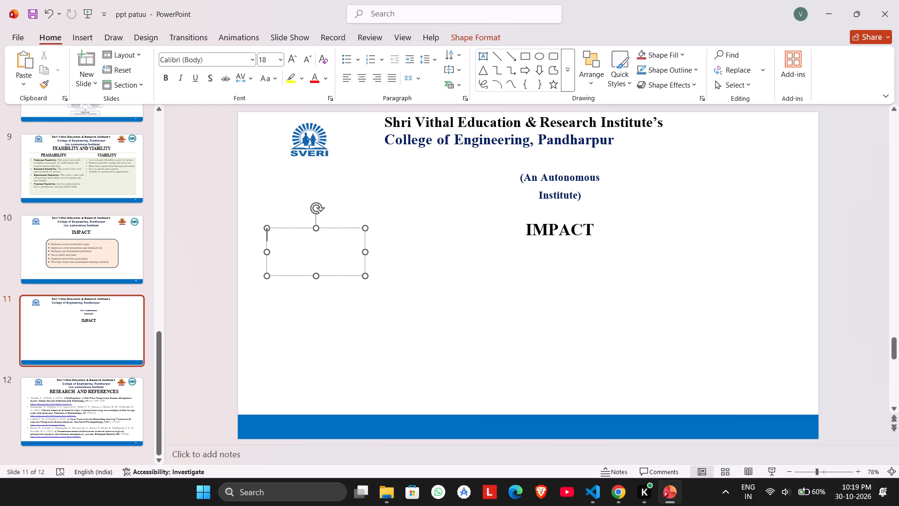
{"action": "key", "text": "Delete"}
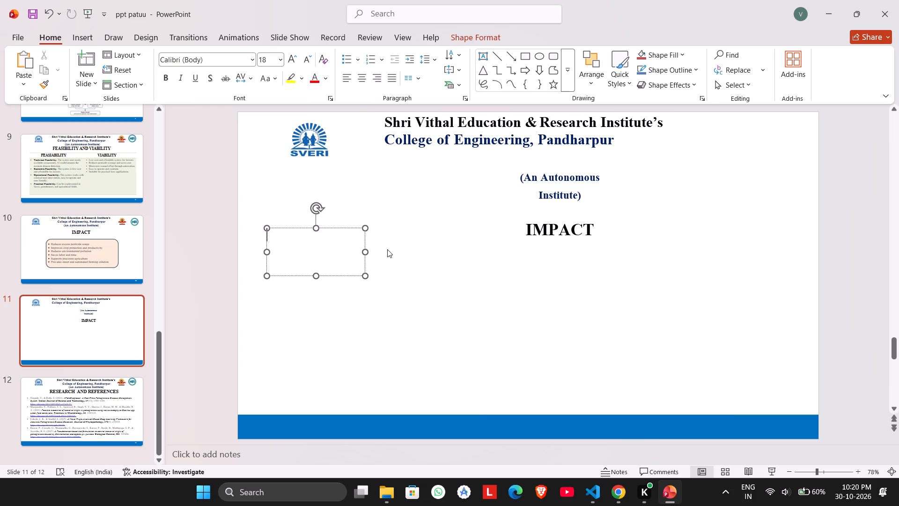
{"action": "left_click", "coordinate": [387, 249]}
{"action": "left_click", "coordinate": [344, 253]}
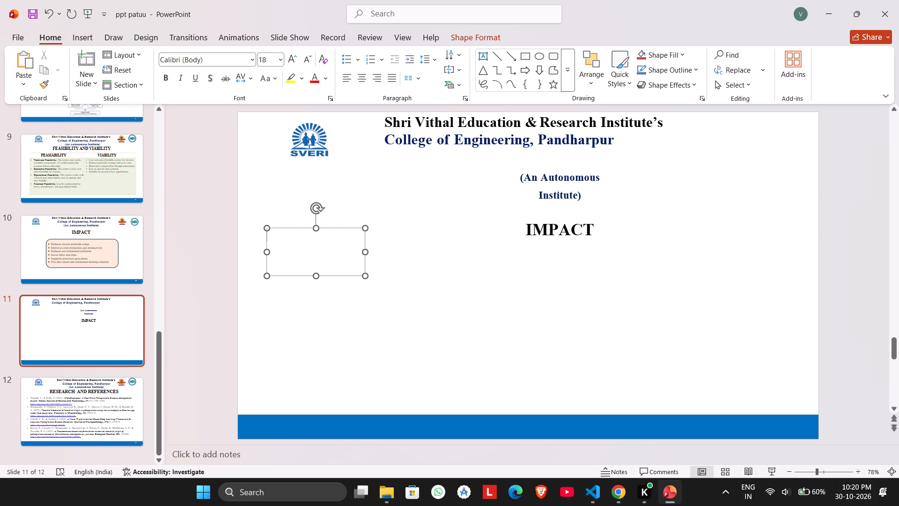
Move the "(An Autonomous Institute)" and "IMPACT" text box up so it sits centred directly under slide 11's college heading.
{"action": "left_click", "coordinate": [564, 233]}
{"action": "left_click", "coordinate": [563, 205]}
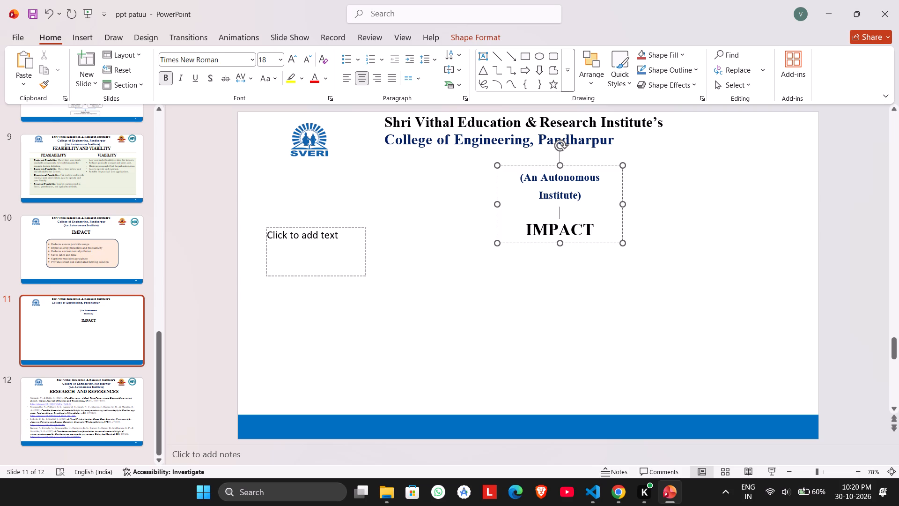
{"action": "left_click", "coordinate": [477, 265]}
{"action": "left_click", "coordinate": [561, 222]}
{"action": "left_click_drag", "start_coordinate": [504, 238], "coordinate": [483, 238]}
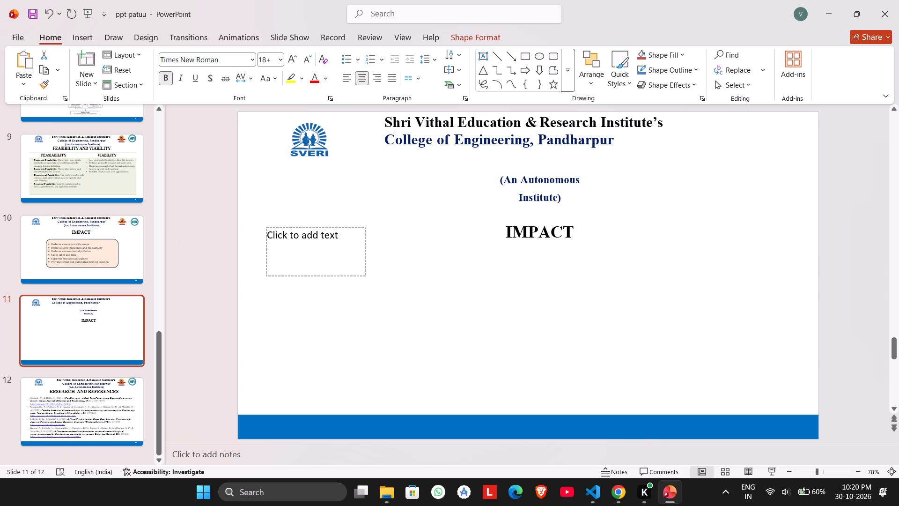
{"action": "left_click_drag", "start_coordinate": [483, 238], "coordinate": [465, 232]}
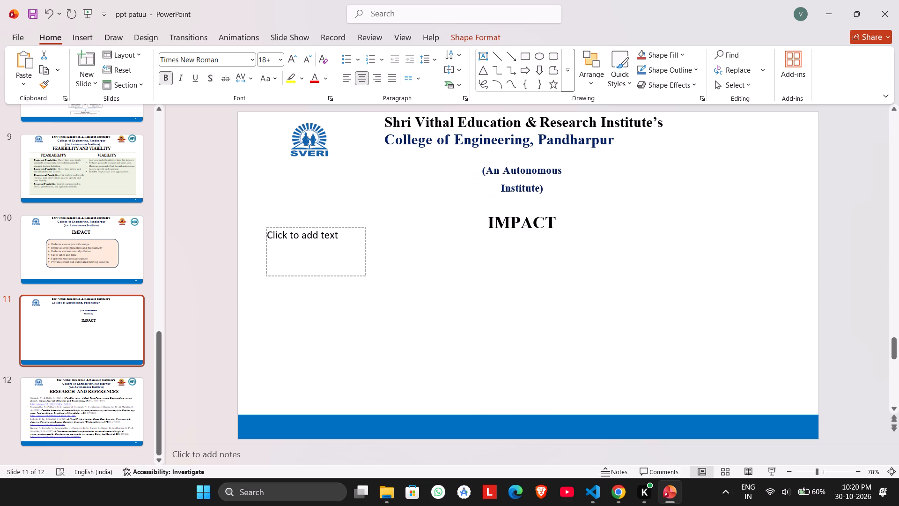
{"action": "left_click_drag", "start_coordinate": [465, 232], "coordinate": [463, 226]}
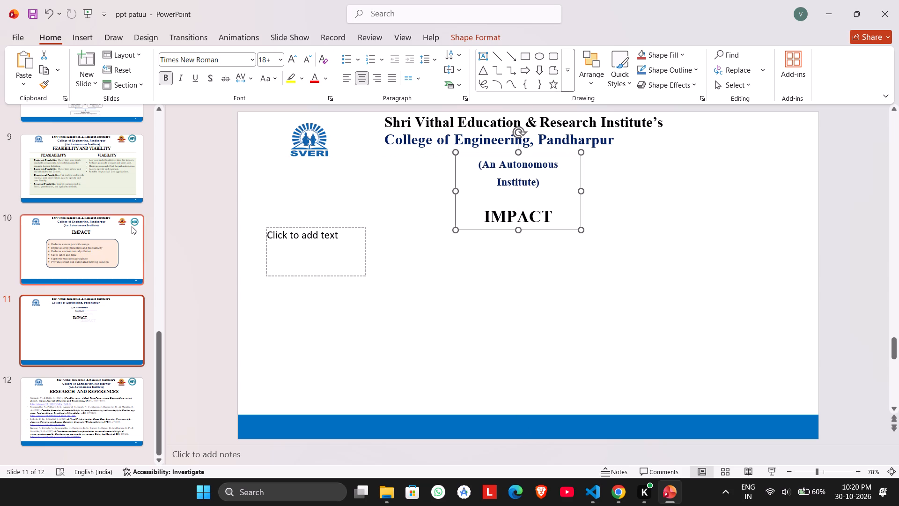
Check the font sizes of the "(An Autonomous Institute)" subtitle and the "IMPACT" title on slide 10.
{"action": "left_click", "coordinate": [107, 237]}
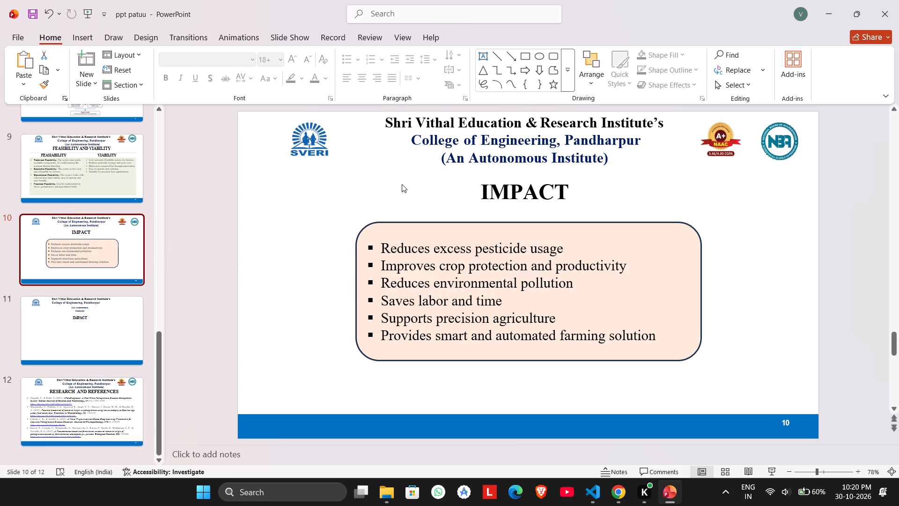
{"action": "left_click_drag", "start_coordinate": [442, 159], "coordinate": [598, 172]}
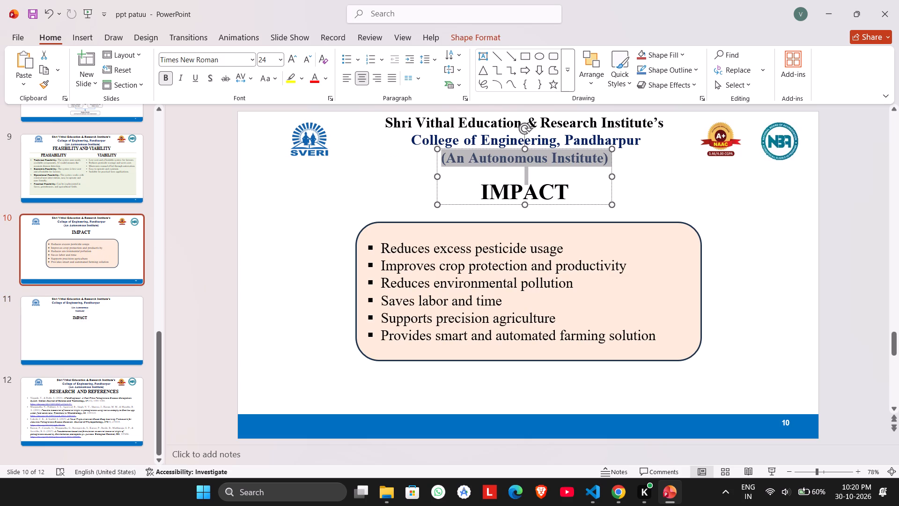
{"action": "left_click_drag", "start_coordinate": [598, 172], "coordinate": [607, 165]}
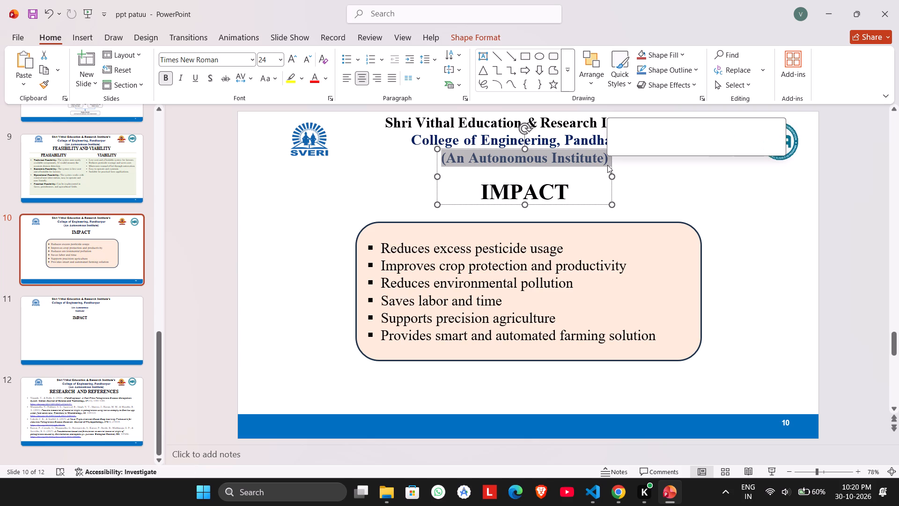
{"action": "left_click", "coordinate": [586, 193]}
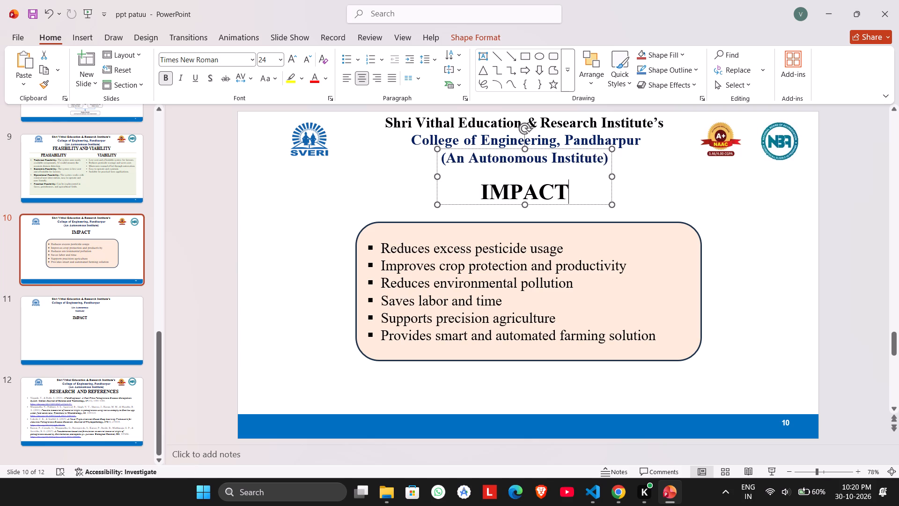
{"action": "left_click_drag", "start_coordinate": [586, 193], "coordinate": [498, 193]}
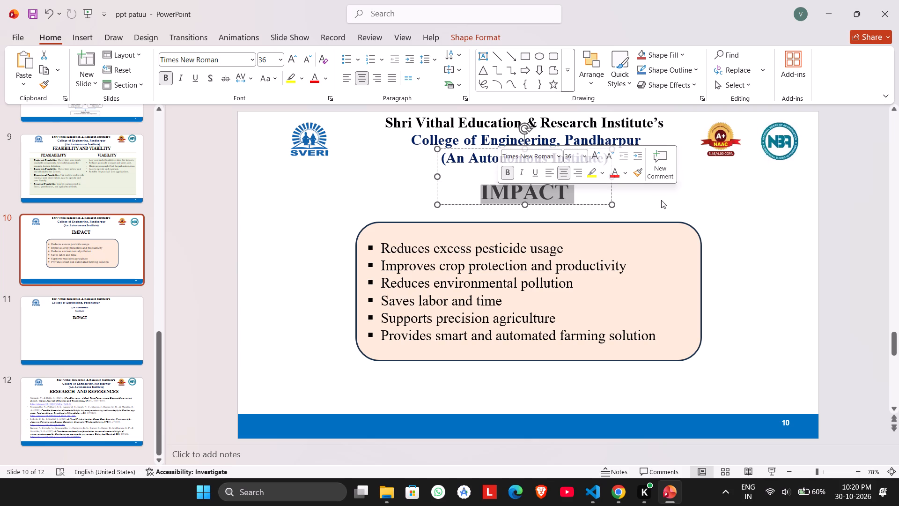
{"action": "left_click", "coordinate": [691, 197]}
{"action": "scroll", "coordinate": [691, 197], "scroll_direction": "down", "scroll_amount": 1}
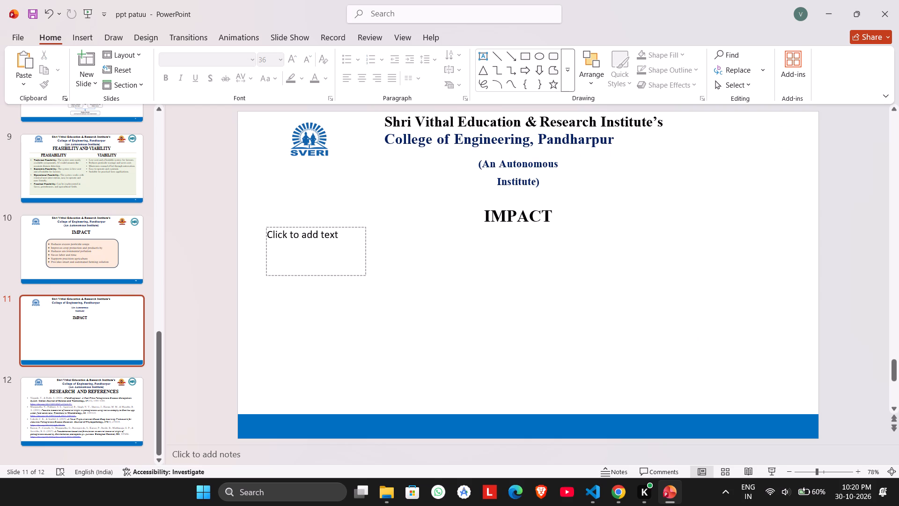
{"action": "left_click", "coordinate": [116, 241]}
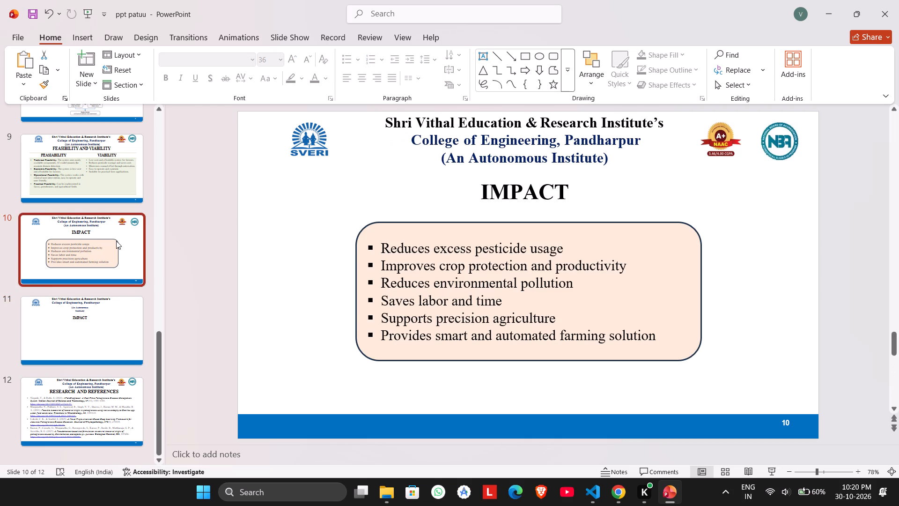
{"action": "left_click", "coordinate": [89, 322]}
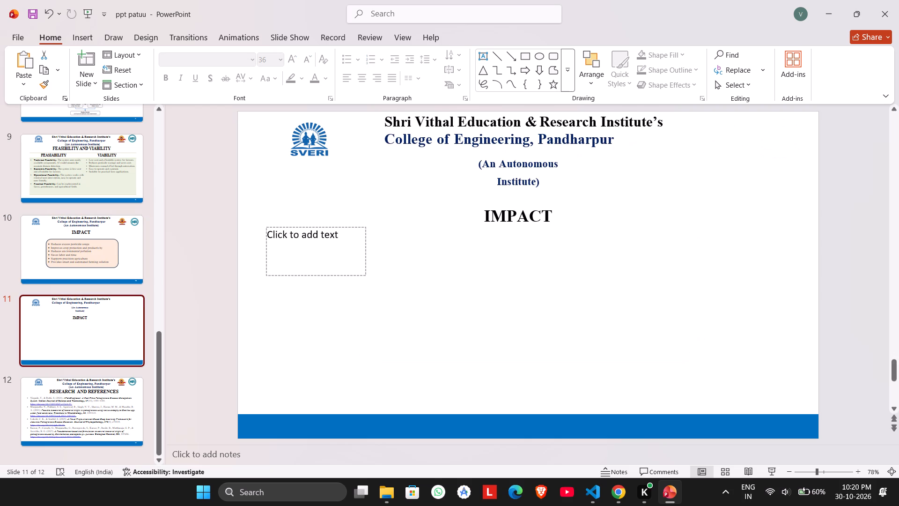
Set the "(An Autonomous Institute)" subtitle on slide 11 to font size 24.
{"action": "left_click", "coordinate": [495, 185]}
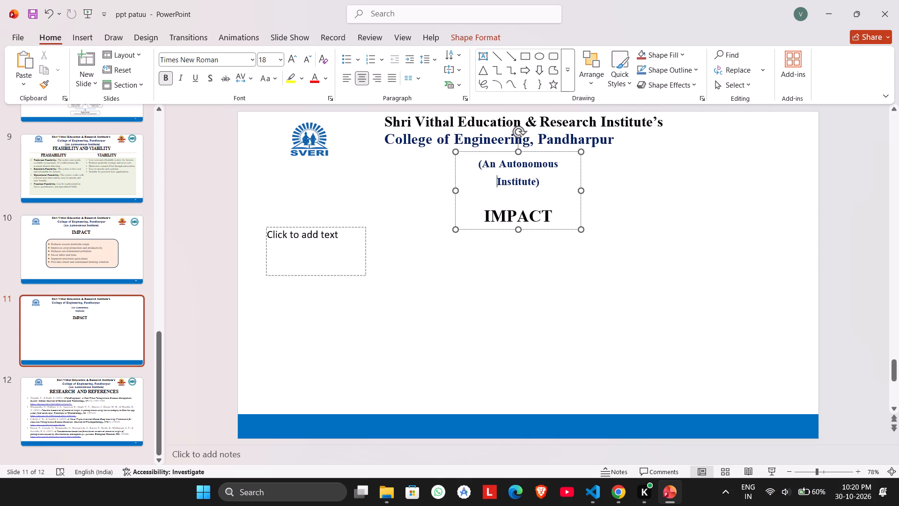
{"action": "key", "text": "space"}
{"action": "key", "text": "BackSpace"}
{"action": "left_click", "coordinate": [539, 187]}
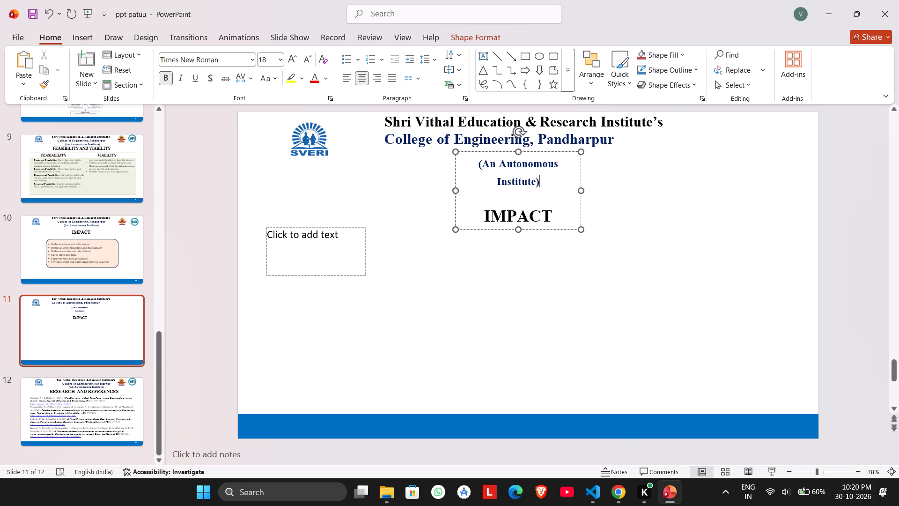
{"action": "left_click", "coordinate": [539, 187]}
{"action": "left_click_drag", "start_coordinate": [539, 187], "coordinate": [475, 163]}
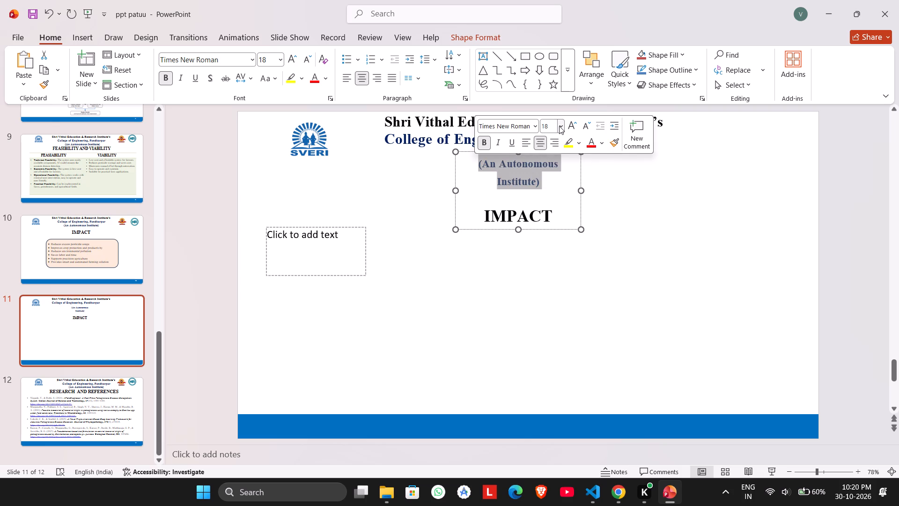
{"action": "left_click", "coordinate": [550, 127]}
{"action": "key", "text": "BackSpace"}
{"action": "type", "text": "24"}
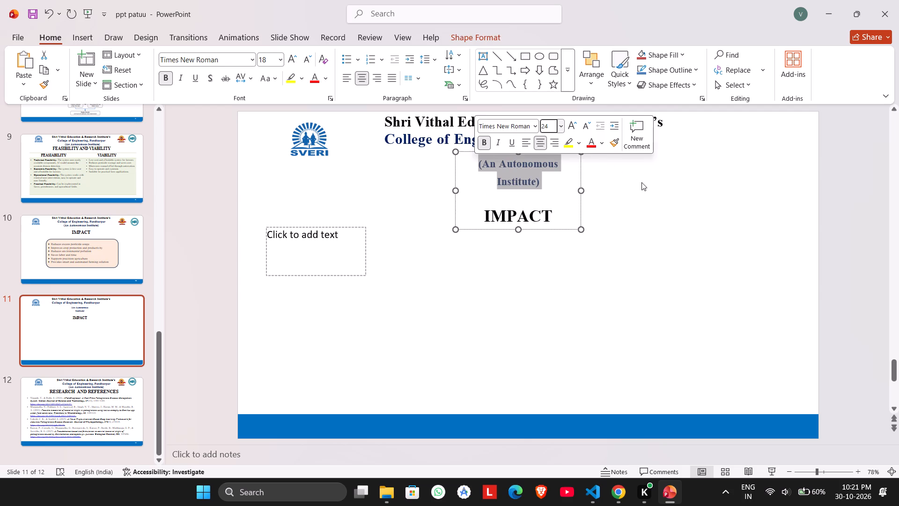
{"action": "left_click", "coordinate": [641, 182]}
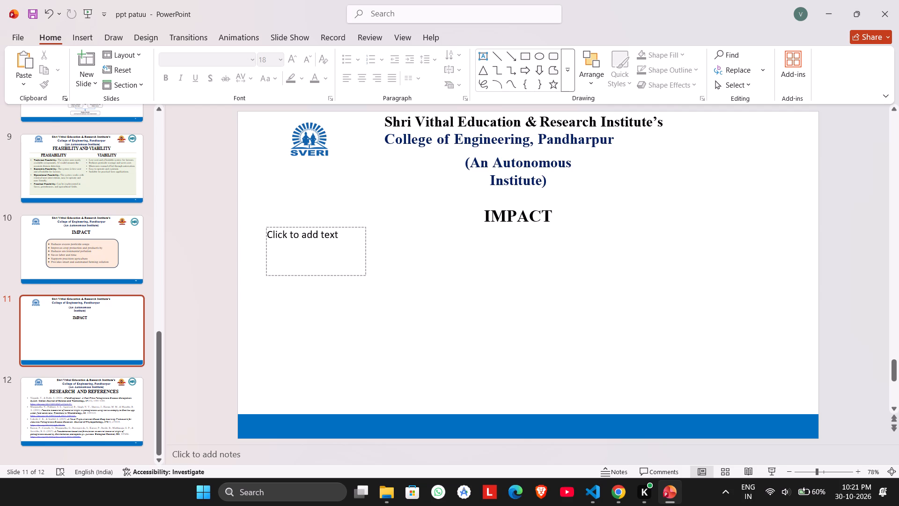
Widen slide 11's subtitle and title text box so "(An Autonomous Institute)" fits on a single line.
{"action": "left_click", "coordinate": [491, 180]}
{"action": "left_click", "coordinate": [491, 180]}
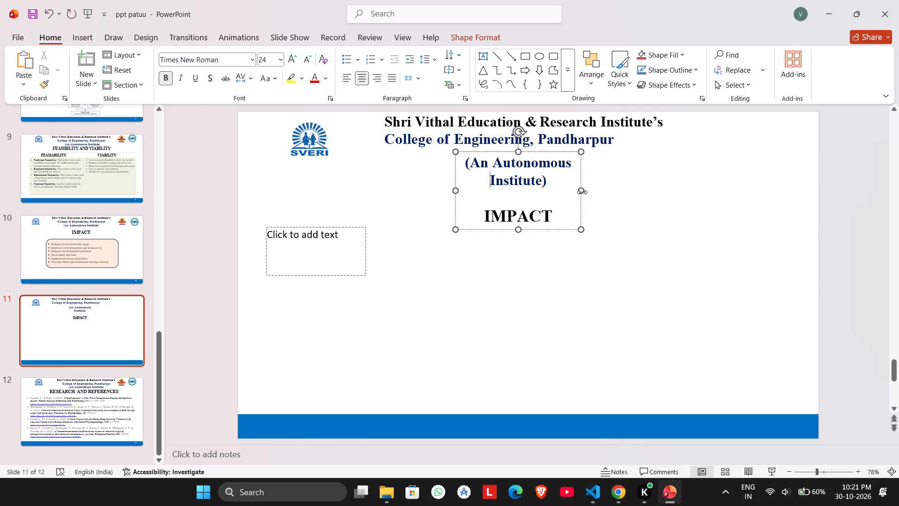
{"action": "left_click_drag", "start_coordinate": [582, 192], "coordinate": [609, 193]}
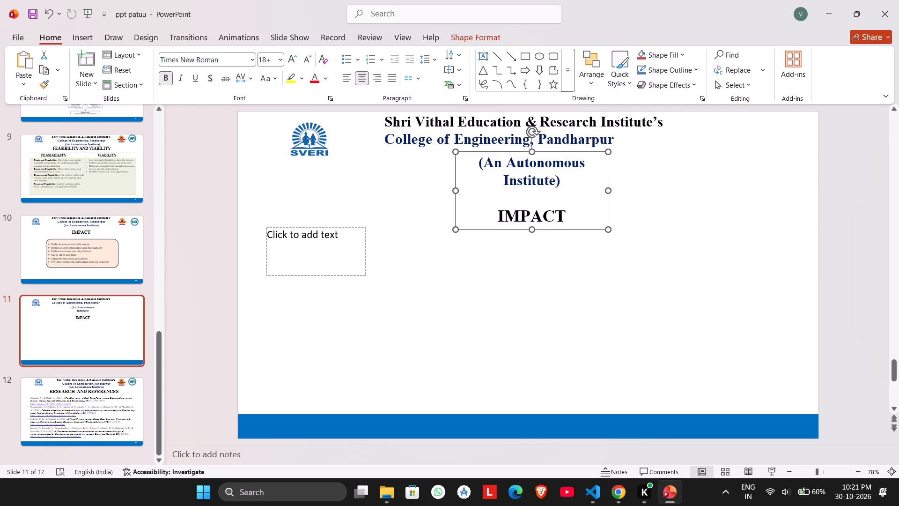
{"action": "left_click_drag", "start_coordinate": [608, 189], "coordinate": [659, 189]}
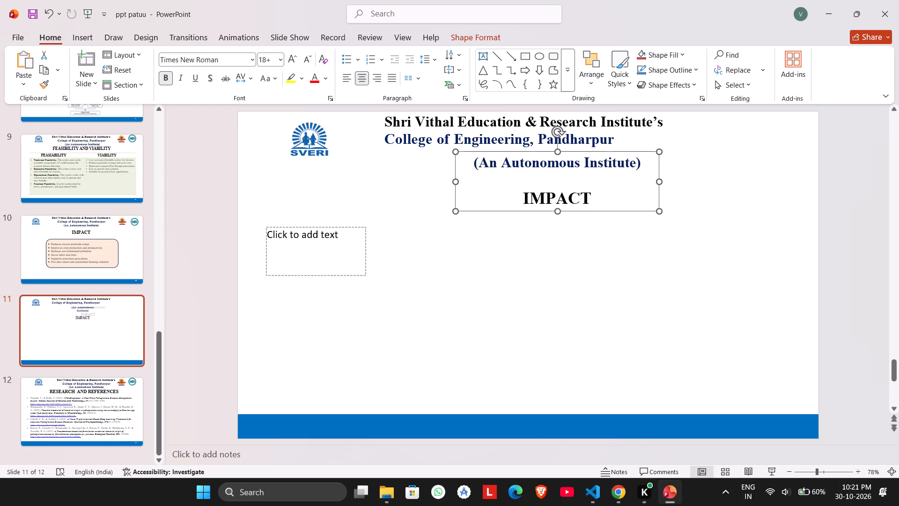
{"action": "left_click", "coordinate": [626, 278]}
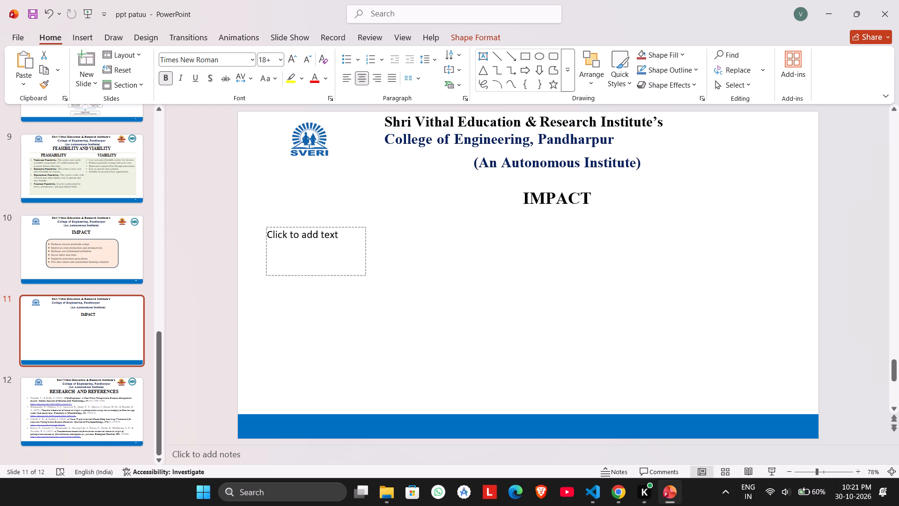
Move the widened subtitle and title text box so it is horizontally centred on slide 11, just under the college heading.
{"action": "left_click", "coordinate": [585, 180]}
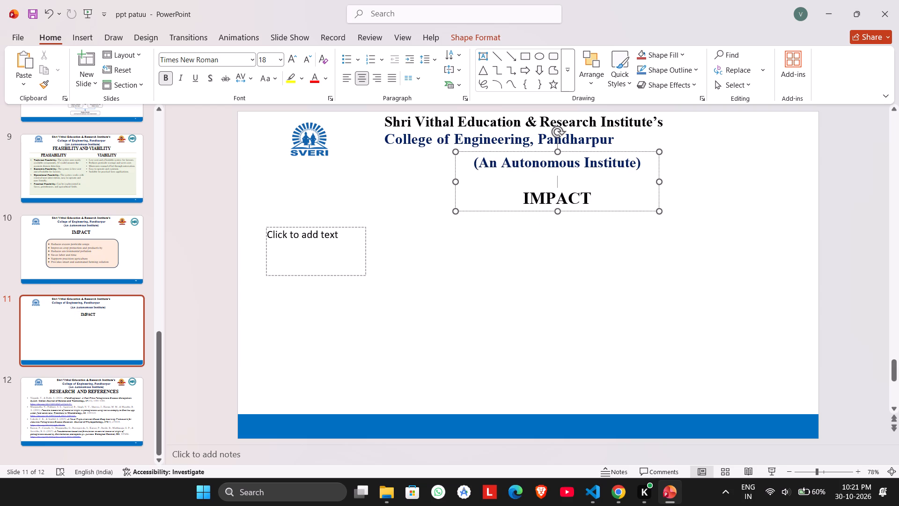
{"action": "left_click_drag", "start_coordinate": [470, 204], "coordinate": [437, 204]}
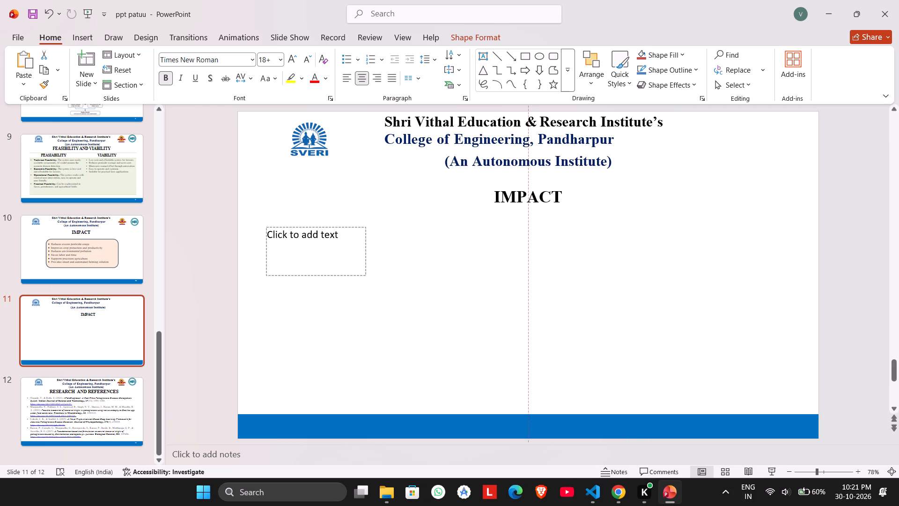
{"action": "left_click_drag", "start_coordinate": [437, 204], "coordinate": [435, 203]}
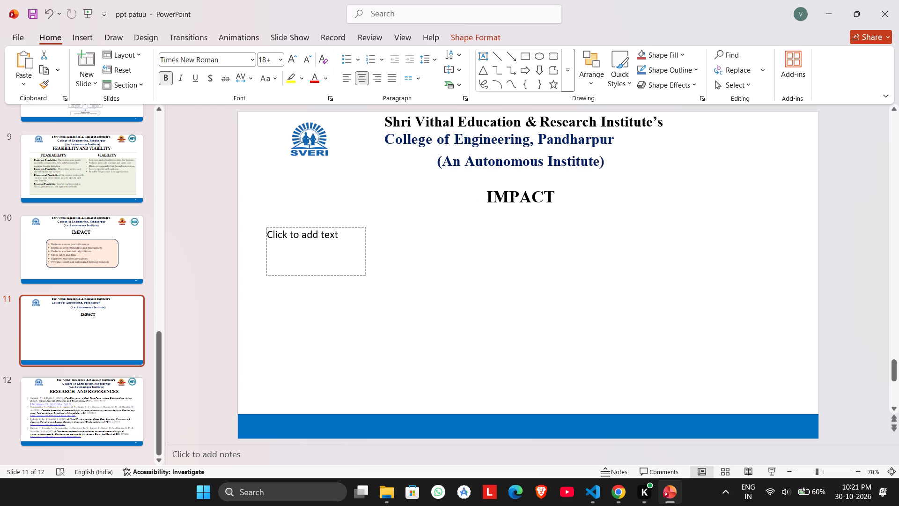
{"action": "left_click_drag", "start_coordinate": [435, 203], "coordinate": [441, 203]}
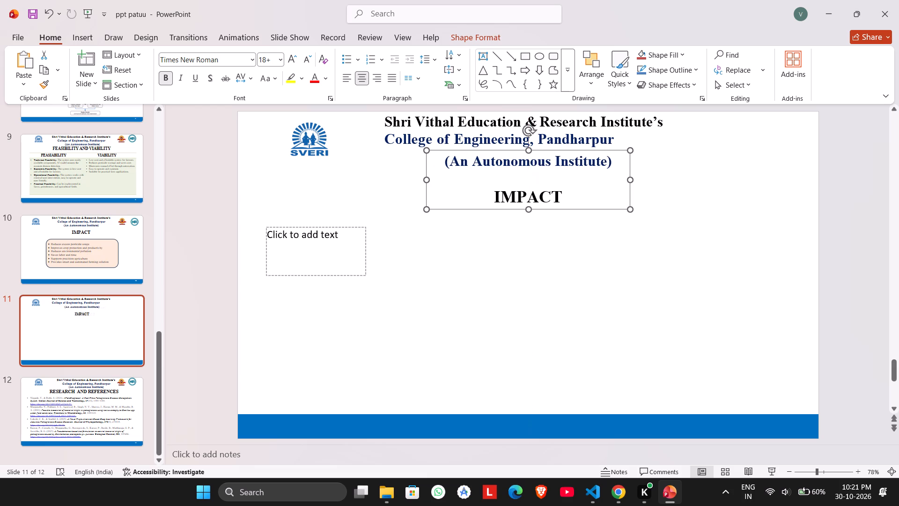
Replace the "IMPACT" title on slide 11 with "Result & Output".
{"action": "left_click", "coordinate": [576, 201]}
{"action": "key", "text": "BackSpace"}
{"action": "key", "text": "BackSpace"}
{"action": "key", "text": "BackSpace"}
{"action": "key", "text": "BackSpace"}
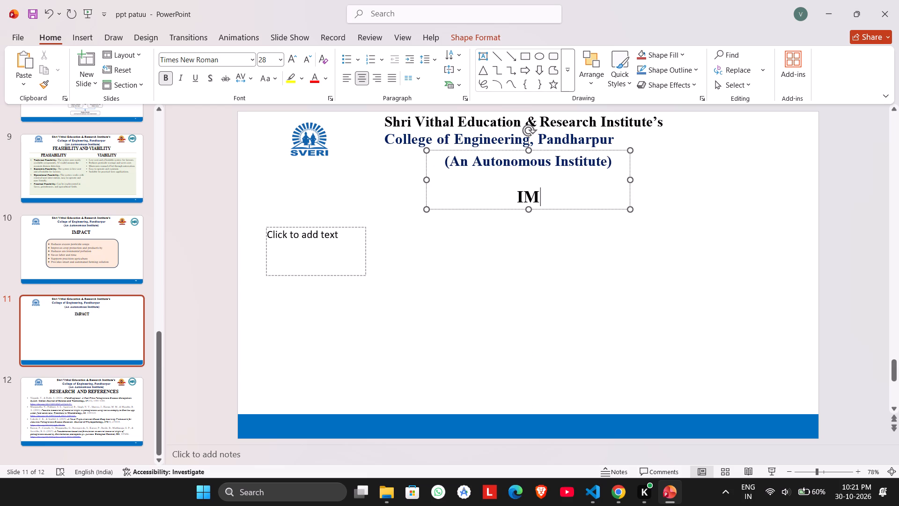
{"action": "key", "text": "BackSpace"}
{"action": "key", "text": "BackSpace"}
{"action": "type", "text": "Result"}
{"action": "key", "text": "space"}
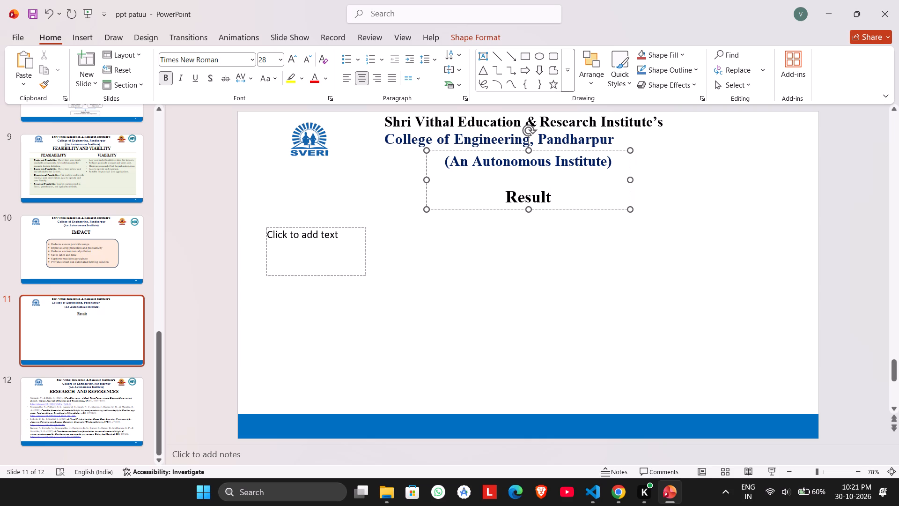
{"action": "type", "text": "& Output"}
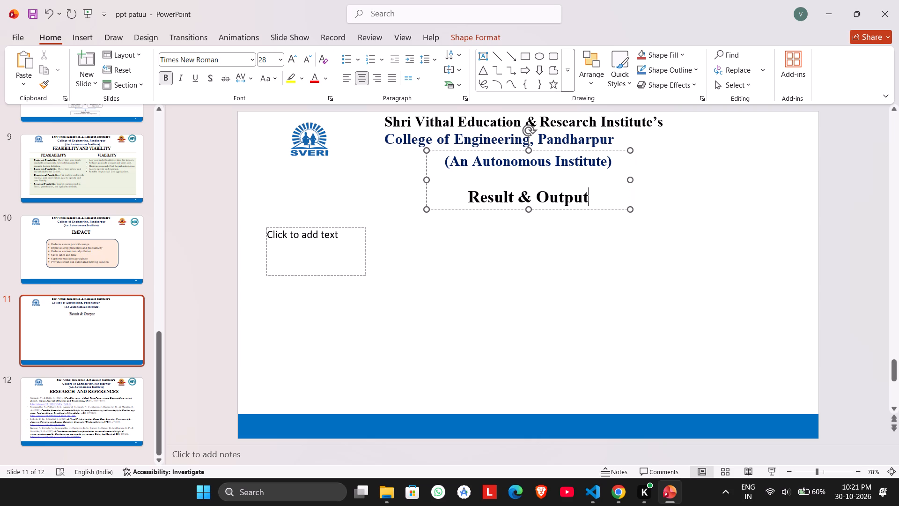
{"action": "left_click", "coordinate": [735, 225]}
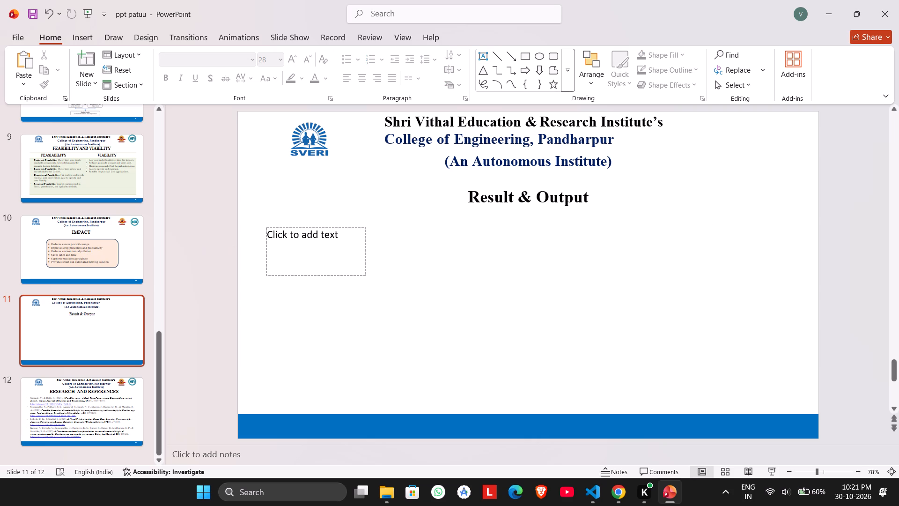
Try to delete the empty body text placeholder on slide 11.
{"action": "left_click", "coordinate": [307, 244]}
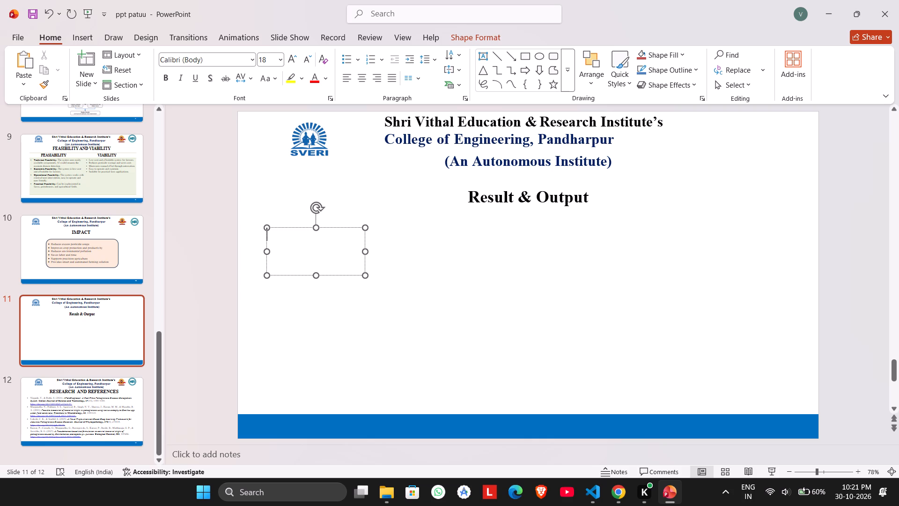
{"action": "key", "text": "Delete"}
Resize slide 11's empty body text placeholder to be slightly wider, keeping its height.
{"action": "left_click_drag", "start_coordinate": [364, 275], "coordinate": [326, 262]}
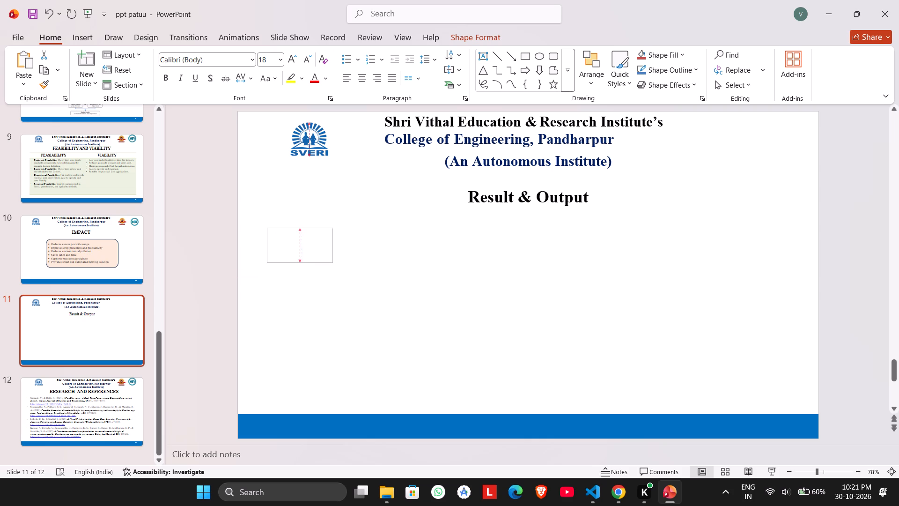
{"action": "left_click_drag", "start_coordinate": [326, 262], "coordinate": [380, 273]}
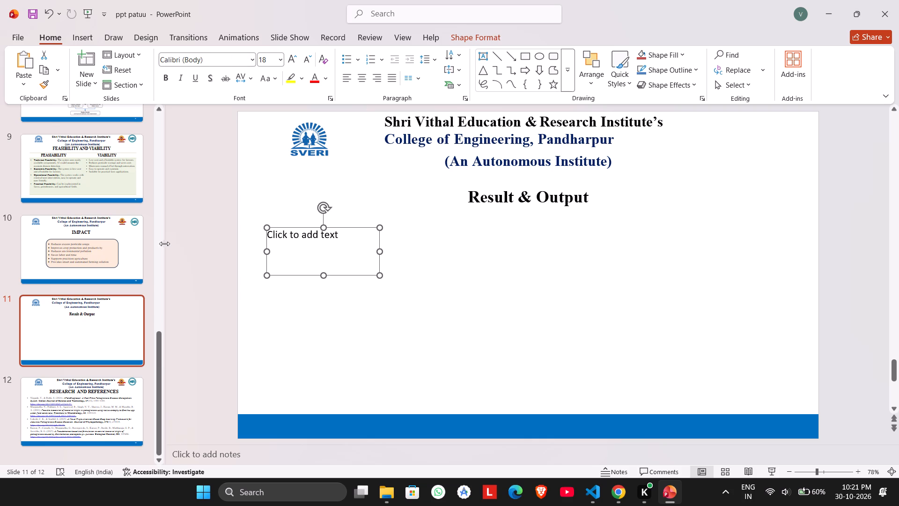
Check the font and size of the institute heading on slide 10, and view the header on the references slide.
{"action": "left_click", "coordinate": [116, 238]}
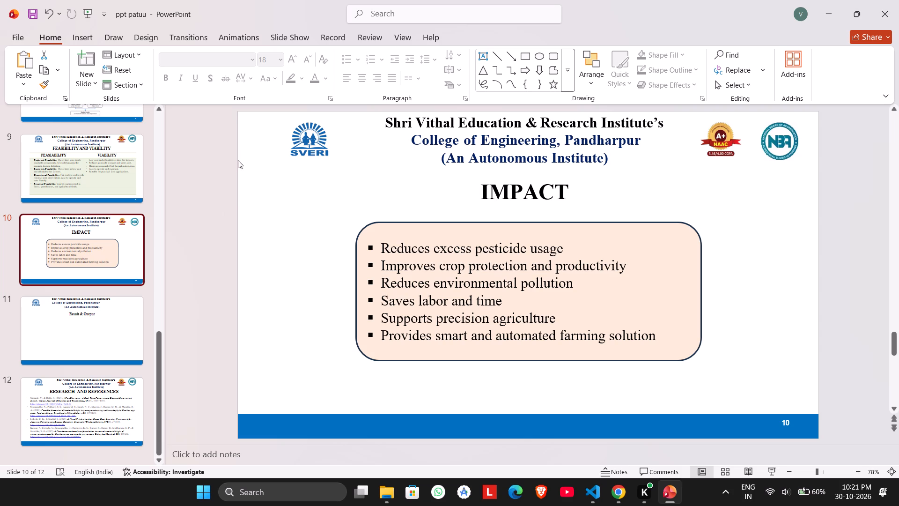
{"action": "left_click_drag", "start_coordinate": [386, 129], "coordinate": [575, 205]}
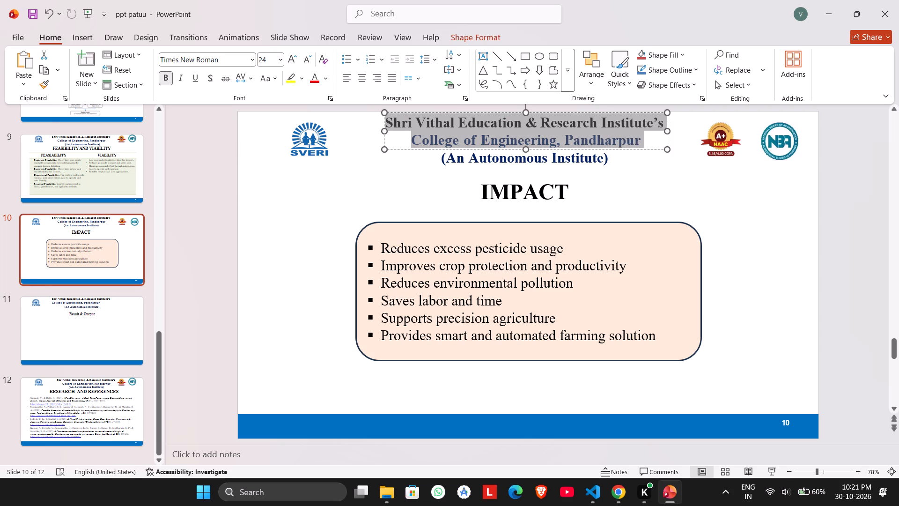
{"action": "left_click_drag", "start_coordinate": [575, 205], "coordinate": [630, 161]}
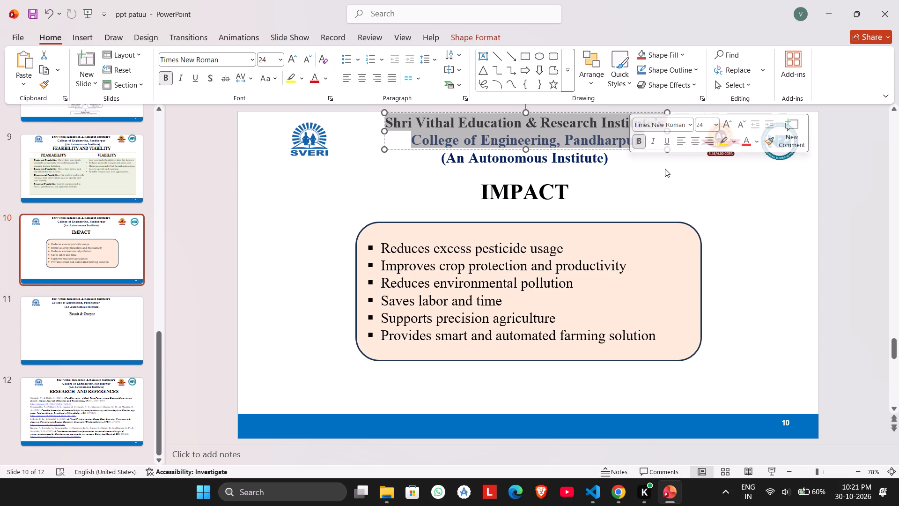
{"action": "left_click", "coordinate": [669, 179]}
{"action": "scroll", "coordinate": [473, 249], "scroll_direction": "down", "scroll_amount": 1}
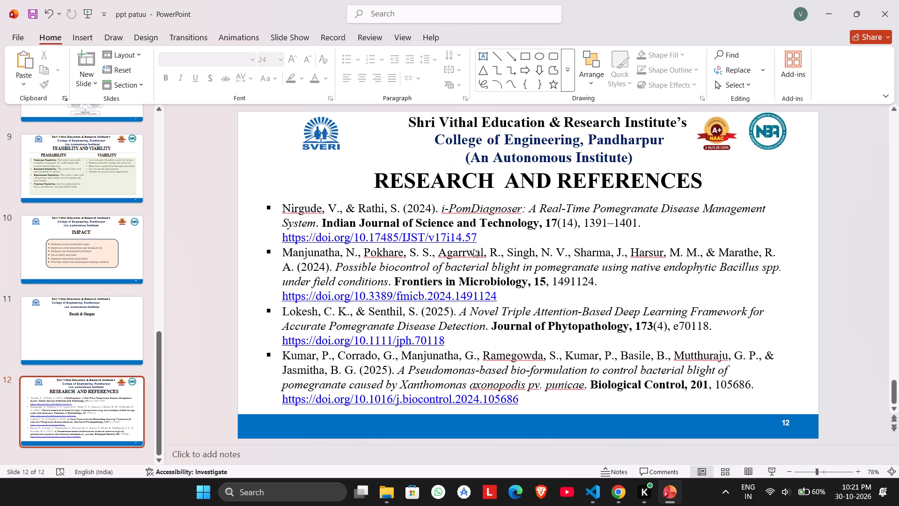
Check the font and size of the institute heading, subtitle and "Result & Output" title on slide 11.
{"action": "scroll", "coordinate": [473, 249], "scroll_direction": "up", "scroll_amount": 1}
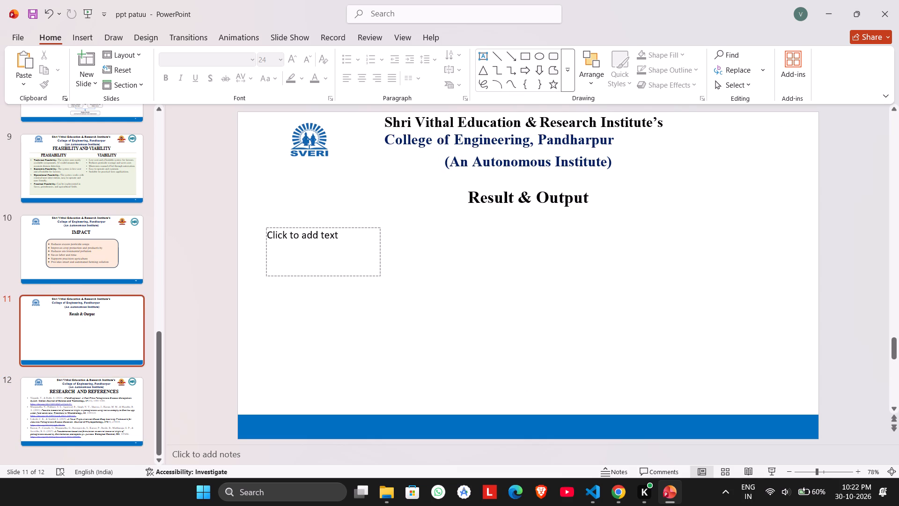
{"action": "left_click_drag", "start_coordinate": [387, 120], "coordinate": [623, 170]}
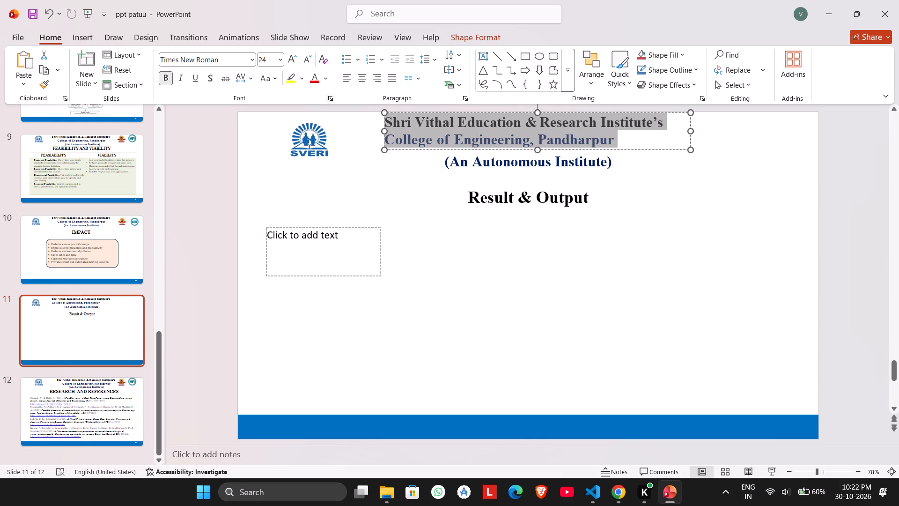
{"action": "left_click", "coordinate": [438, 167]}
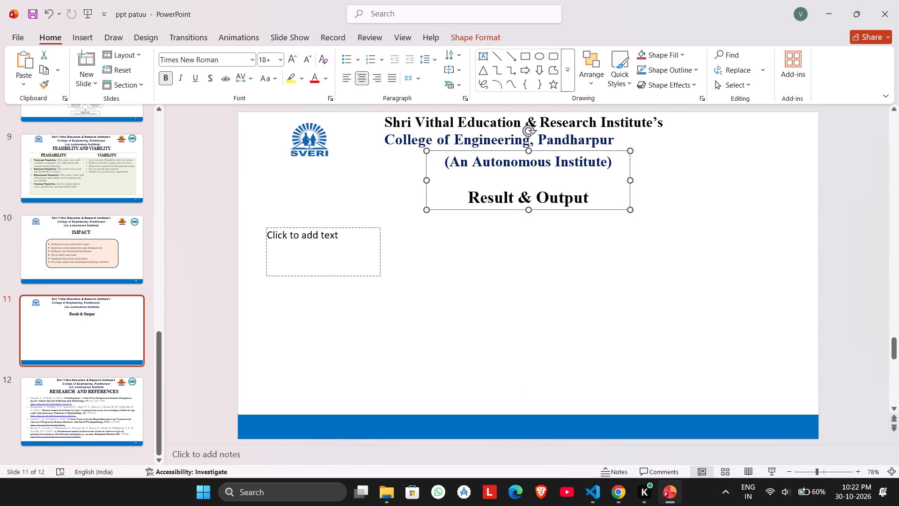
{"action": "left_click", "coordinate": [443, 165]}
{"action": "left_click", "coordinate": [443, 165]}
{"action": "left_click", "coordinate": [476, 158]}
{"action": "left_click_drag", "start_coordinate": [445, 161], "coordinate": [604, 201]}
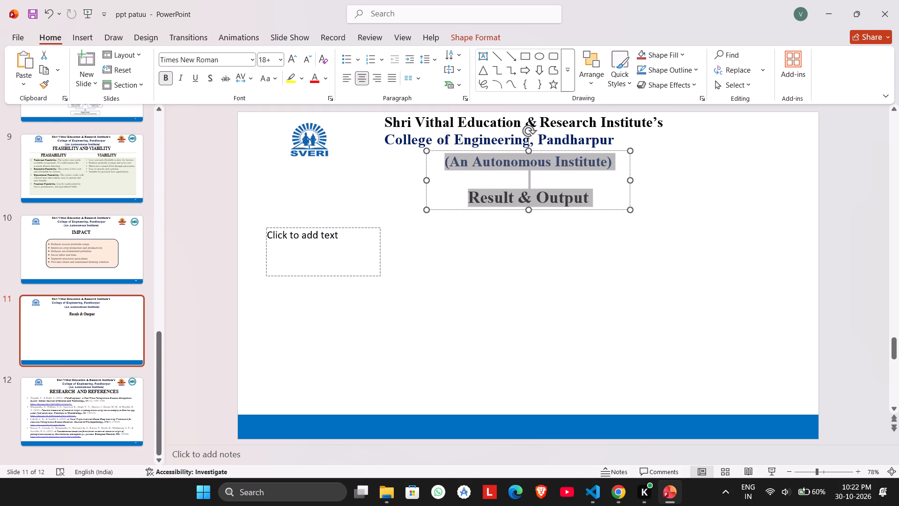
{"action": "left_click_drag", "start_coordinate": [604, 201], "coordinate": [605, 201]}
{"action": "left_click", "coordinate": [481, 231]}
{"action": "left_click_drag", "start_coordinate": [472, 192], "coordinate": [582, 207]}
{"action": "left_click", "coordinate": [518, 251]}
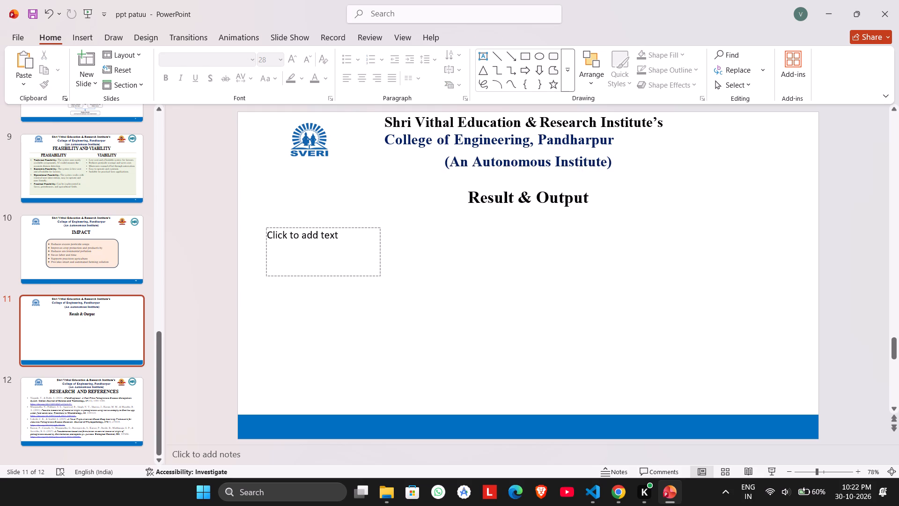
Shrink the empty body text placeholder below the title on slide 11 and delete it.
{"action": "left_click", "coordinate": [368, 232]}
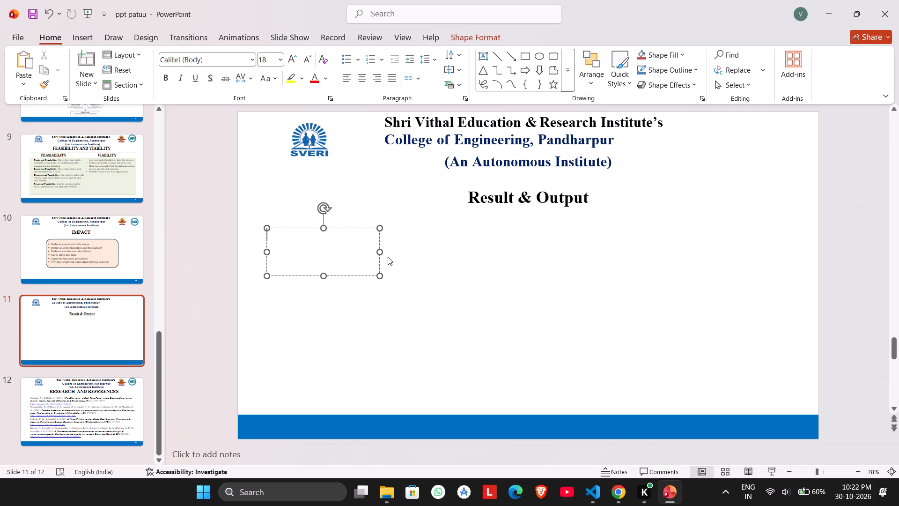
{"action": "left_click_drag", "start_coordinate": [379, 274], "coordinate": [302, 251]}
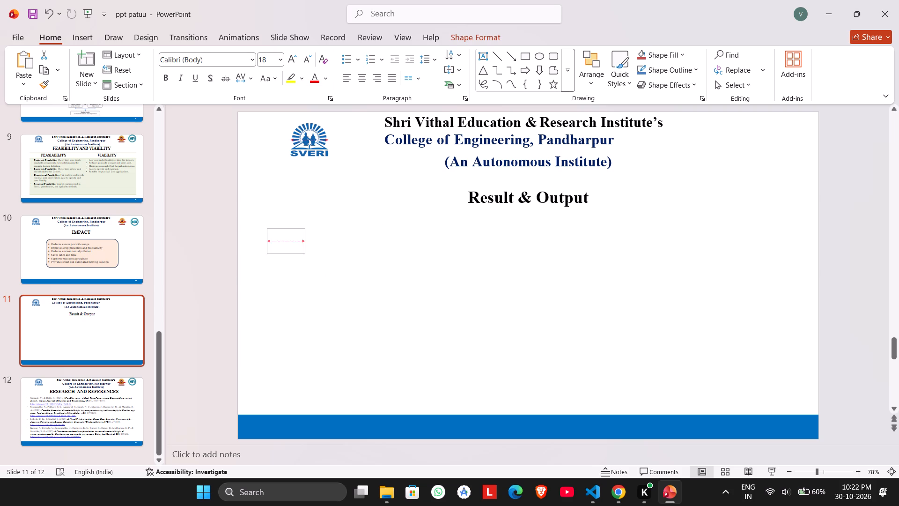
{"action": "left_click_drag", "start_coordinate": [302, 251], "coordinate": [299, 250]}
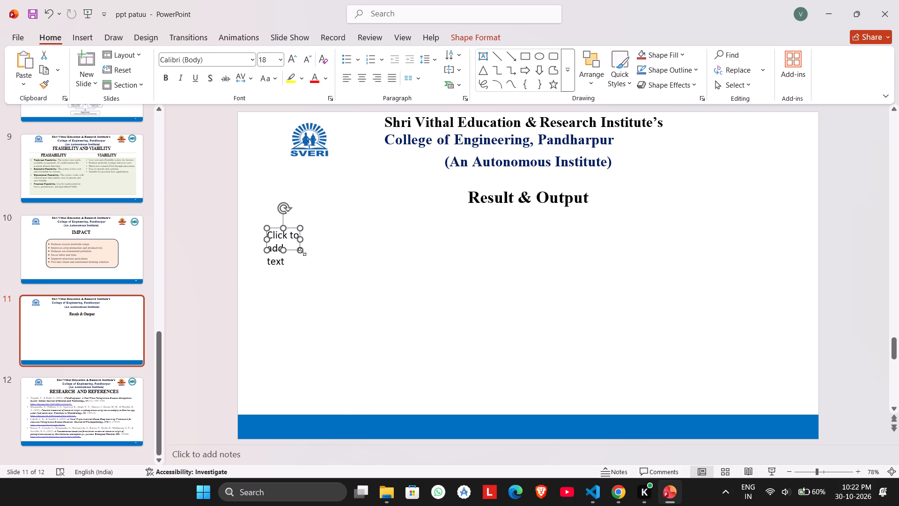
{"action": "key", "text": "BackSpace"}
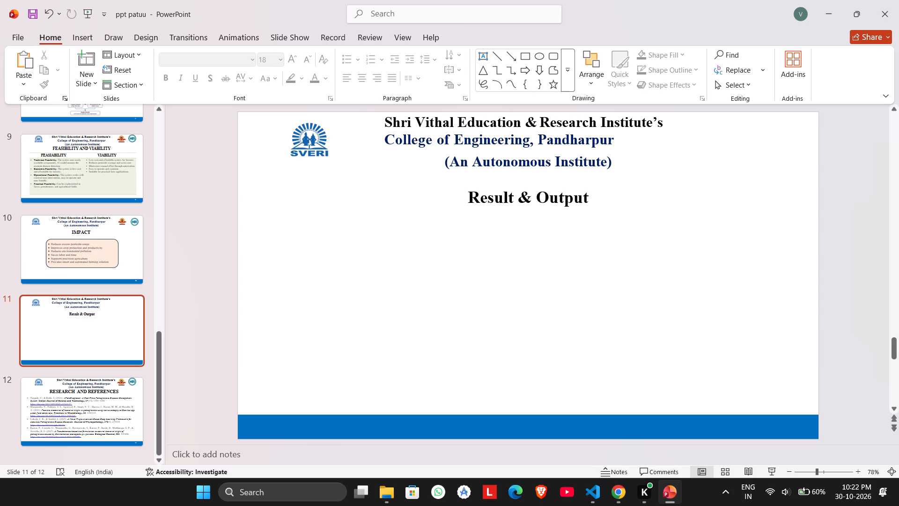
Check the font and size of the "IMPACT" title on slide 10 and the "FEASIBILITY AND VIABILITY" title on slide 9.
{"action": "left_click", "coordinate": [125, 264]}
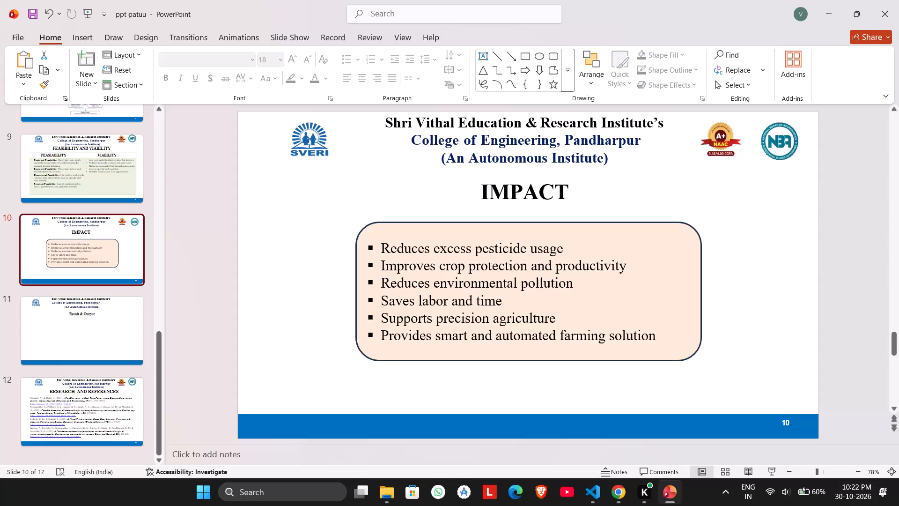
{"action": "double_click", "coordinate": [505, 186]}
{"action": "double_click", "coordinate": [505, 186]}
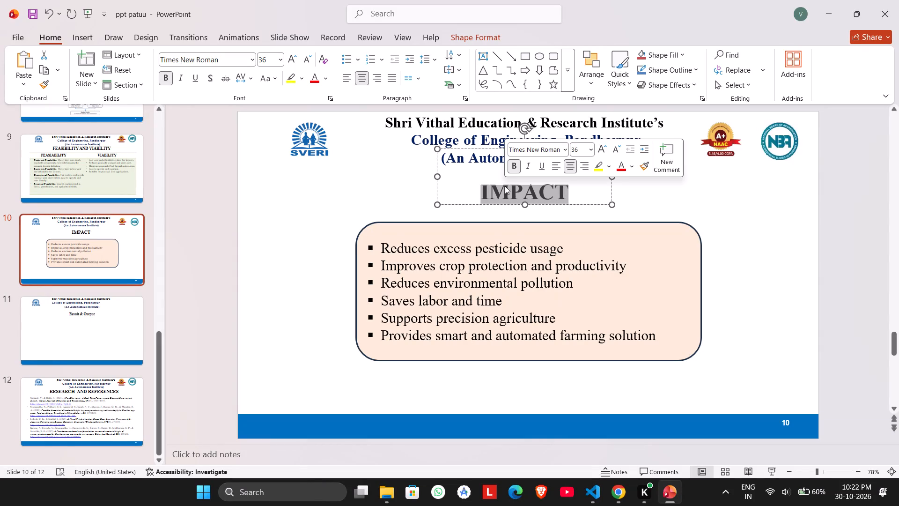
{"action": "scroll", "coordinate": [382, 186], "scroll_direction": "up", "scroll_amount": 1}
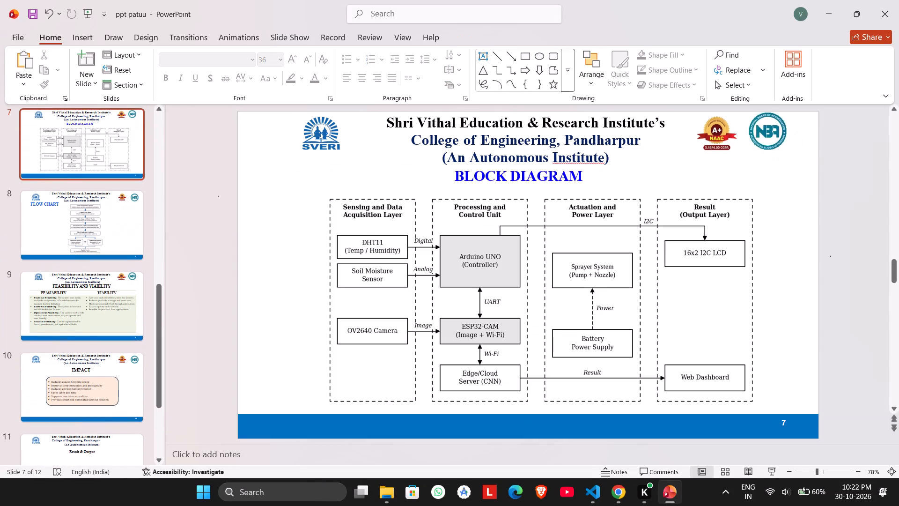
{"action": "scroll", "coordinate": [475, 176], "scroll_direction": "down", "scroll_amount": 2}
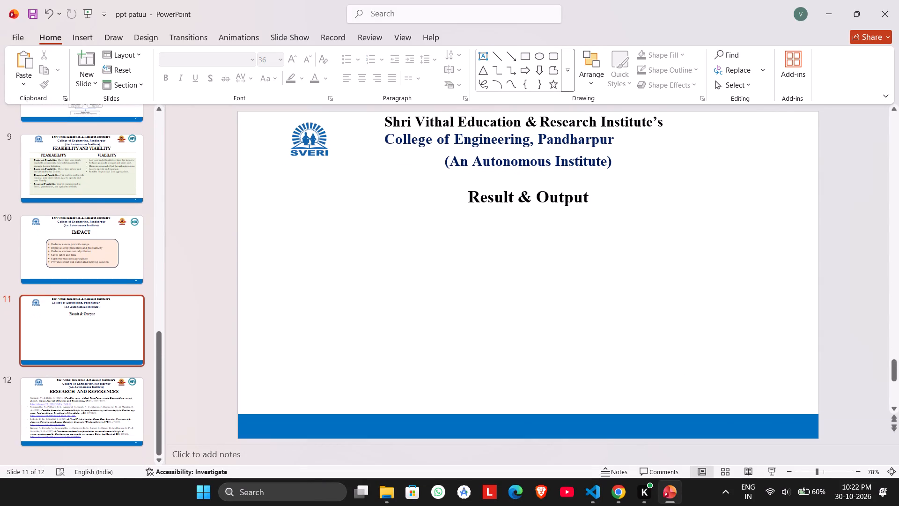
{"action": "scroll", "coordinate": [475, 176], "scroll_direction": "up", "scroll_amount": 1}
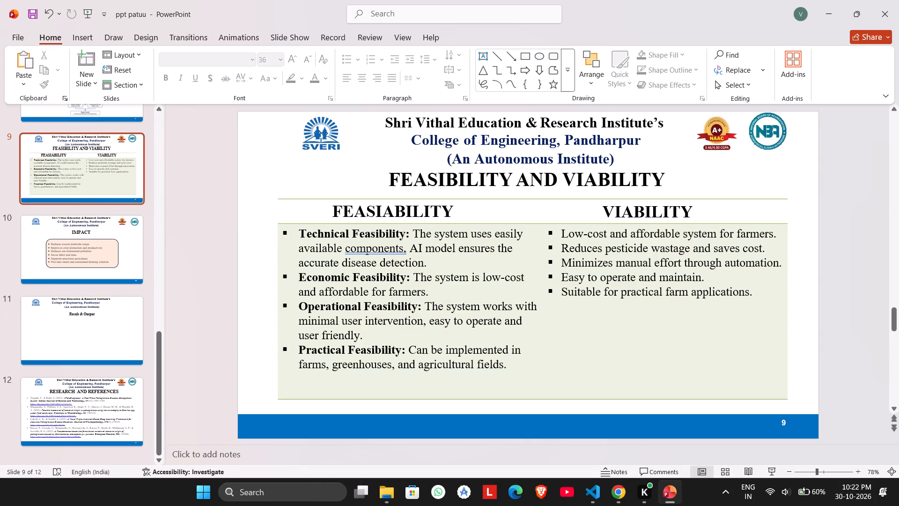
{"action": "scroll", "coordinate": [475, 176], "scroll_direction": "up", "scroll_amount": 1}
{"action": "double_click", "coordinate": [478, 184]}
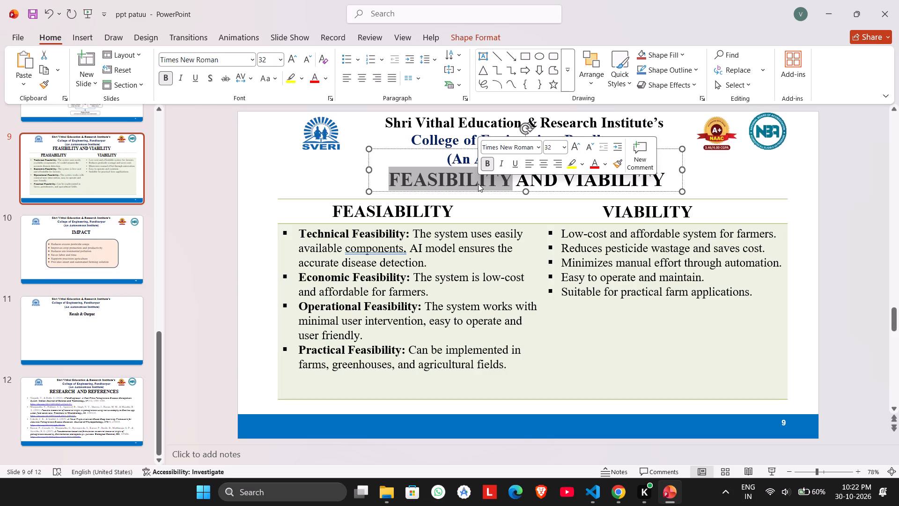
Set the font size of the "Result & Output" title on slide 11 to 36.
{"action": "scroll", "coordinate": [478, 184], "scroll_direction": "down", "scroll_amount": 1}
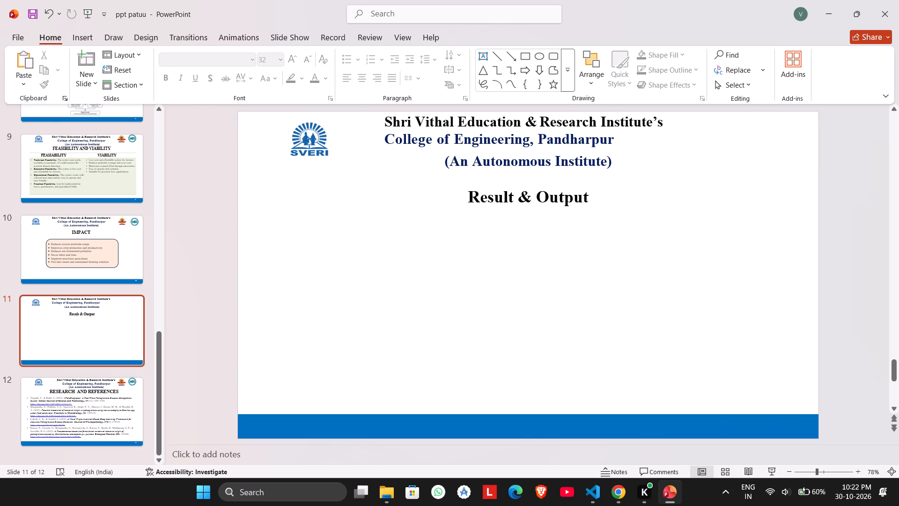
{"action": "double_click", "coordinate": [474, 197]}
{"action": "double_click", "coordinate": [474, 197]}
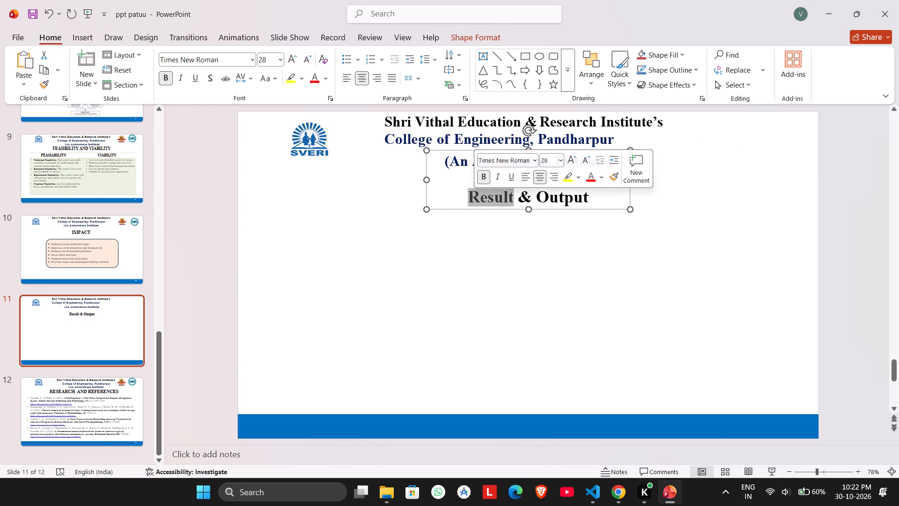
{"action": "left_click", "coordinate": [583, 198]}
{"action": "double_click", "coordinate": [583, 198]}
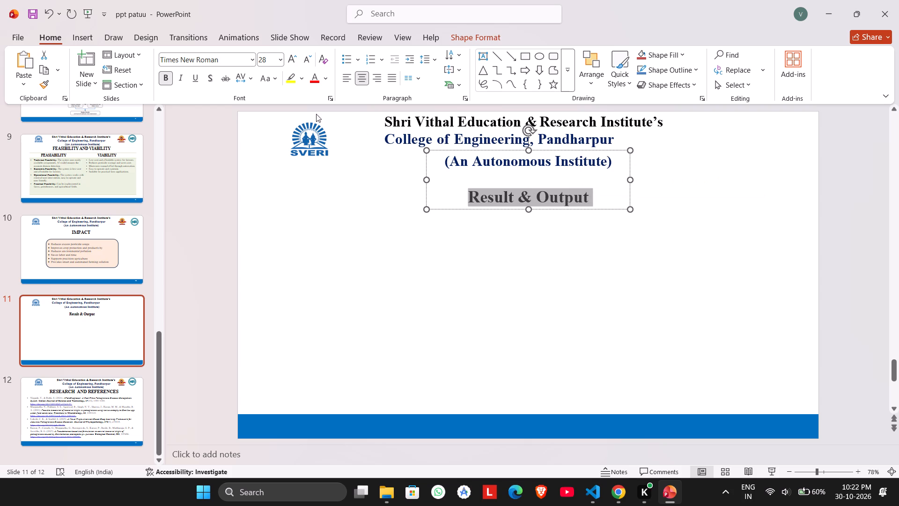
{"action": "left_click", "coordinate": [270, 62]}
{"action": "key", "text": "BackSpace"}
{"action": "type", "text": "36"}
{"action": "left_click", "coordinate": [241, 118]}
{"action": "left_click", "coordinate": [347, 257]}
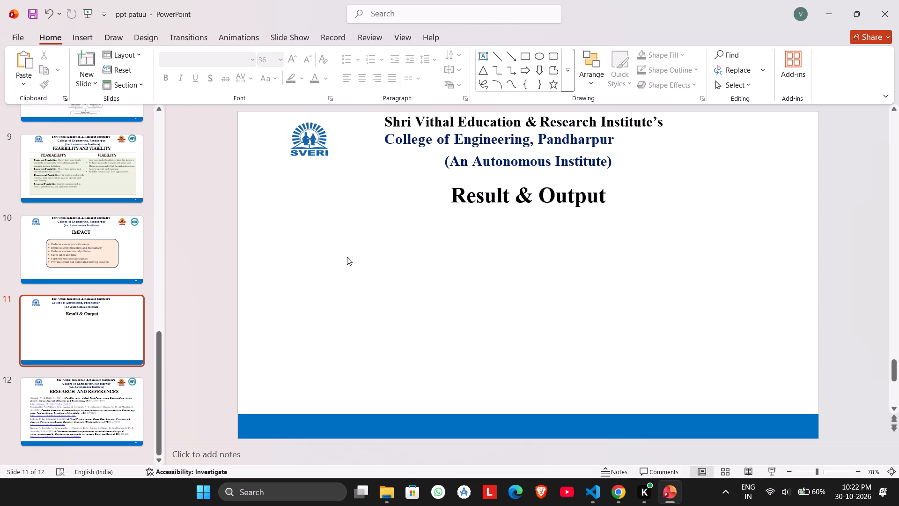
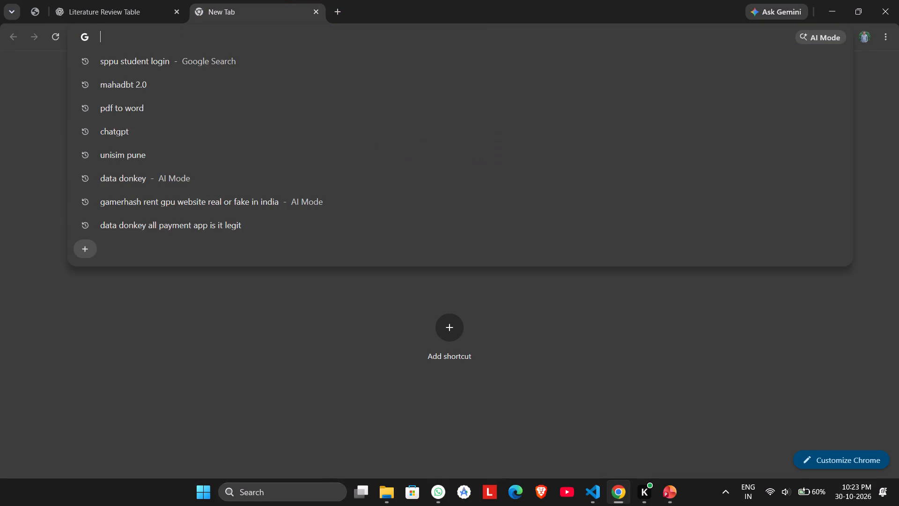
Begin a web search for a PDF tool in the new tab by entering "pdf t".
{"action": "type", "text": "pdf t"}
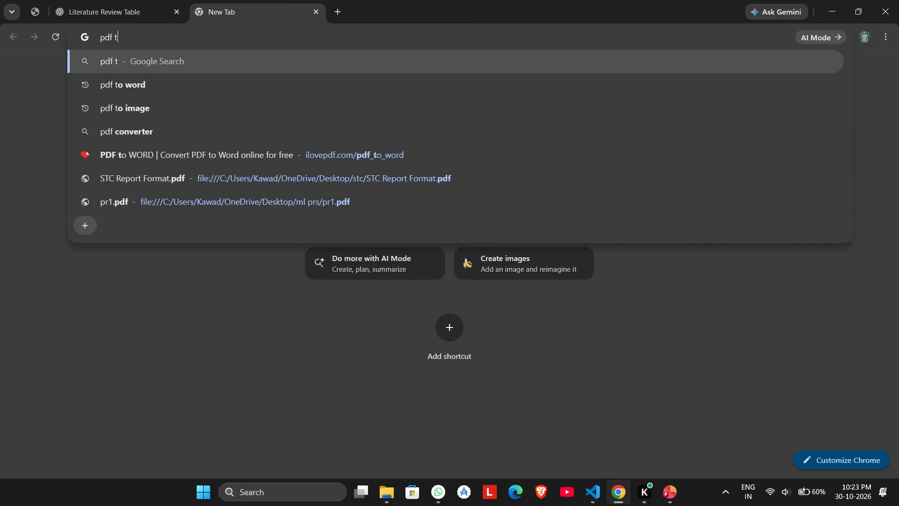
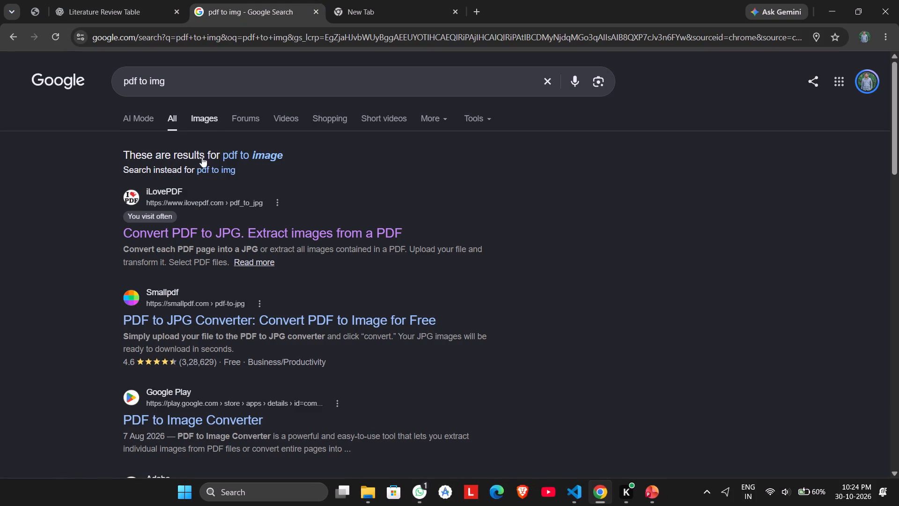
Open iLovePDF's PDF to JPG converter from the search results.
{"action": "left_click", "coordinate": [186, 220]}
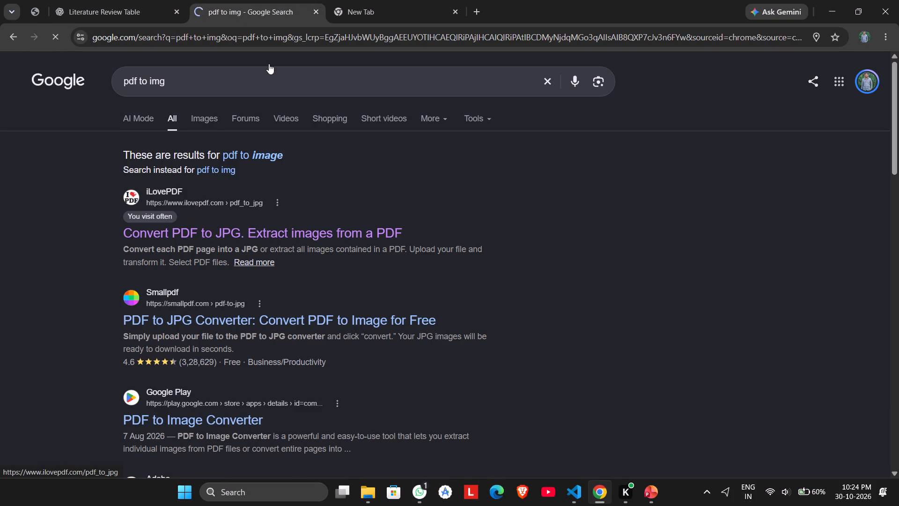
{"action": "left_click", "coordinate": [365, 0]}
{"action": "left_click", "coordinate": [282, 0]}
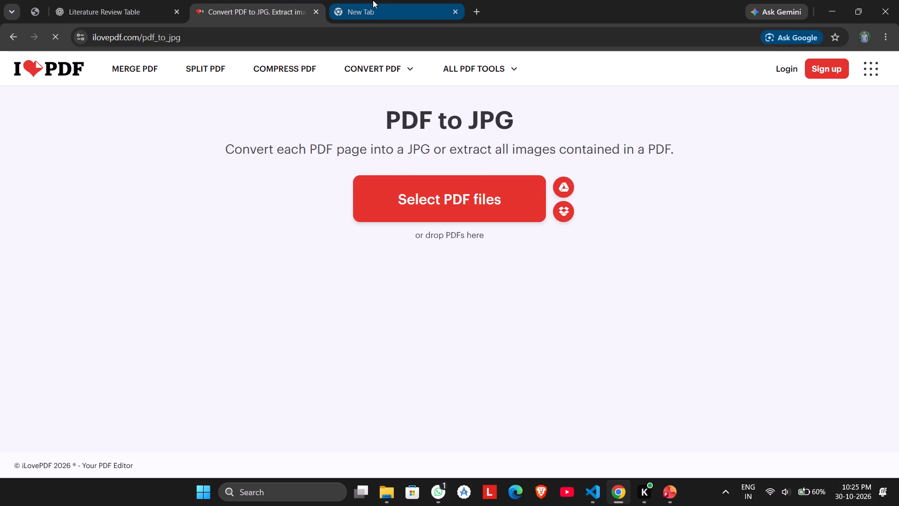
{"action": "left_click", "coordinate": [373, 0]}
{"action": "left_click", "coordinate": [251, 0]}
Load the PDF file "web front page" from the Downloads folder into the PDF to JPG converter.
{"action": "left_click", "coordinate": [372, 193]}
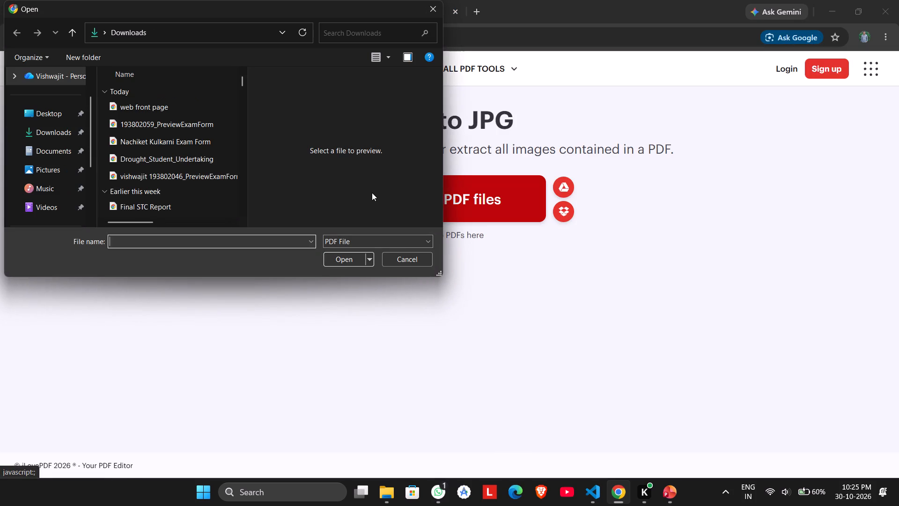
{"action": "left_click", "coordinate": [169, 106]}
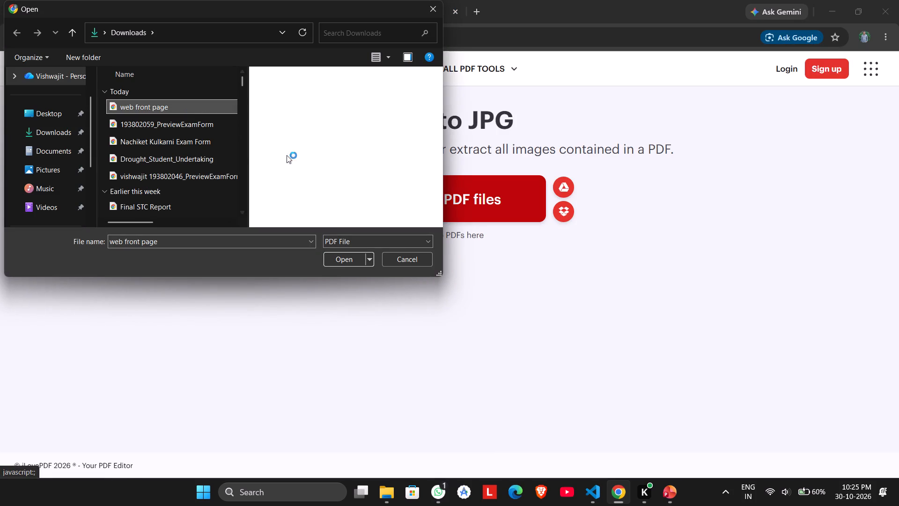
{"action": "left_click", "coordinate": [340, 258]}
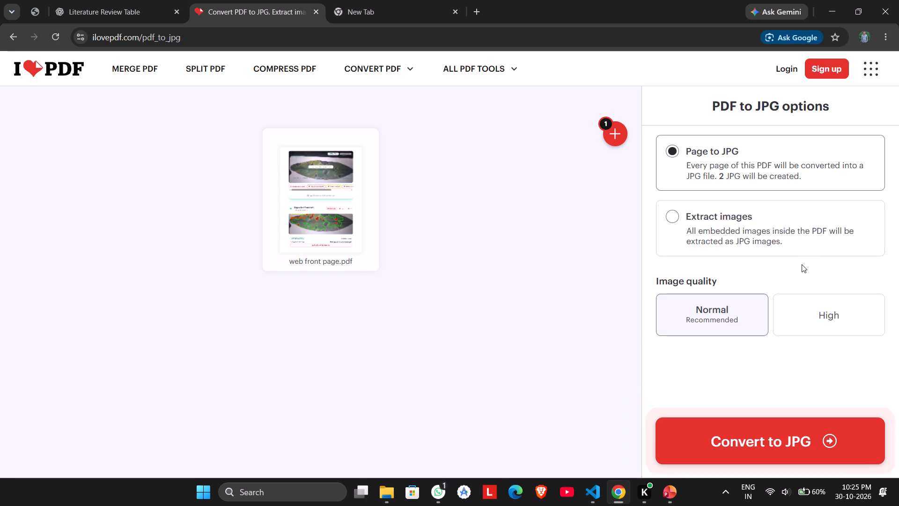
Set the image quality to High and start converting web front page.pdf to JPG.
{"action": "left_click", "coordinate": [778, 318]}
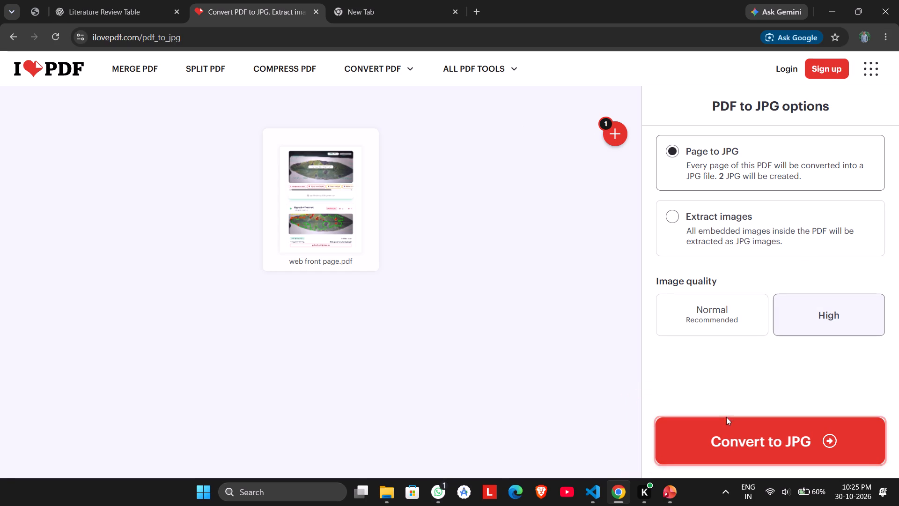
{"action": "left_click", "coordinate": [723, 423]}
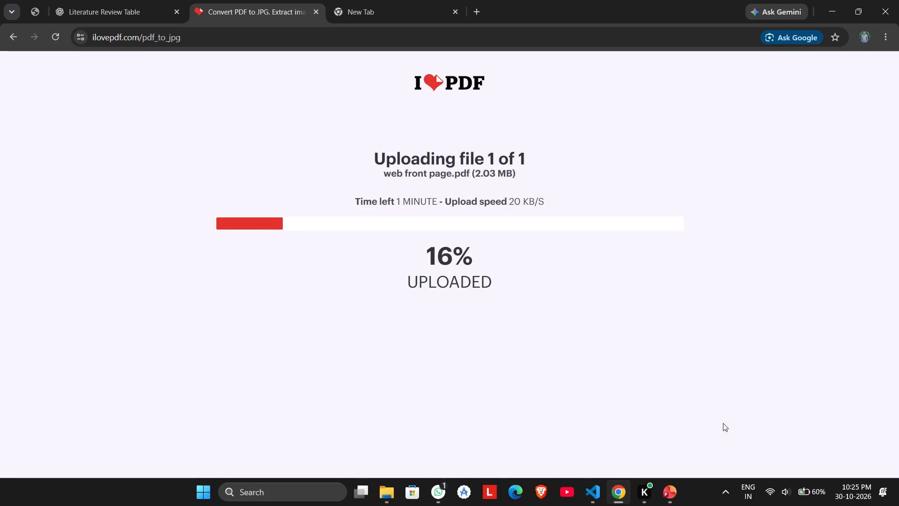
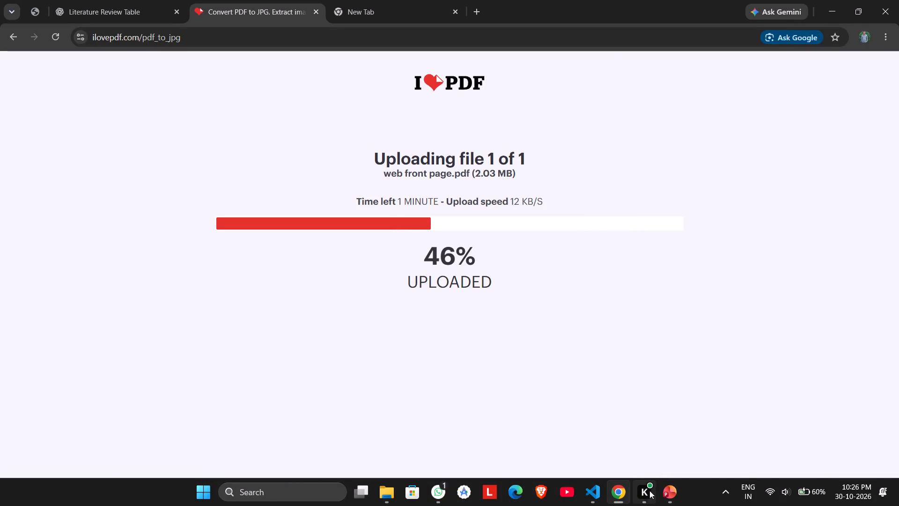
Switch to the "ppt patuu" presentation in PowerPoint and go to the "Result & Output" slide, slide 11.
{"action": "left_click", "coordinate": [670, 493]}
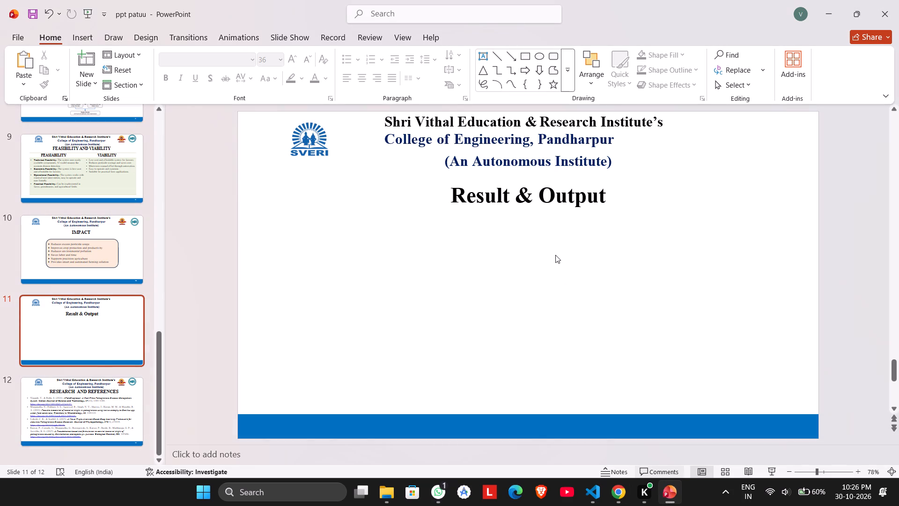
{"action": "scroll", "coordinate": [555, 255], "scroll_direction": "down", "scroll_amount": 1}
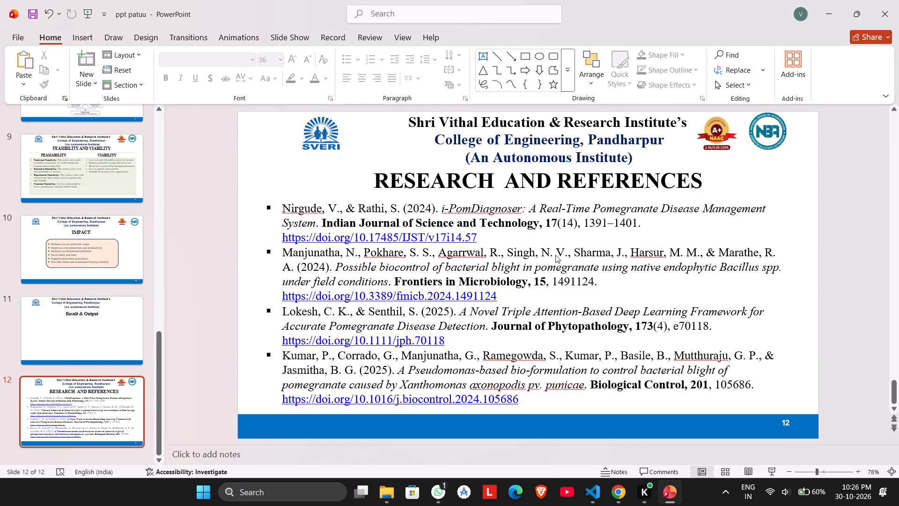
{"action": "scroll", "coordinate": [555, 255], "scroll_direction": "up", "scroll_amount": 1}
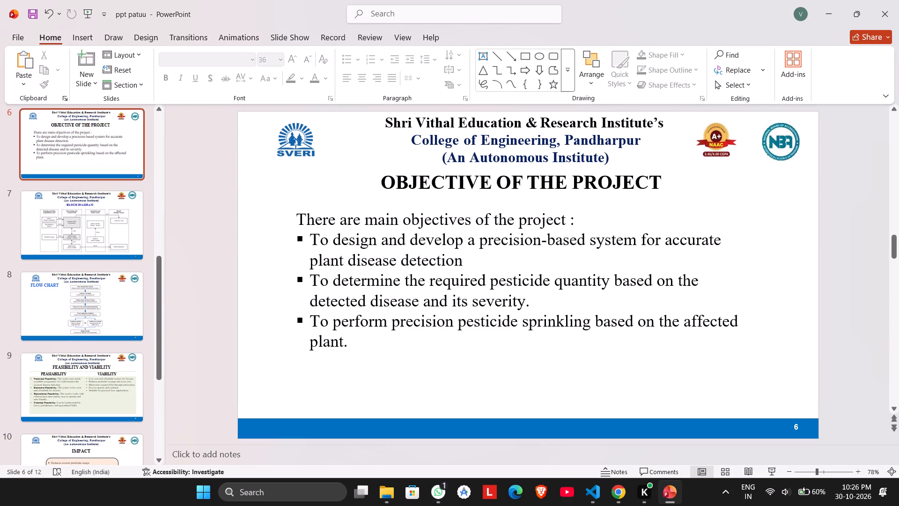
{"action": "scroll", "coordinate": [81, 378], "scroll_direction": "down", "scroll_amount": 1}
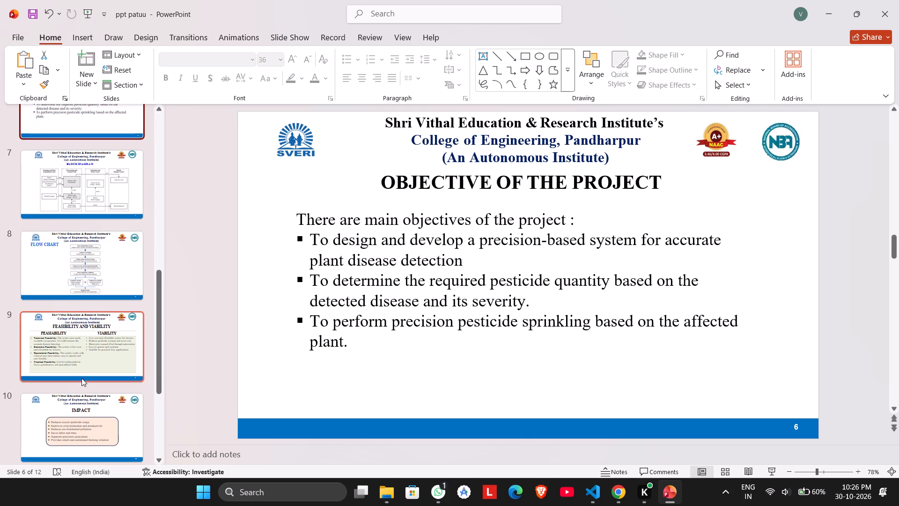
{"action": "scroll", "coordinate": [81, 378], "scroll_direction": "down", "scroll_amount": 1}
{"action": "left_click", "coordinate": [97, 437]}
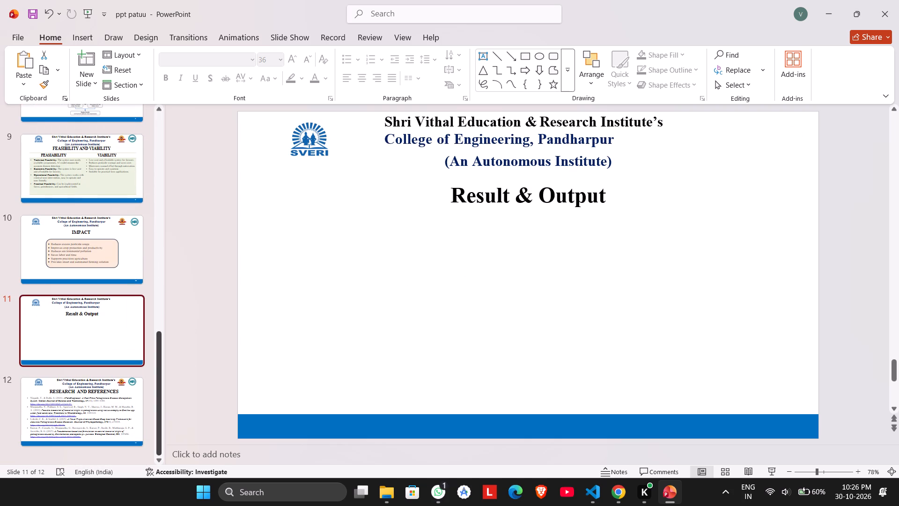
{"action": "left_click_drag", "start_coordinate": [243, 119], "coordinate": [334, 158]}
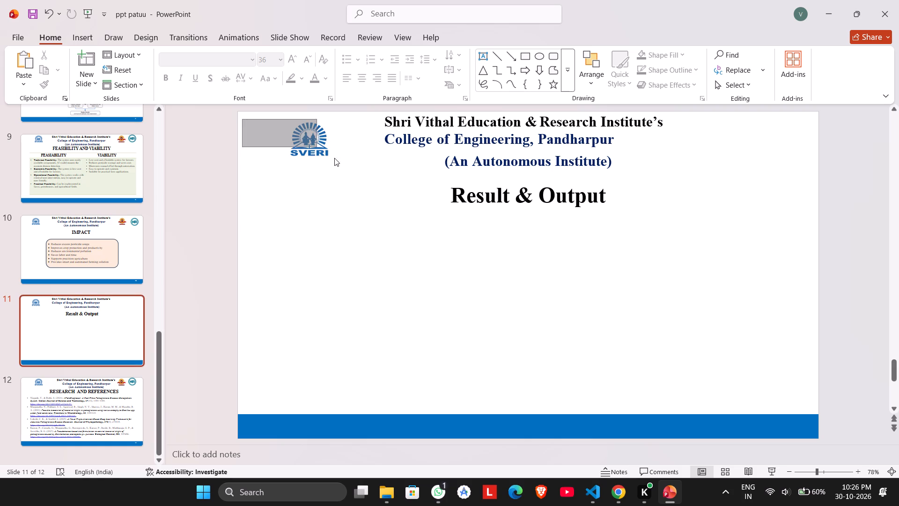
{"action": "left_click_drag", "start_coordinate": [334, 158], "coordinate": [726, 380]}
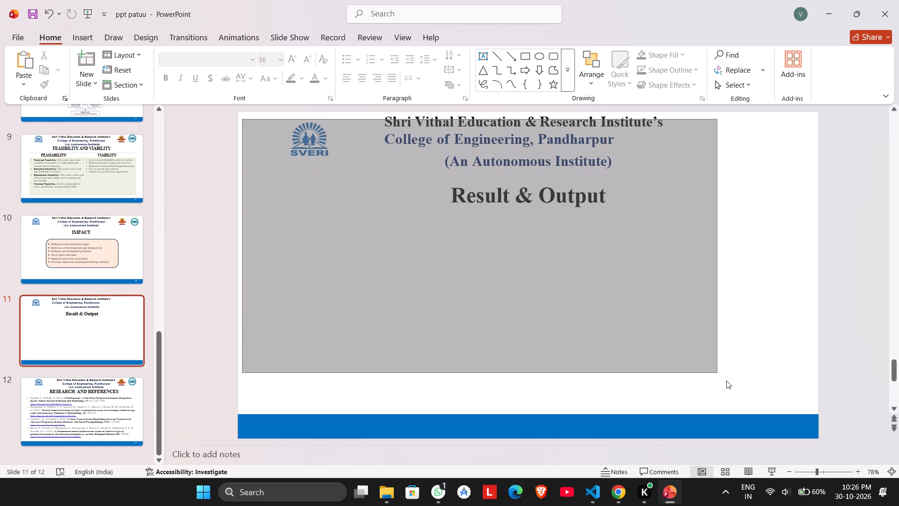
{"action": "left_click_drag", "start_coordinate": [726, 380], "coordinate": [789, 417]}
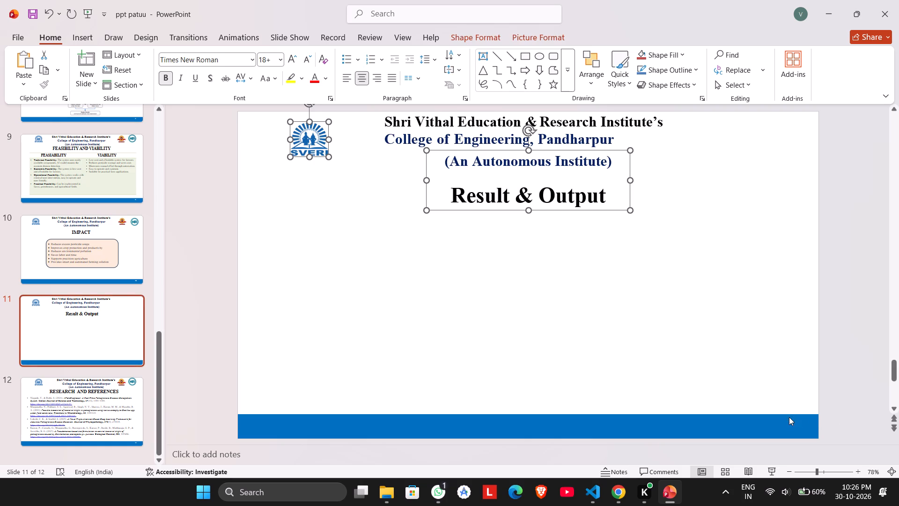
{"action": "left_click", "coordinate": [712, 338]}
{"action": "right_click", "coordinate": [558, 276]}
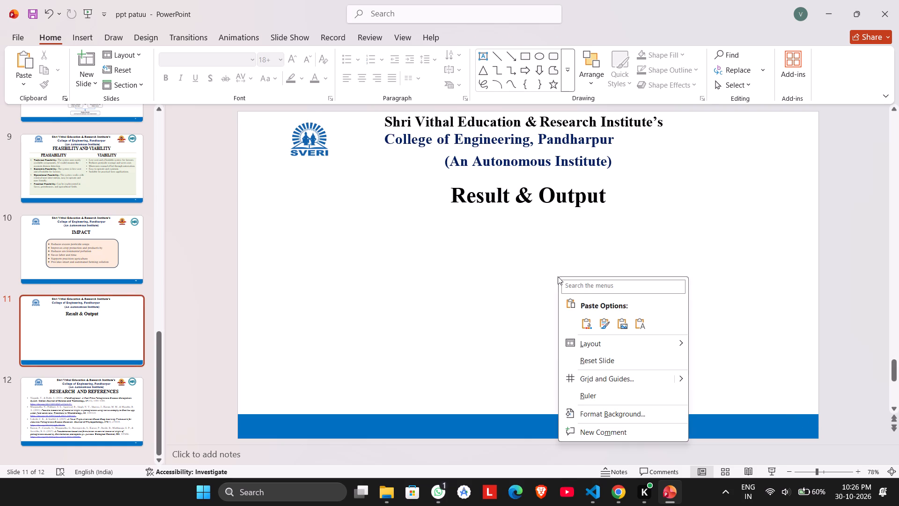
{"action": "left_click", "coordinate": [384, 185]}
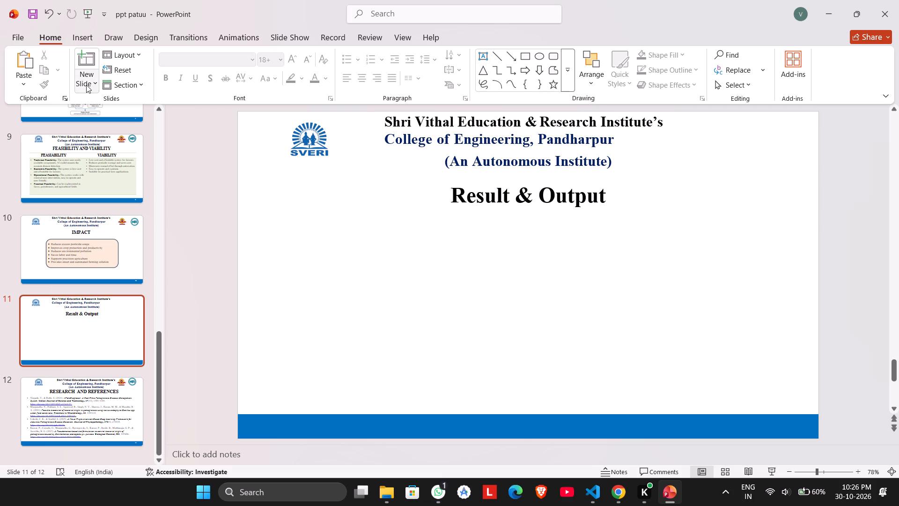
Duplicate the "Result & Output" slide directly after itself and return to the original slide 11.
{"action": "left_click", "coordinate": [88, 86]}
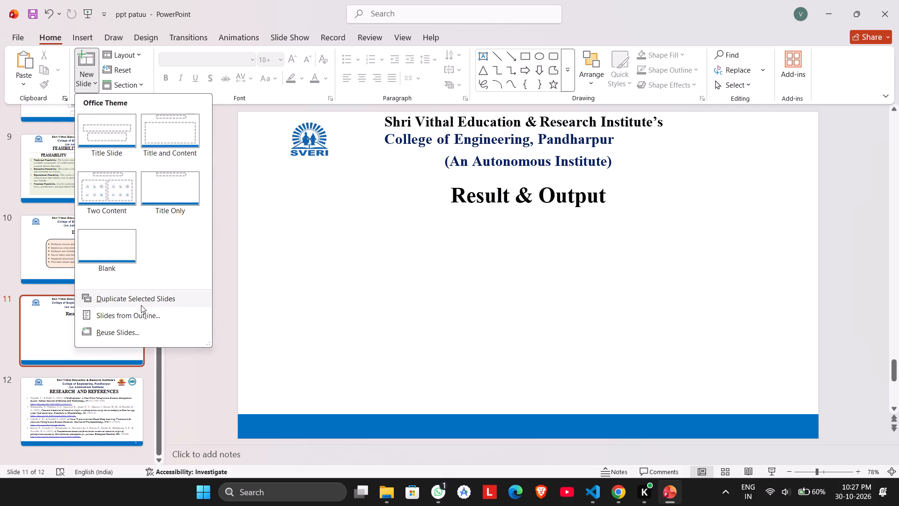
{"action": "left_click", "coordinate": [170, 302]}
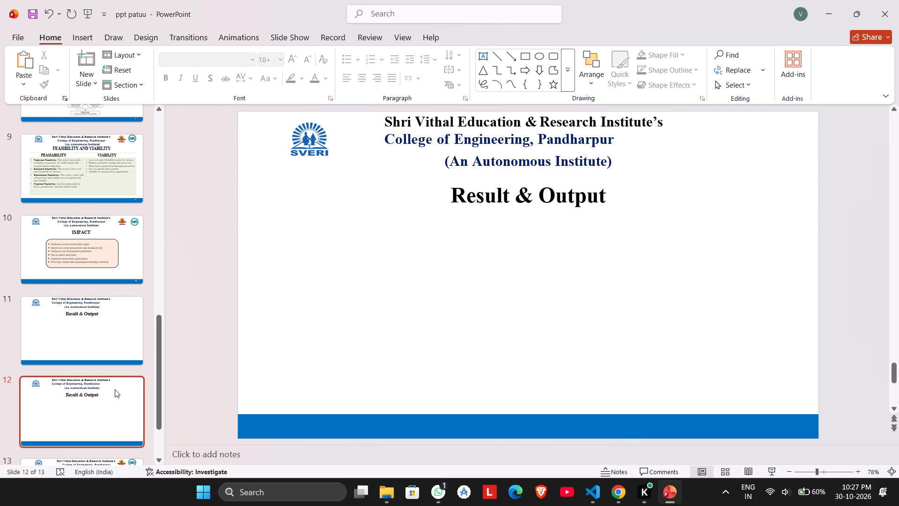
{"action": "left_click", "coordinate": [253, 320]}
{"action": "left_click", "coordinate": [113, 356]}
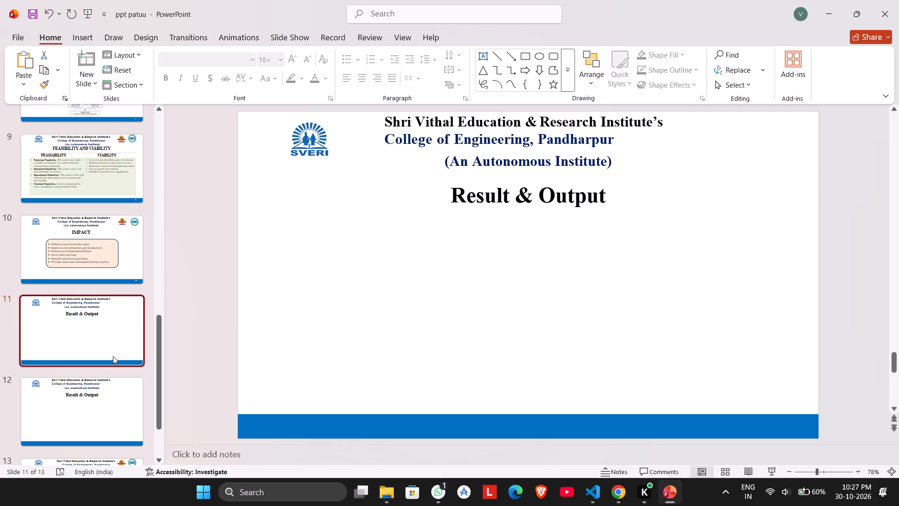
Switch back to Chrome to check the upload progress of web front page.pdf on iLovePDF.
{"action": "left_click", "coordinate": [613, 494]}
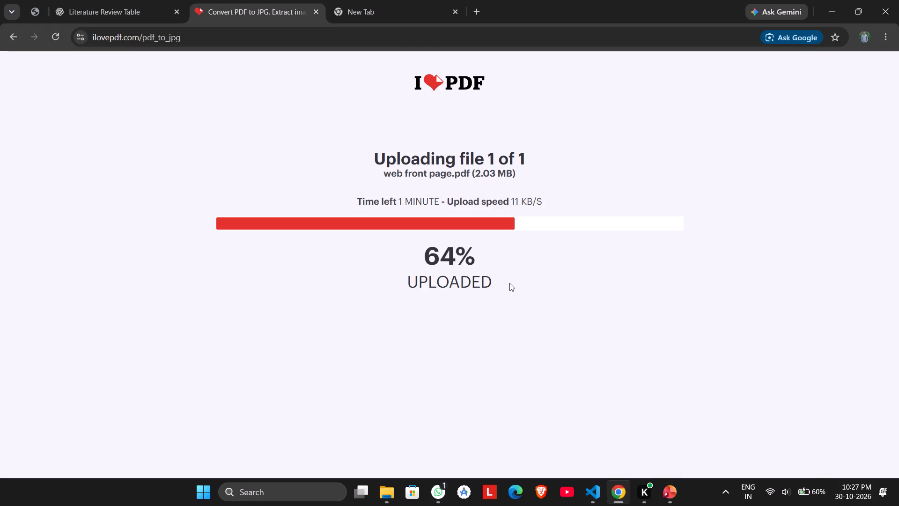
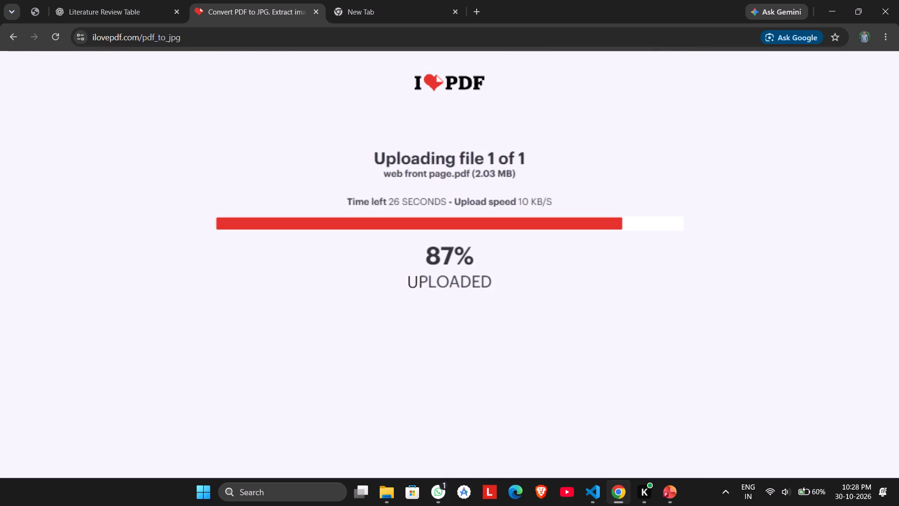
{"action": "left_click", "coordinate": [471, 176]}
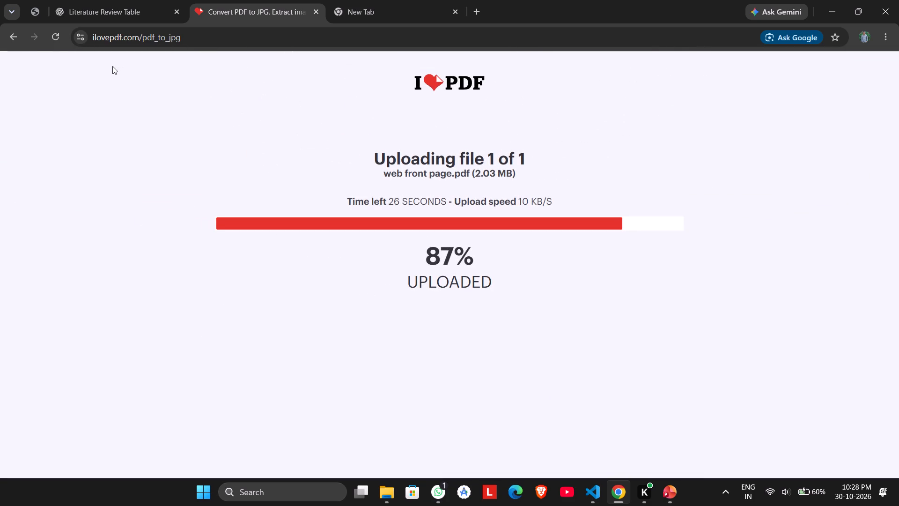
Reload the iLovePDF PDF to JPG page to abandon the current upload and start over.
{"action": "left_click", "coordinate": [53, 41]}
{"action": "left_click", "coordinate": [53, 41]}
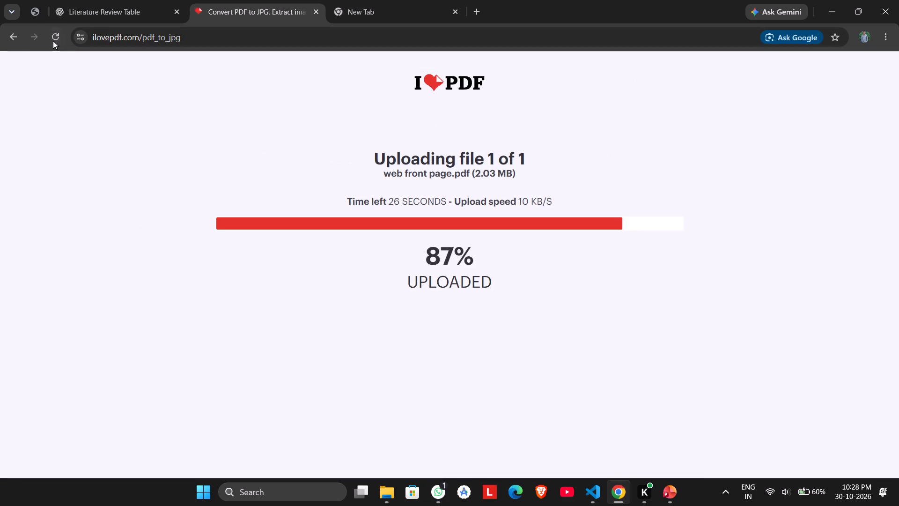
{"action": "left_click", "coordinate": [53, 41]}
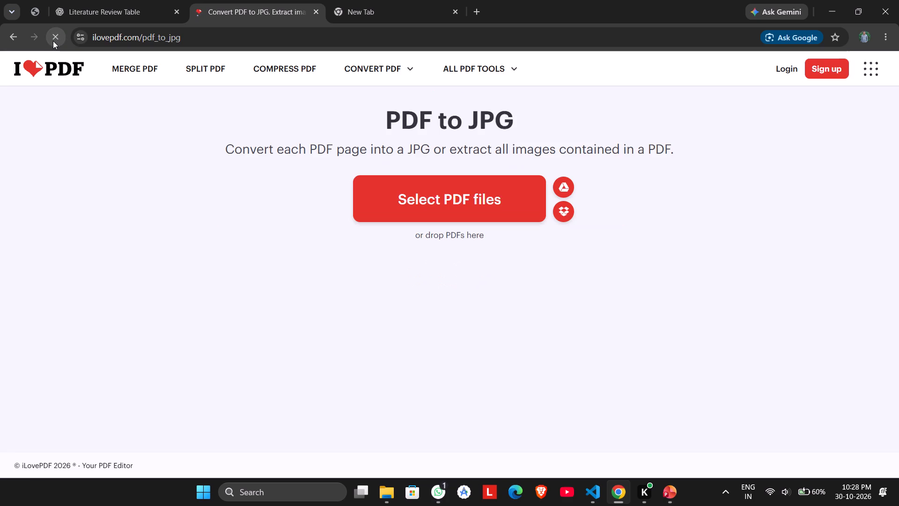
Load web front page.pdf from the Downloads folder into the reloaded PDF to JPG converter.
{"action": "left_click", "coordinate": [53, 41]}
{"action": "left_click", "coordinate": [409, 197]}
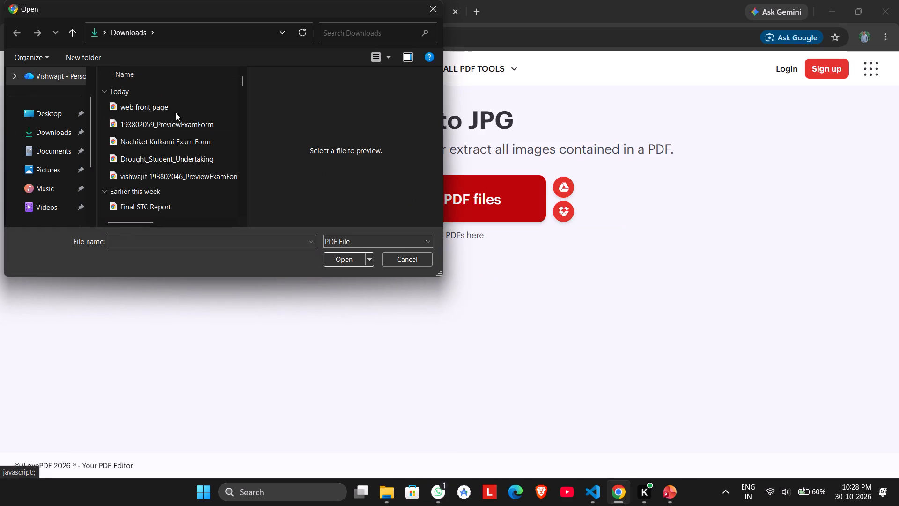
{"action": "left_click", "coordinate": [169, 109]}
{"action": "left_click", "coordinate": [334, 262]}
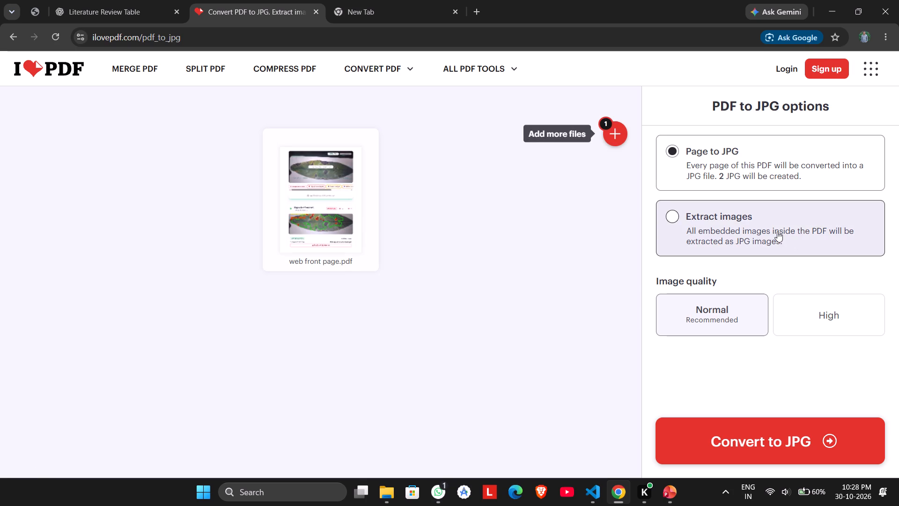
Compare the conversion modes for web front page.pdf and choose Page to JPG.
{"action": "left_click", "coordinate": [777, 231]}
{"action": "left_click", "coordinate": [736, 180]}
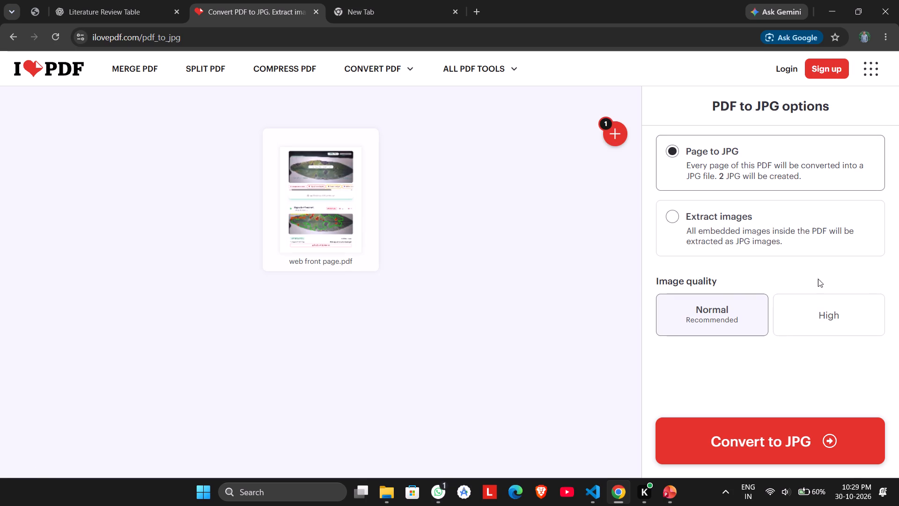
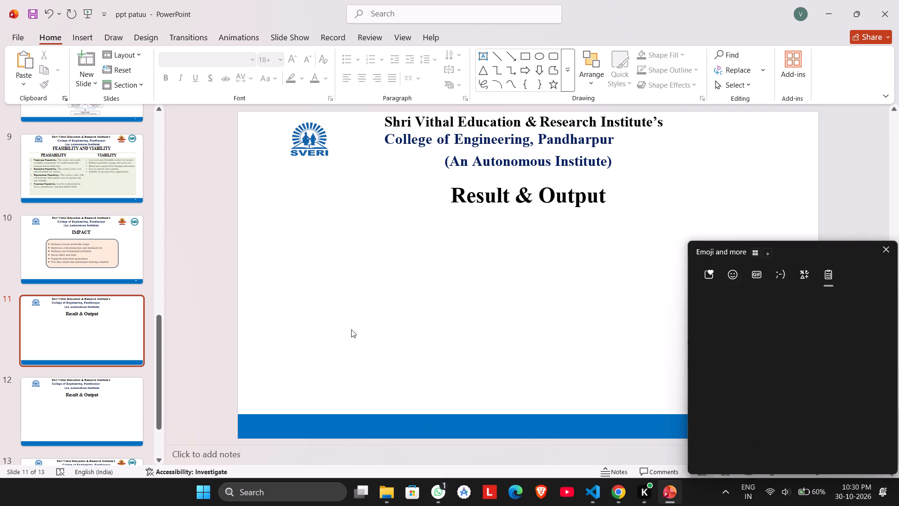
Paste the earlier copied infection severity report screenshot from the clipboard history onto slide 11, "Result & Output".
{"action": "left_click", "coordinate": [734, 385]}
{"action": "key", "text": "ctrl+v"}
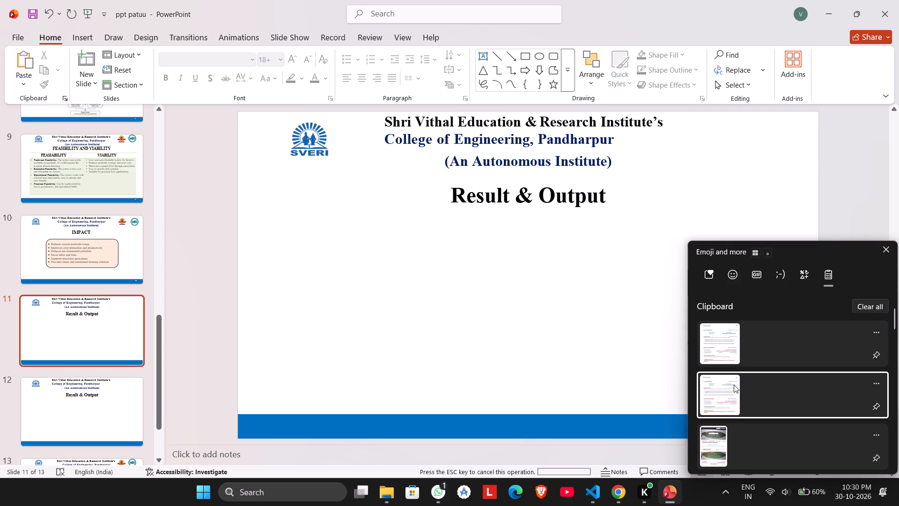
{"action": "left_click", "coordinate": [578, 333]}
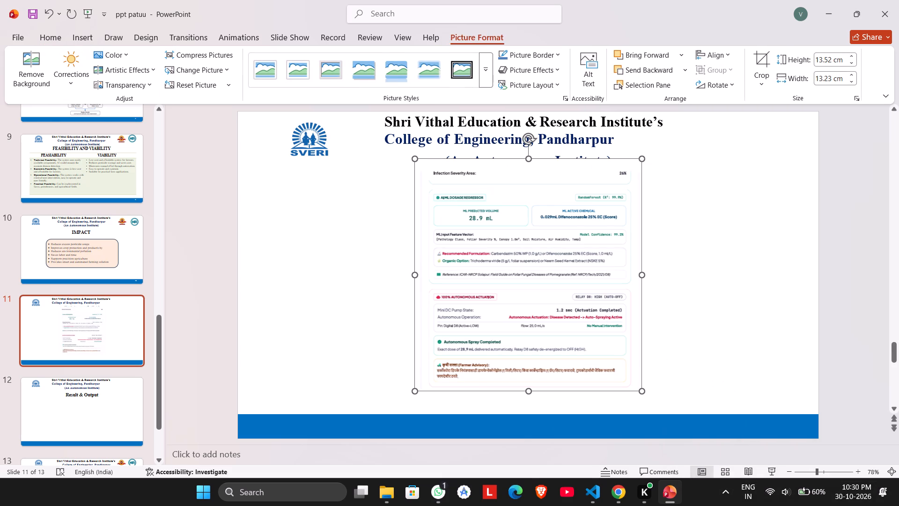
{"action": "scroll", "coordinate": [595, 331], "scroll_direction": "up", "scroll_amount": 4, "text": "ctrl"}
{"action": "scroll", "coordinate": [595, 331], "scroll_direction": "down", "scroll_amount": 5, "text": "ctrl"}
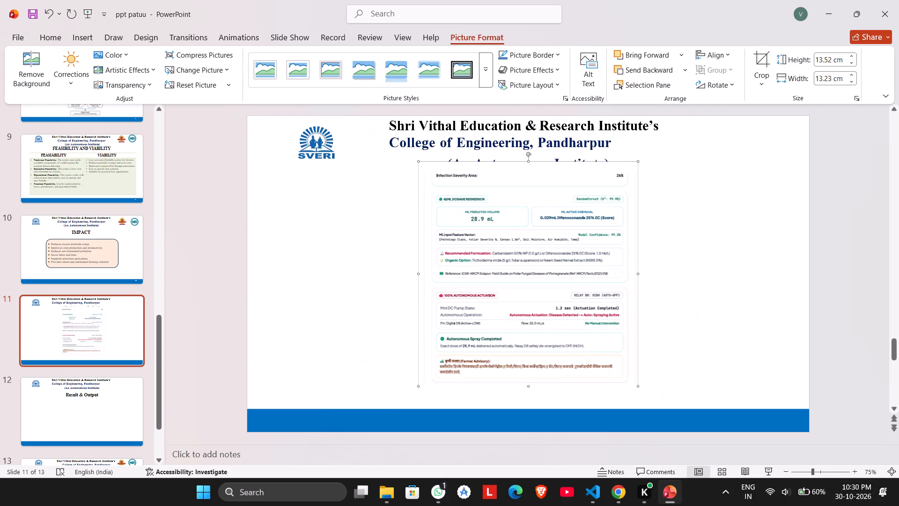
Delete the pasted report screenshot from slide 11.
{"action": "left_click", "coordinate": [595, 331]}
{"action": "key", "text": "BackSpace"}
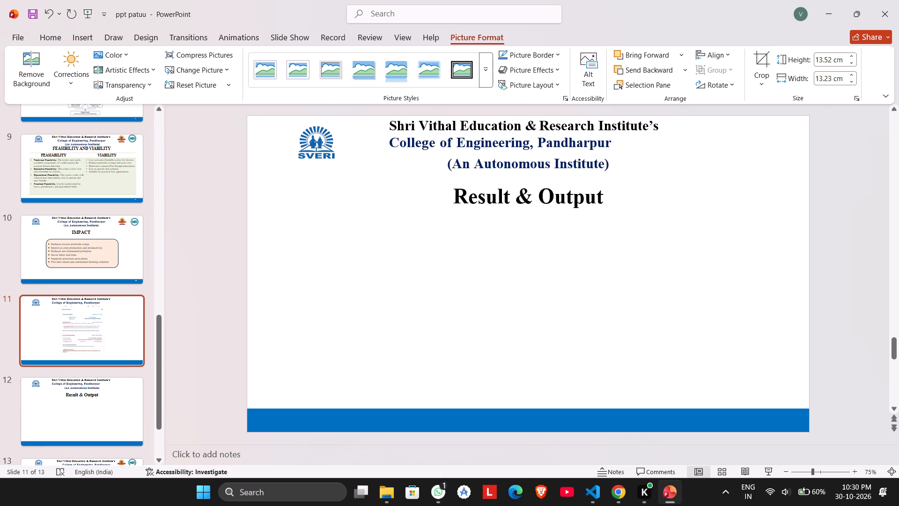
Switch to Chrome and check the upload progress of web front page.pdf on the iLovePDF page.
{"action": "left_click", "coordinate": [624, 487]}
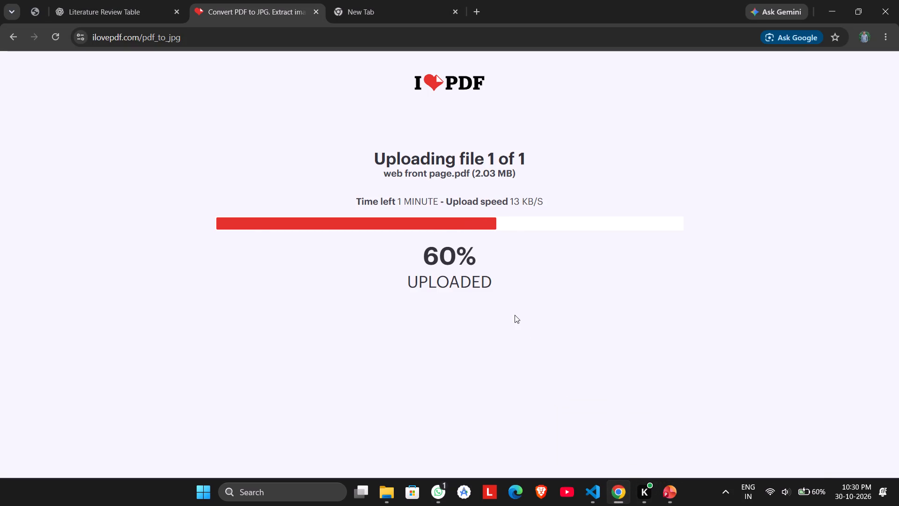
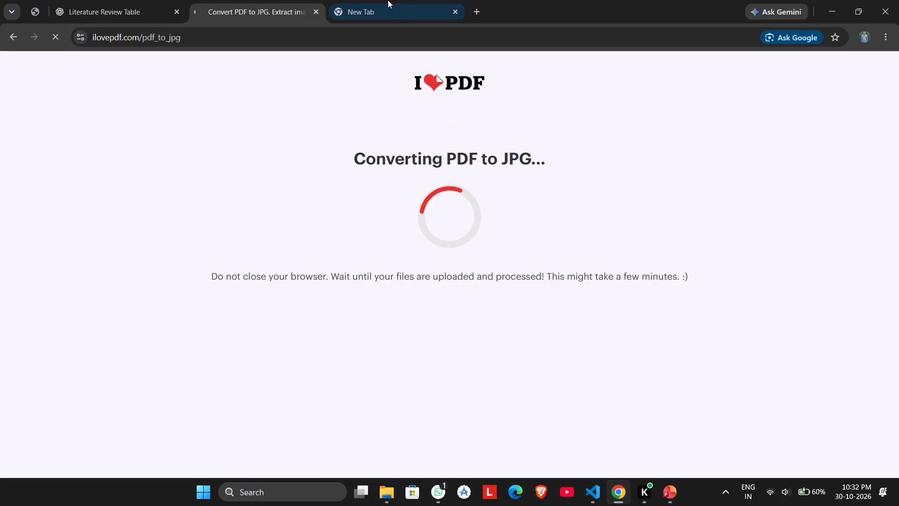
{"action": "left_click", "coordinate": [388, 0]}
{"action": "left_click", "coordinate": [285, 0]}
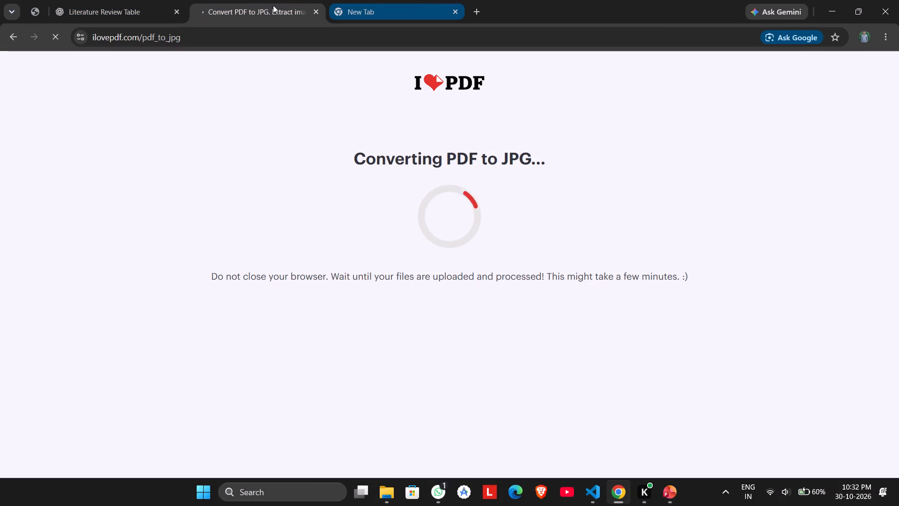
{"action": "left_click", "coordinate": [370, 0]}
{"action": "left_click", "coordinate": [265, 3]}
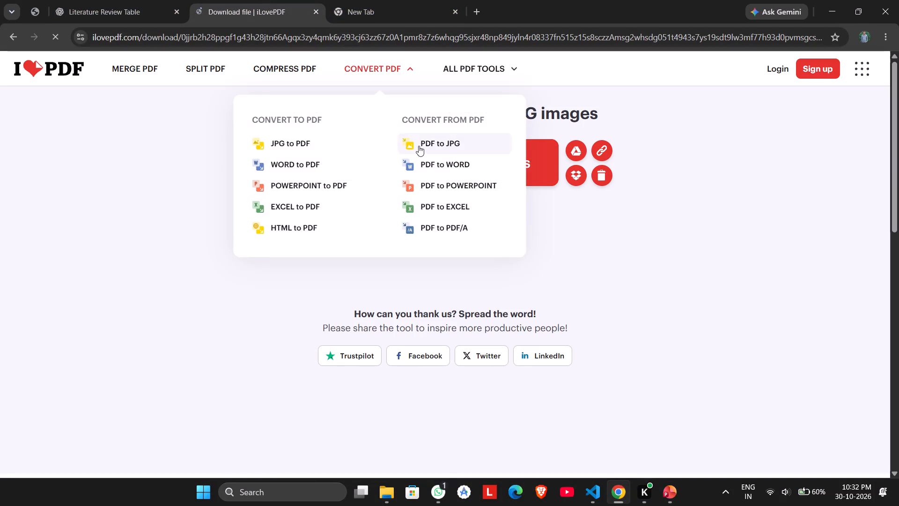
Download the JPG images converted from the web front page PDF.
{"action": "left_click", "coordinate": [474, 176]}
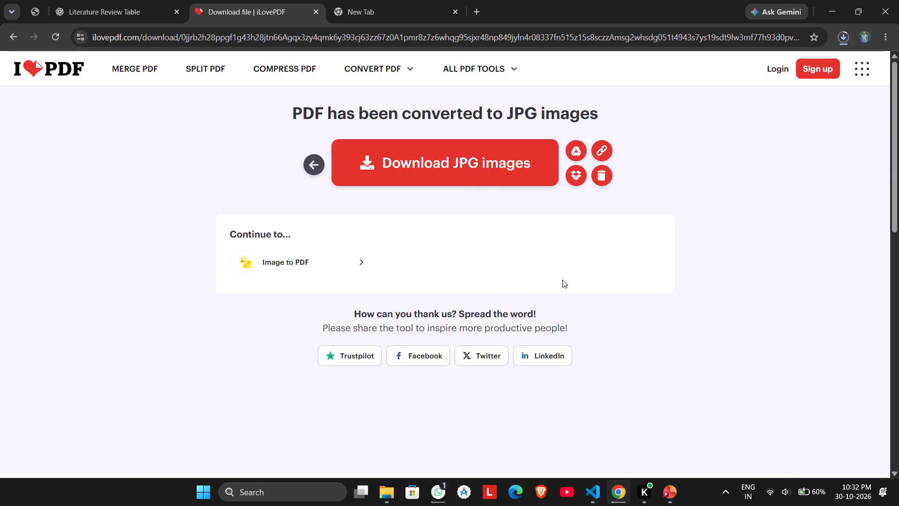
{"action": "left_click", "coordinate": [803, 182]}
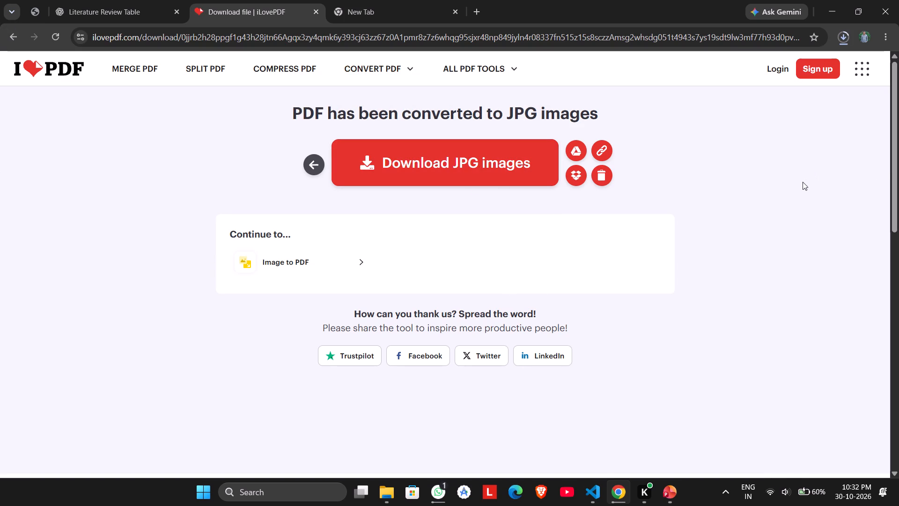
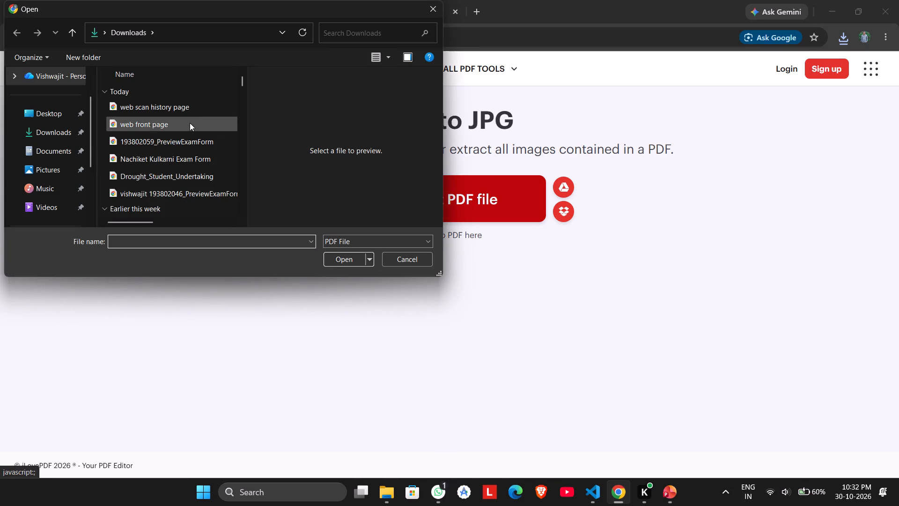
Convert the "web scan history page" PDF from Downloads into a JPG at High image quality and download it.
{"action": "left_click", "coordinate": [205, 111]}
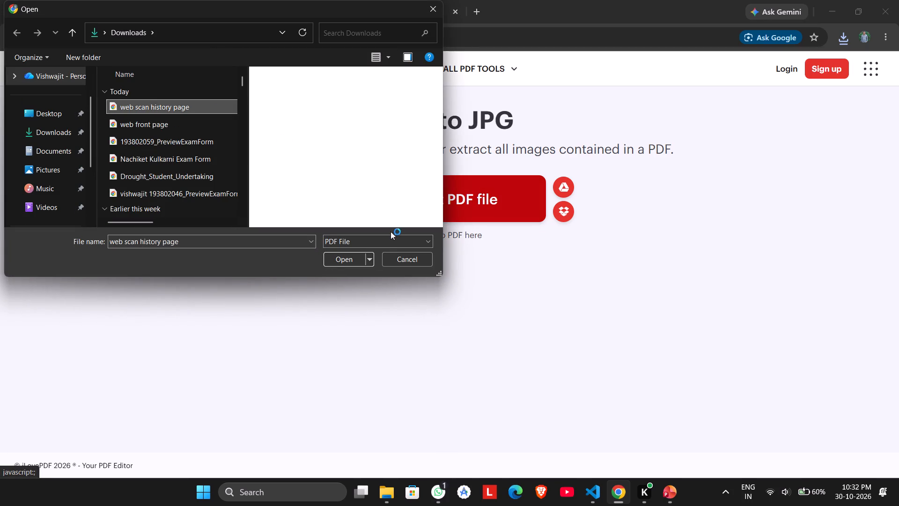
{"action": "left_click", "coordinate": [359, 259]}
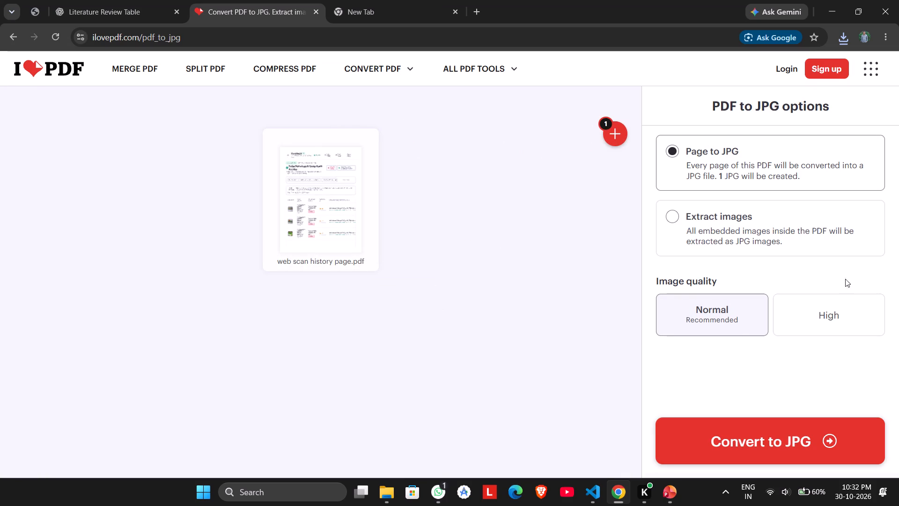
{"action": "left_click", "coordinate": [852, 333]}
{"action": "left_click", "coordinate": [784, 424]}
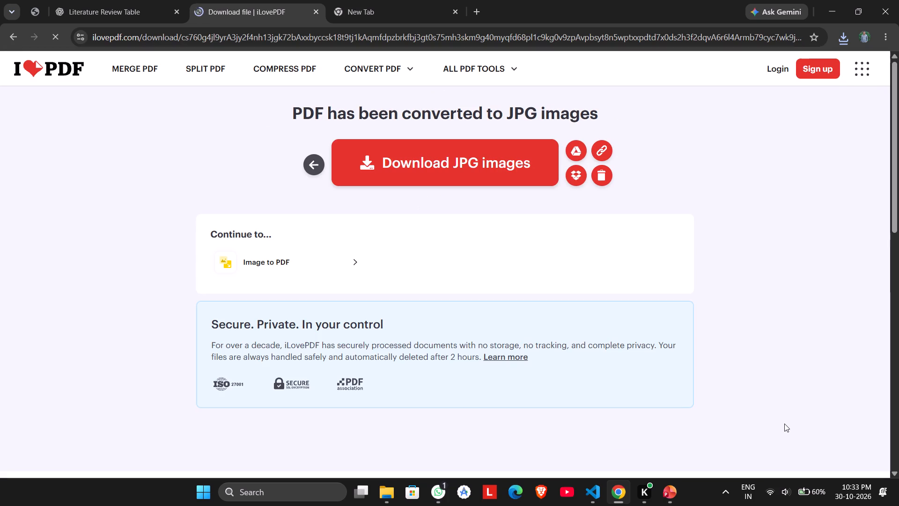
{"action": "left_click", "coordinate": [504, 154]}
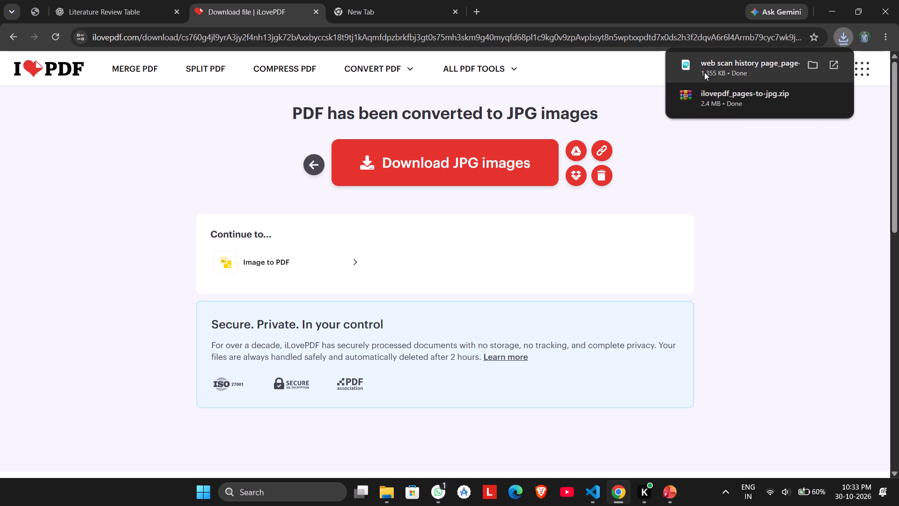
Extract the ilovepdf_pages-to-jpg.zip archive into an ilovepdf_pages-to-jpg folder inside Downloads.
{"action": "left_click", "coordinate": [735, 106]}
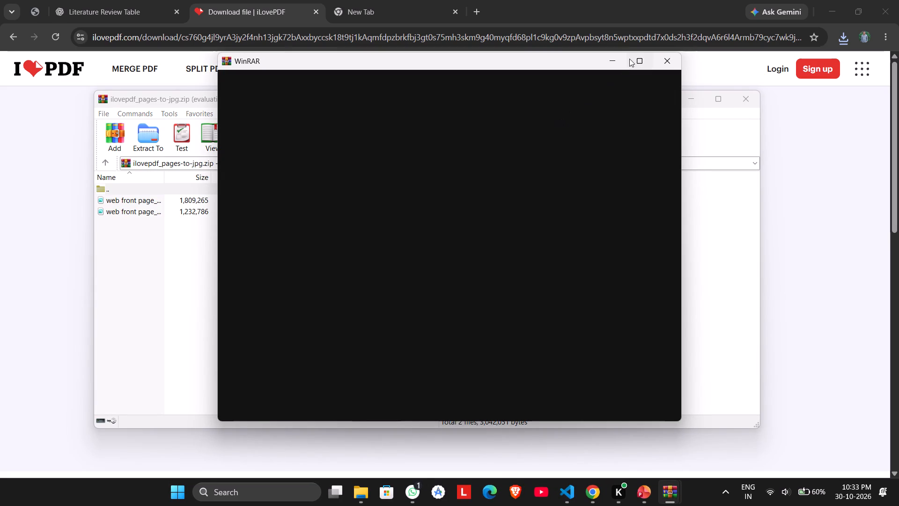
{"action": "left_click", "coordinate": [611, 58]}
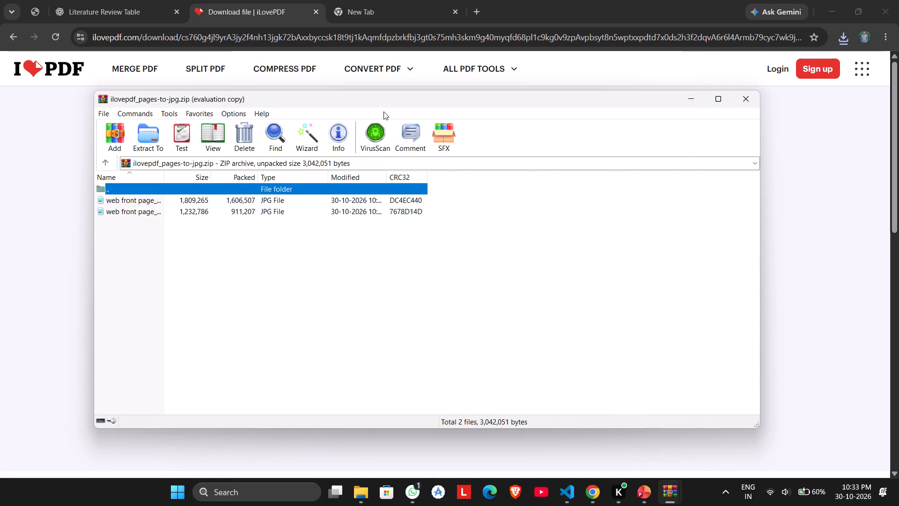
{"action": "left_click", "coordinate": [151, 136]}
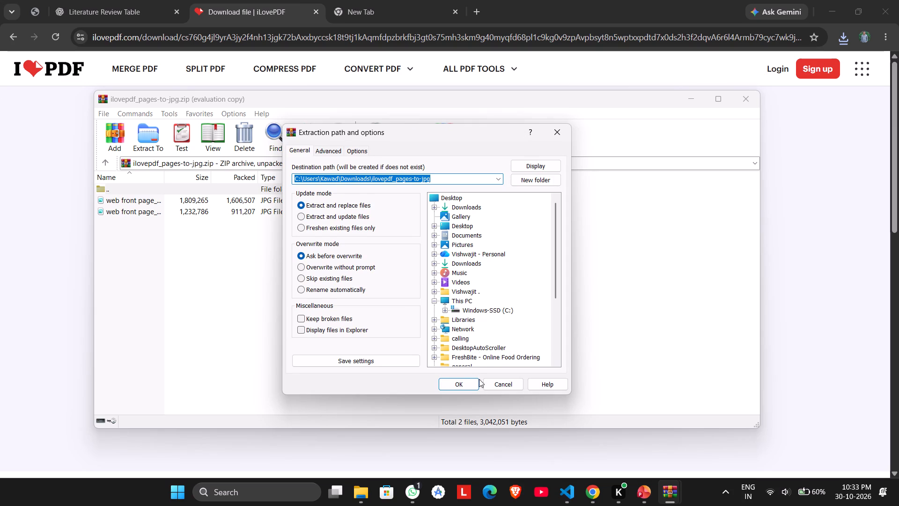
{"action": "left_click", "coordinate": [472, 383]}
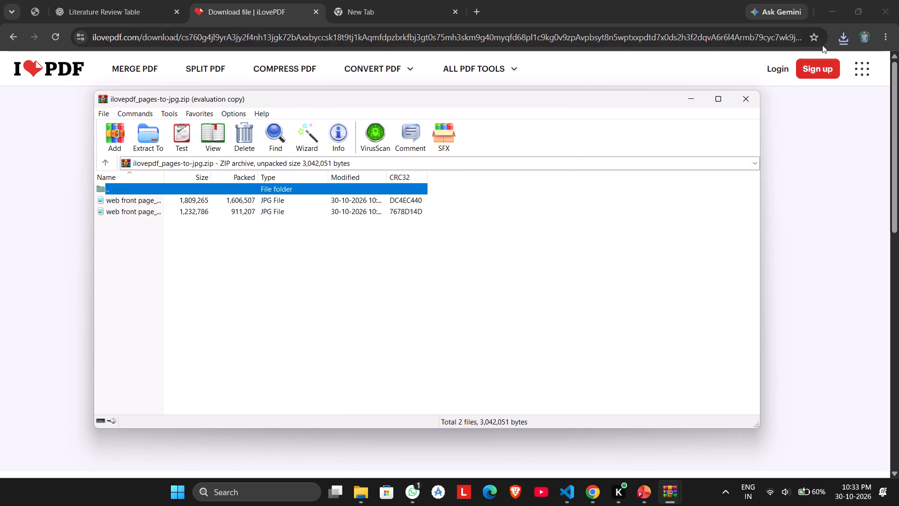
Open the downloaded "web scan history page" JPG and examine its content close up.
{"action": "left_click", "coordinate": [844, 39]}
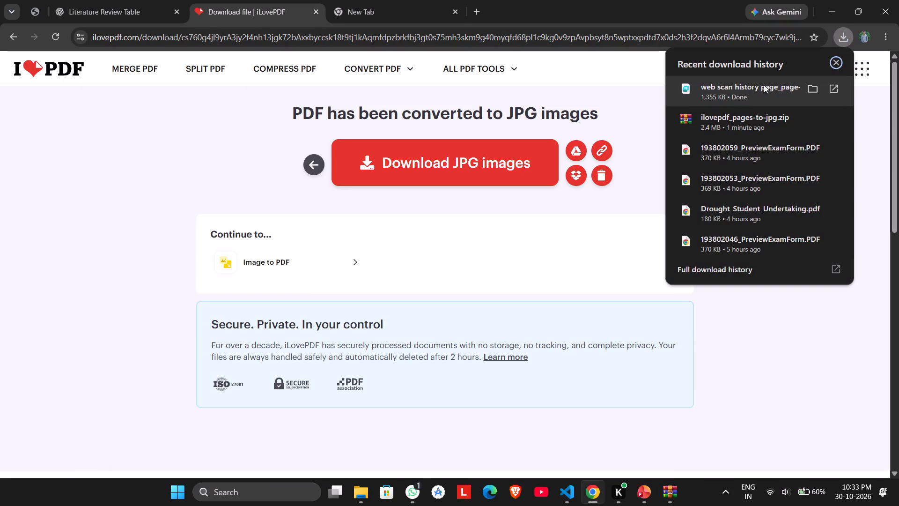
{"action": "left_click", "coordinate": [753, 94]}
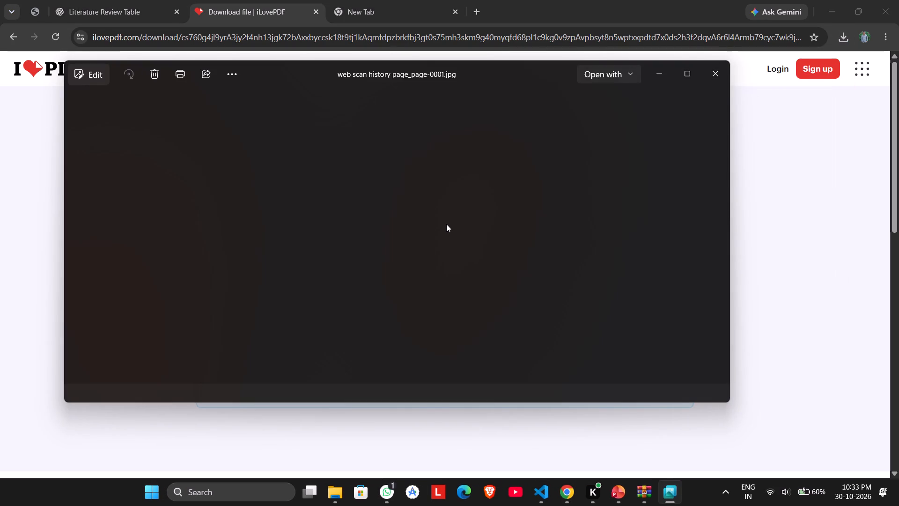
{"action": "scroll", "coordinate": [446, 224], "scroll_direction": "up", "scroll_amount": 10, "text": "ctrl"}
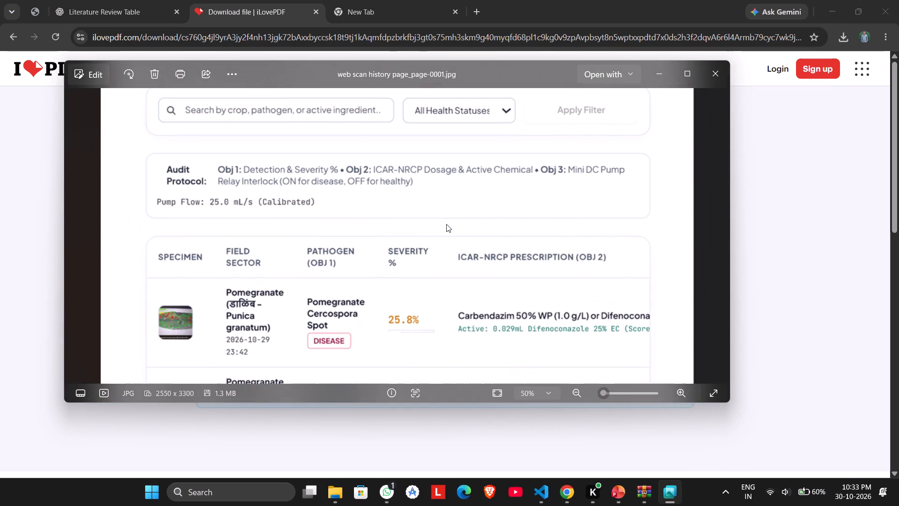
{"action": "left_click", "coordinate": [660, 78]}
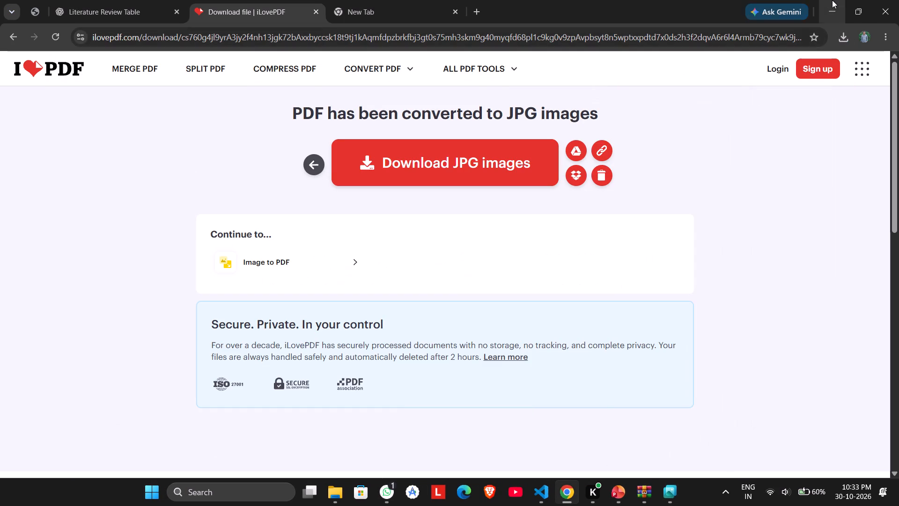
Return to the "ppt patuu" presentation in PowerPoint and look over the two Result & Output slides, 11 and 12.
{"action": "left_click", "coordinate": [832, 0]}
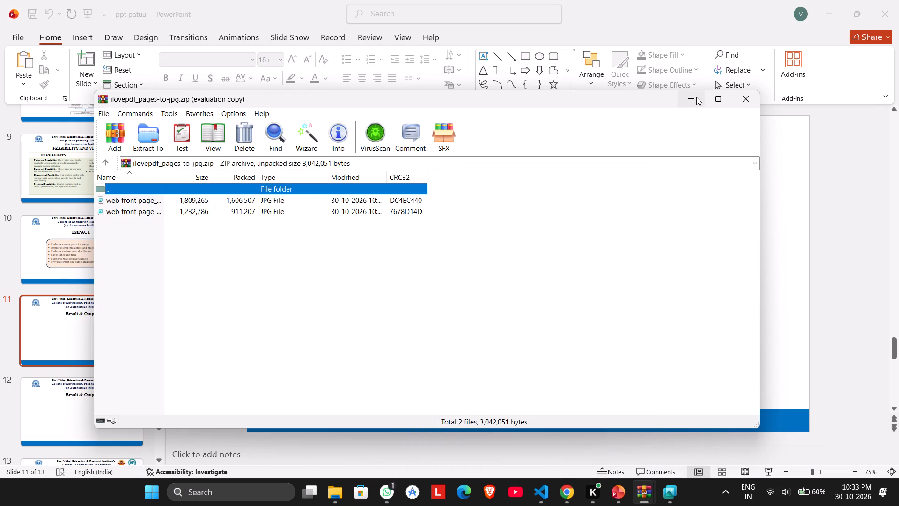
{"action": "left_click", "coordinate": [696, 97]}
{"action": "scroll", "coordinate": [369, 234], "scroll_direction": "down", "scroll_amount": 2}
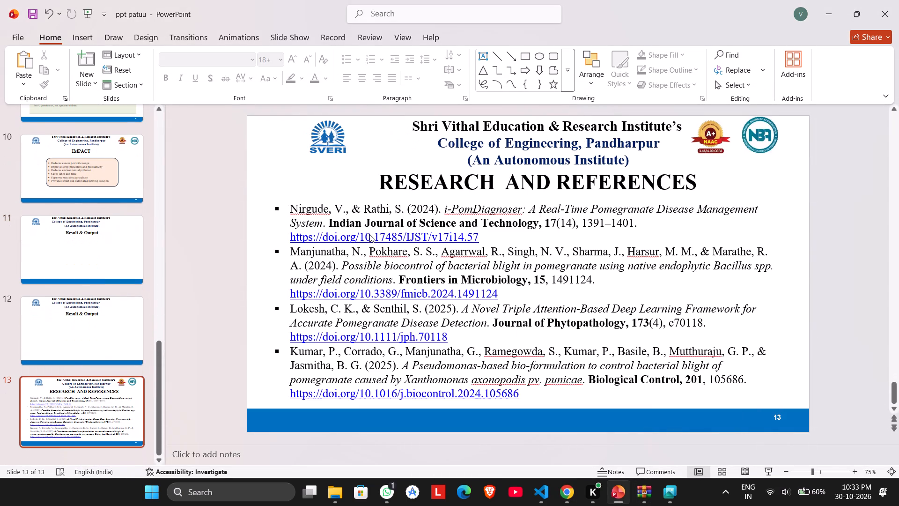
{"action": "left_click", "coordinate": [114, 320]}
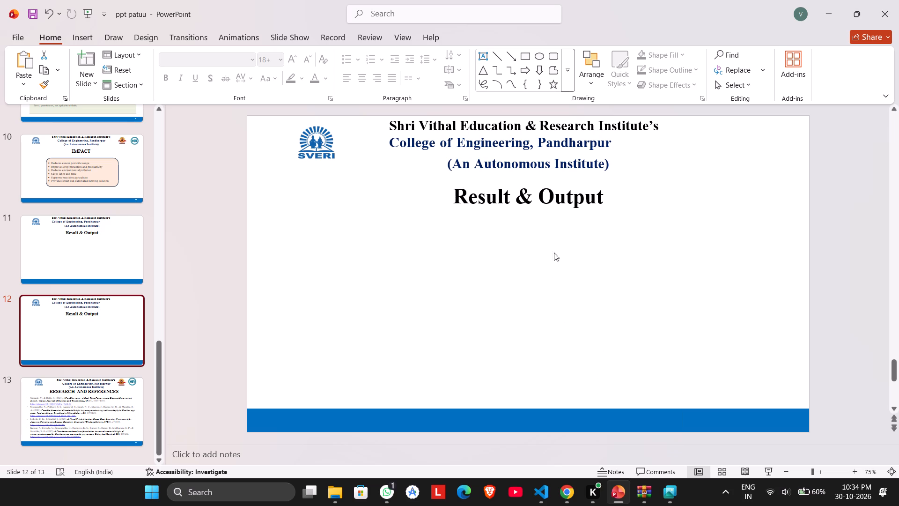
{"action": "left_click", "coordinate": [110, 254]}
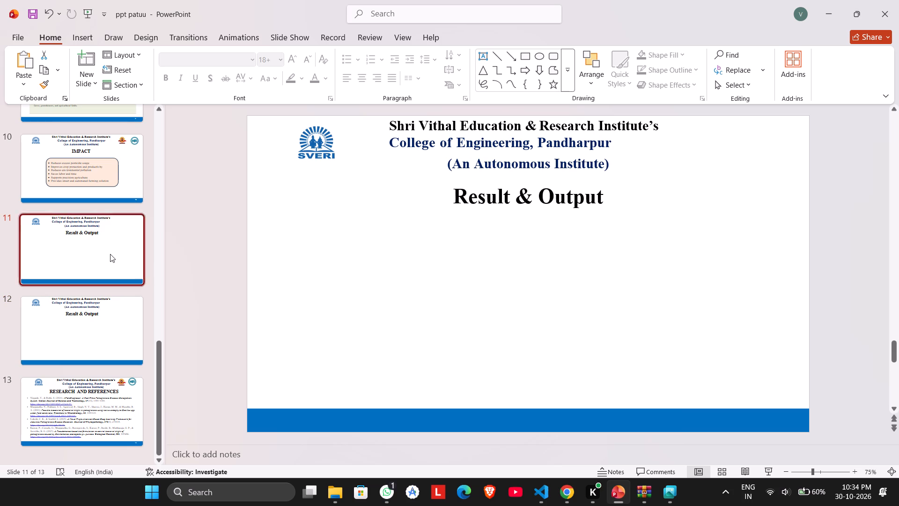
{"action": "left_click", "coordinate": [80, 347]}
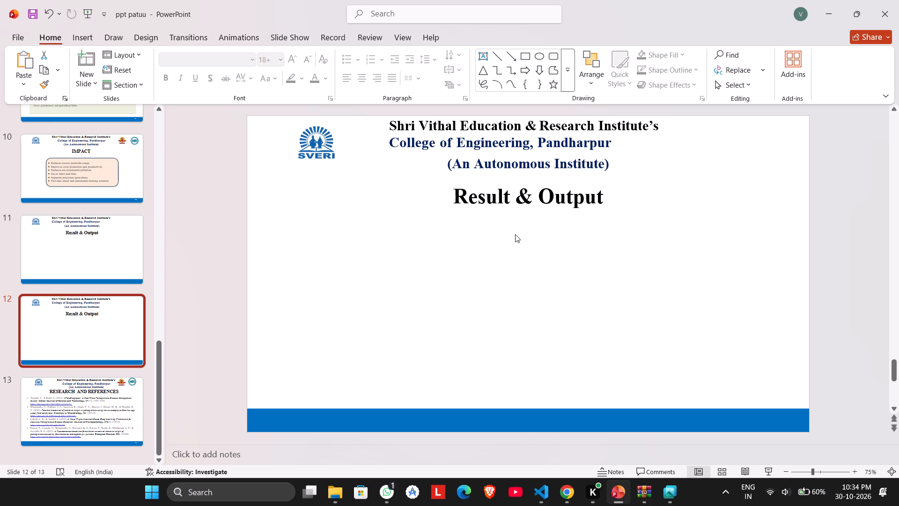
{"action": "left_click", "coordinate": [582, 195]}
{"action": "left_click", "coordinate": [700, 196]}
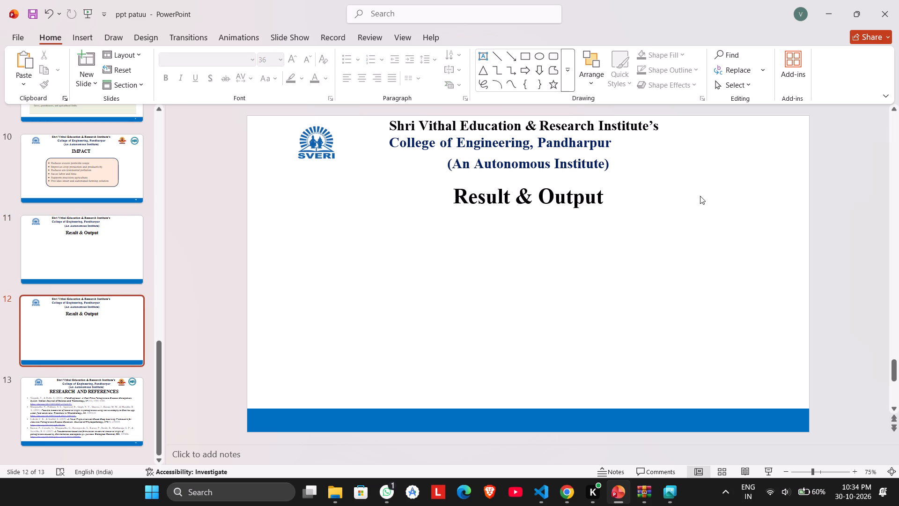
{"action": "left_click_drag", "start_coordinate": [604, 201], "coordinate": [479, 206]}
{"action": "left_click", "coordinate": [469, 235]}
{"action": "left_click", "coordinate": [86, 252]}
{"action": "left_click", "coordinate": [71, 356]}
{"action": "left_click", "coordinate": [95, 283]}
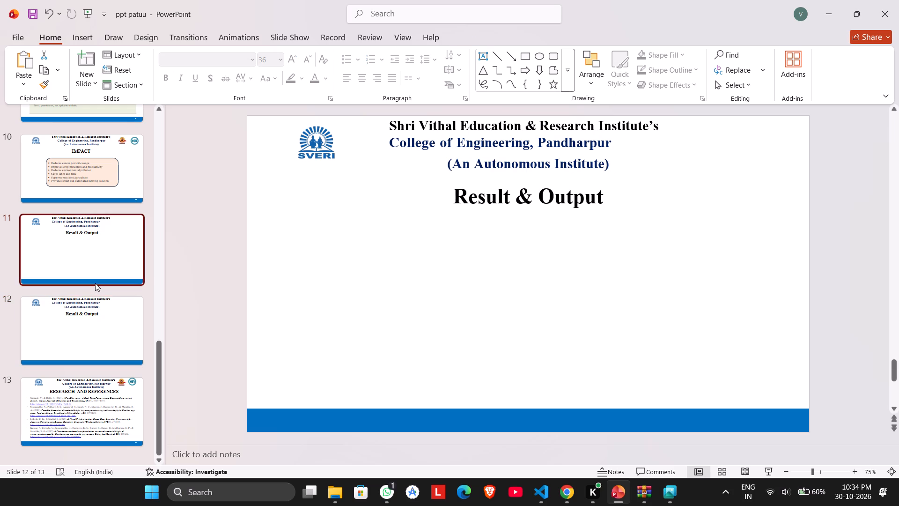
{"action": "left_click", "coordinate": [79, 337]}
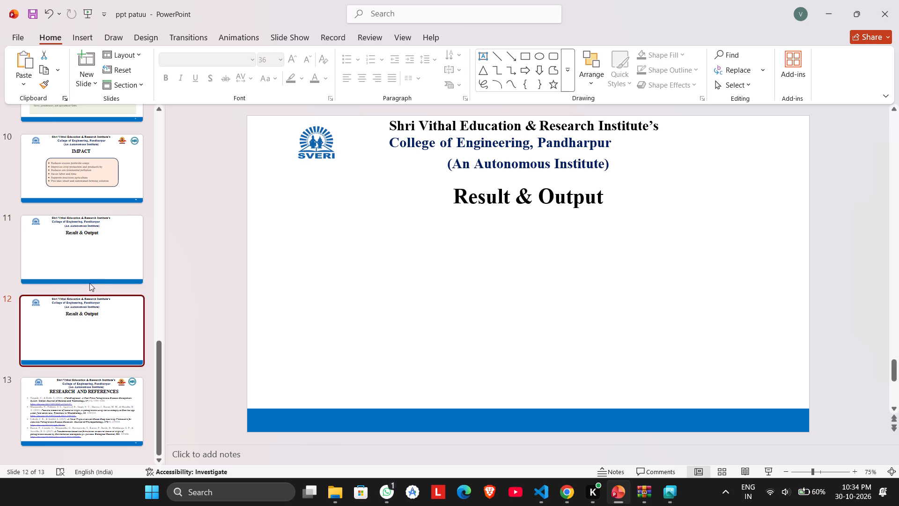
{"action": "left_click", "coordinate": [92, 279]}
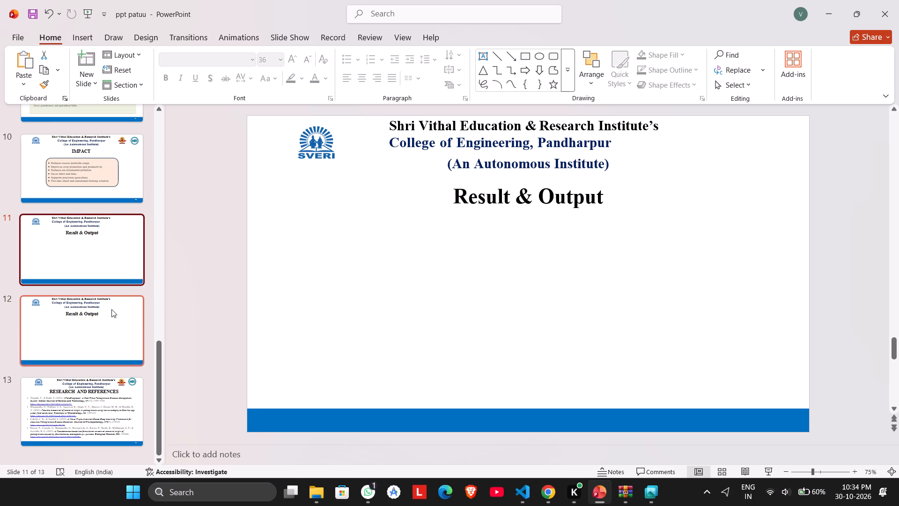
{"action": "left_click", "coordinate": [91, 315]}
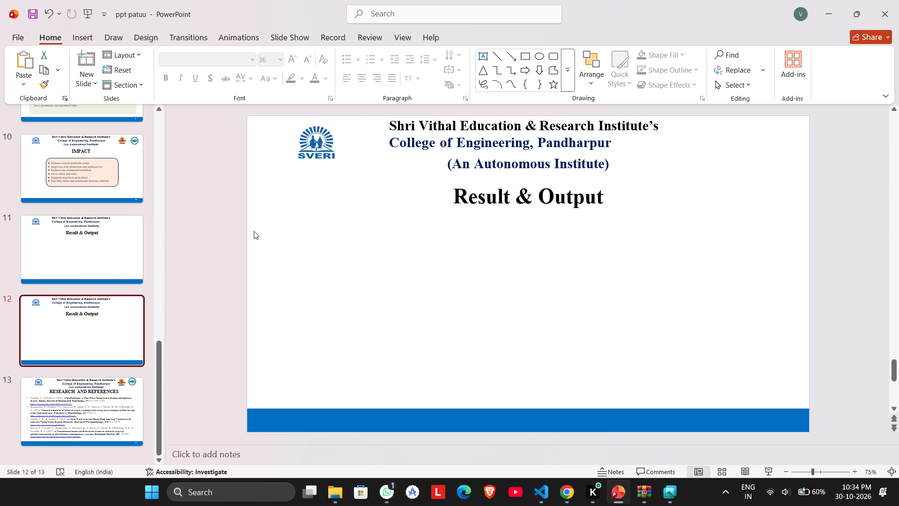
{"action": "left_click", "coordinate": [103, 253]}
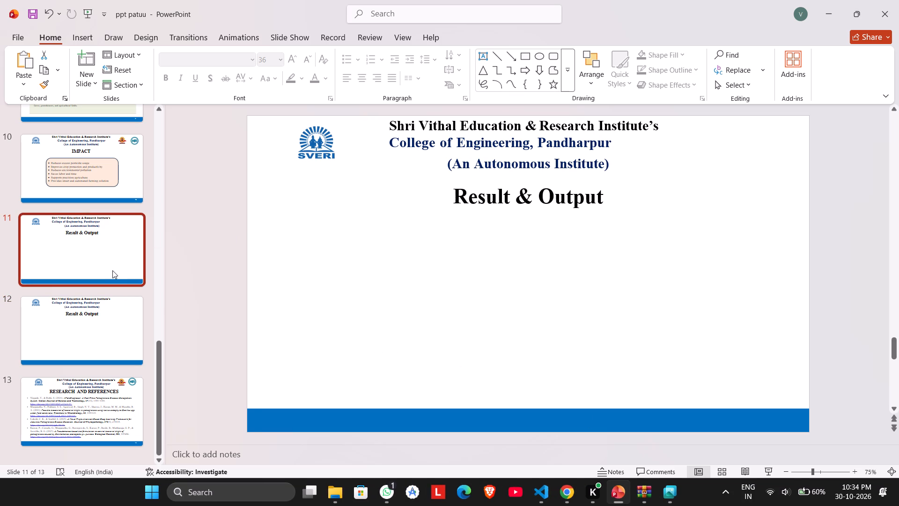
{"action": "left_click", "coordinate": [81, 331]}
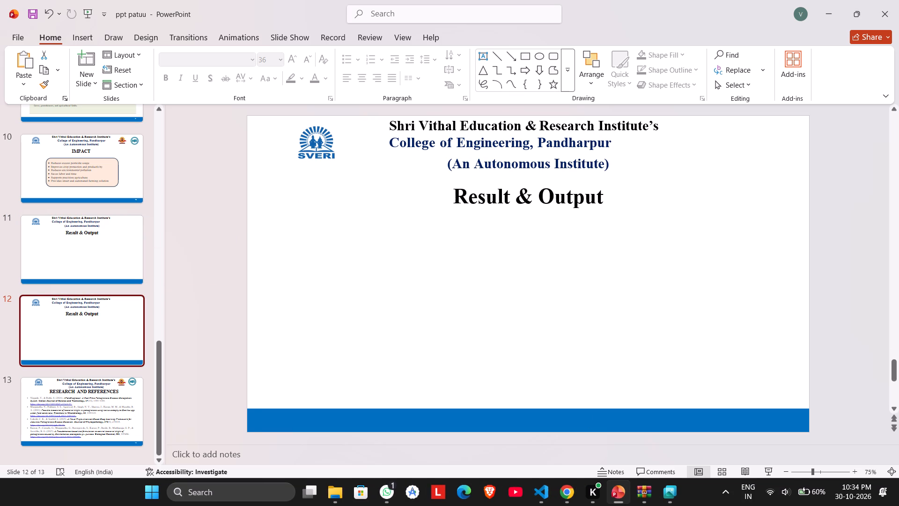
Switch to the Downloads folder in File Explorer and view the WhatsApp image dated 2026-10-30, closing it after checking its content.
{"action": "left_click", "coordinate": [830, 3]}
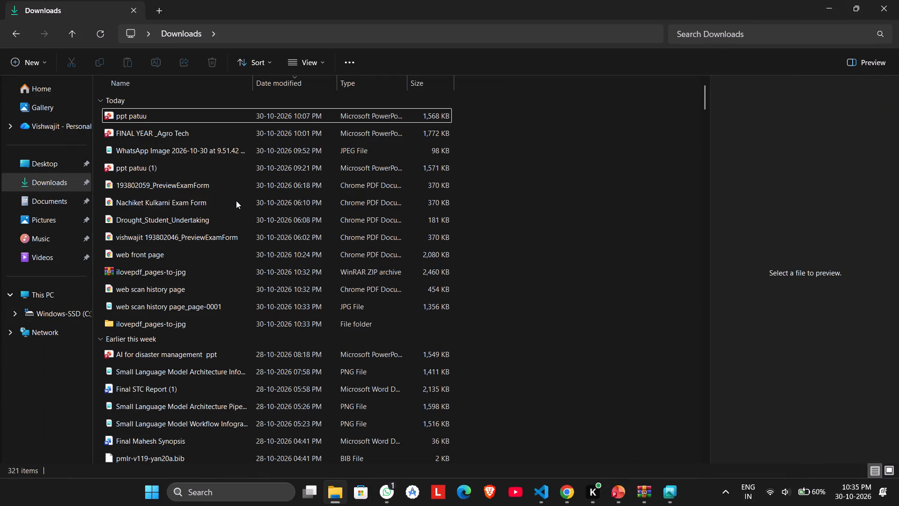
{"action": "left_click", "coordinate": [271, 180]}
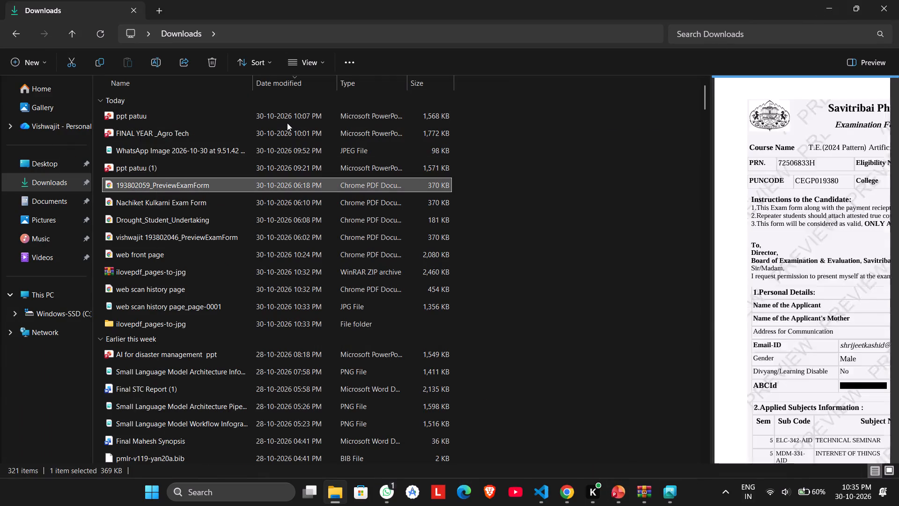
{"action": "left_click", "coordinate": [247, 149]}
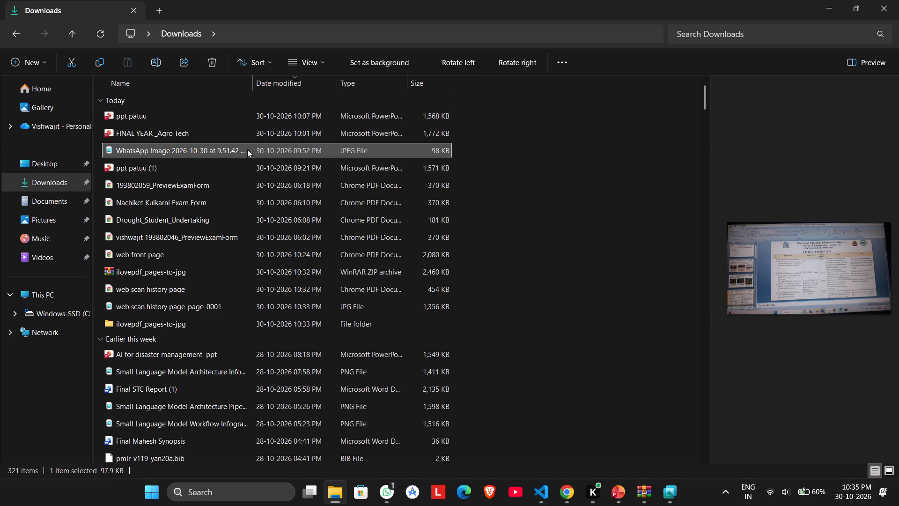
{"action": "left_click", "coordinate": [247, 149]}
{"action": "double_click", "coordinate": [247, 149]}
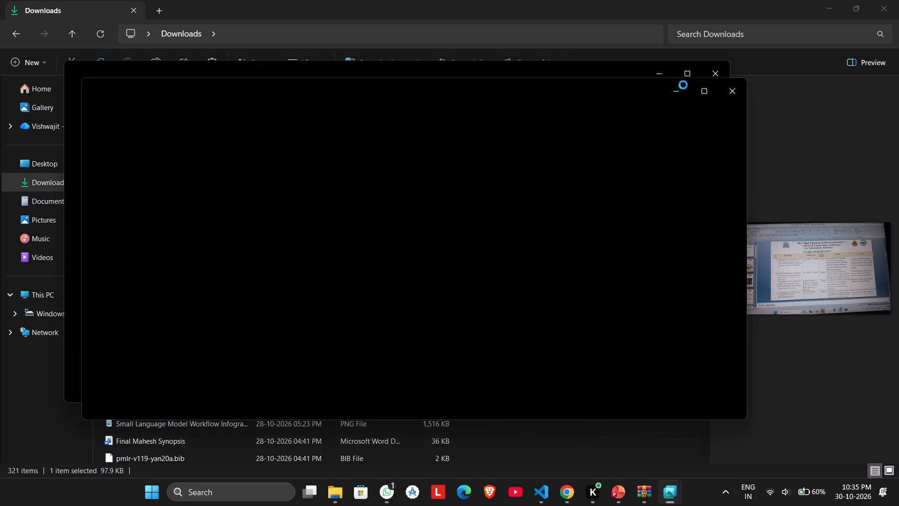
{"action": "left_click_drag", "start_coordinate": [728, 90], "coordinate": [708, 73]}
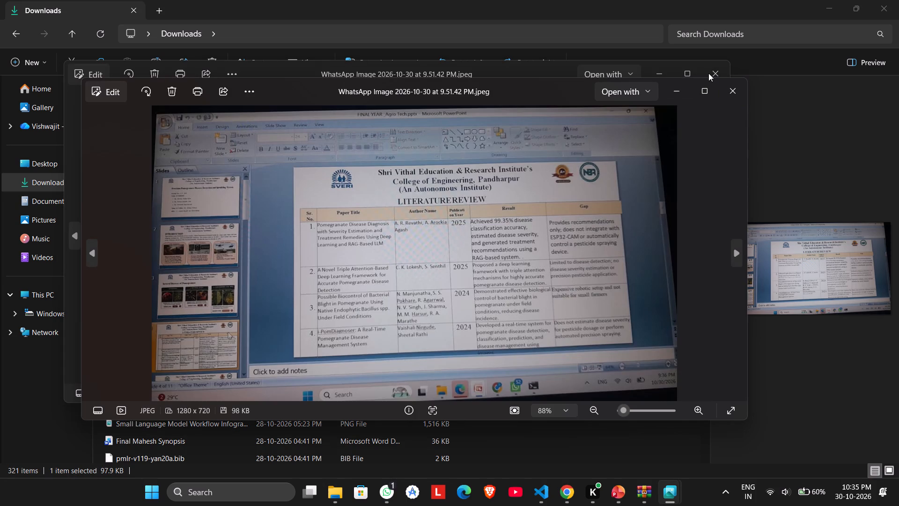
{"action": "left_click", "coordinate": [732, 93]}
{"action": "left_click", "coordinate": [712, 78]}
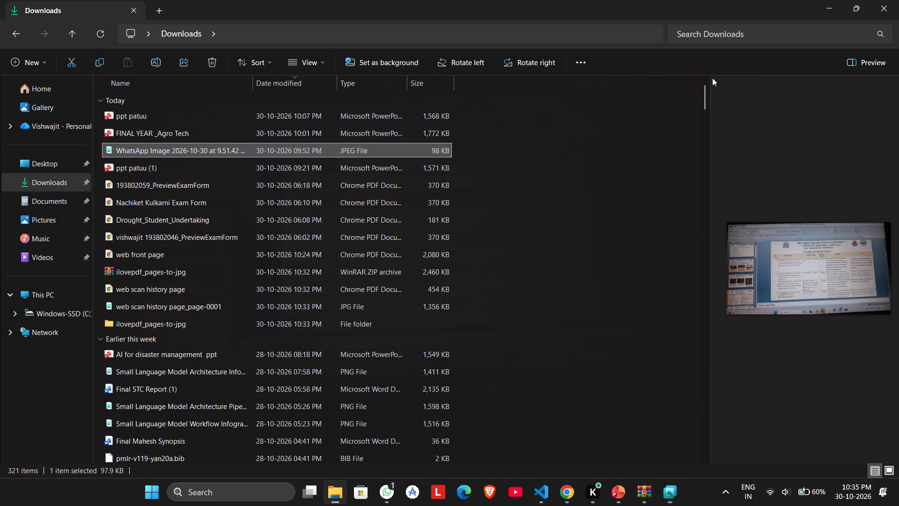
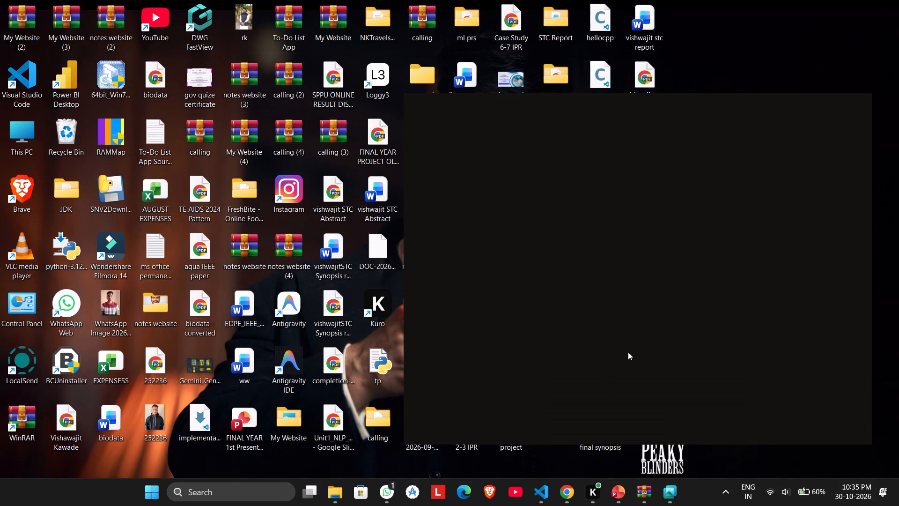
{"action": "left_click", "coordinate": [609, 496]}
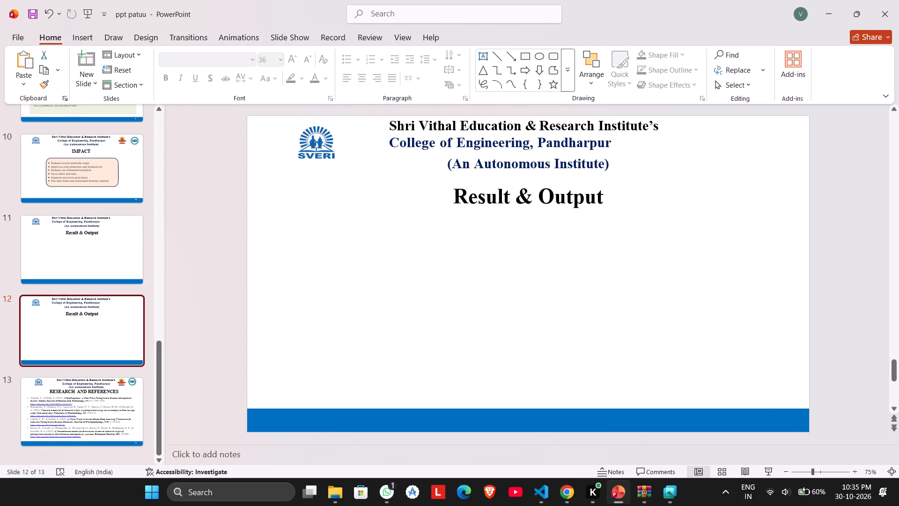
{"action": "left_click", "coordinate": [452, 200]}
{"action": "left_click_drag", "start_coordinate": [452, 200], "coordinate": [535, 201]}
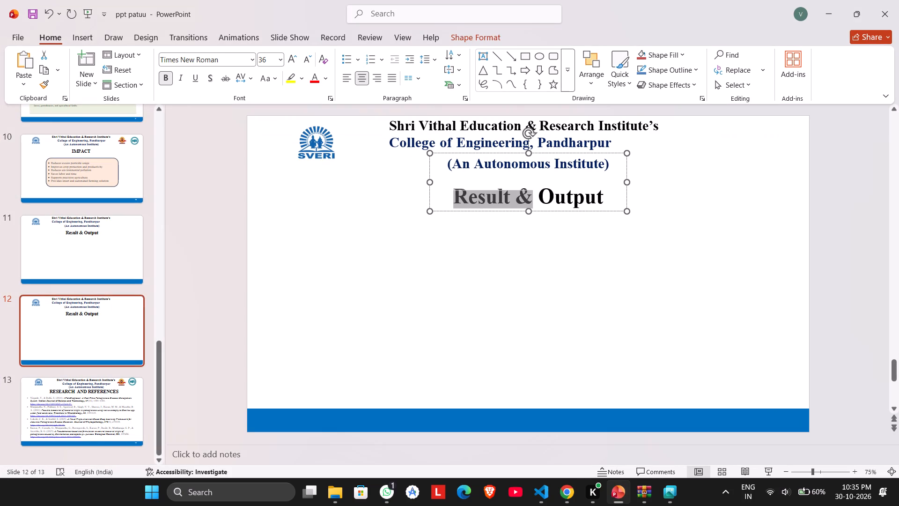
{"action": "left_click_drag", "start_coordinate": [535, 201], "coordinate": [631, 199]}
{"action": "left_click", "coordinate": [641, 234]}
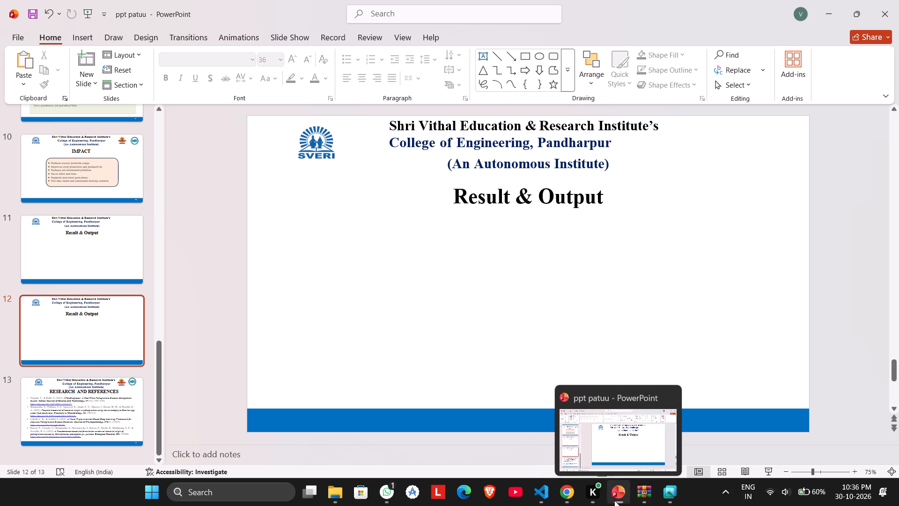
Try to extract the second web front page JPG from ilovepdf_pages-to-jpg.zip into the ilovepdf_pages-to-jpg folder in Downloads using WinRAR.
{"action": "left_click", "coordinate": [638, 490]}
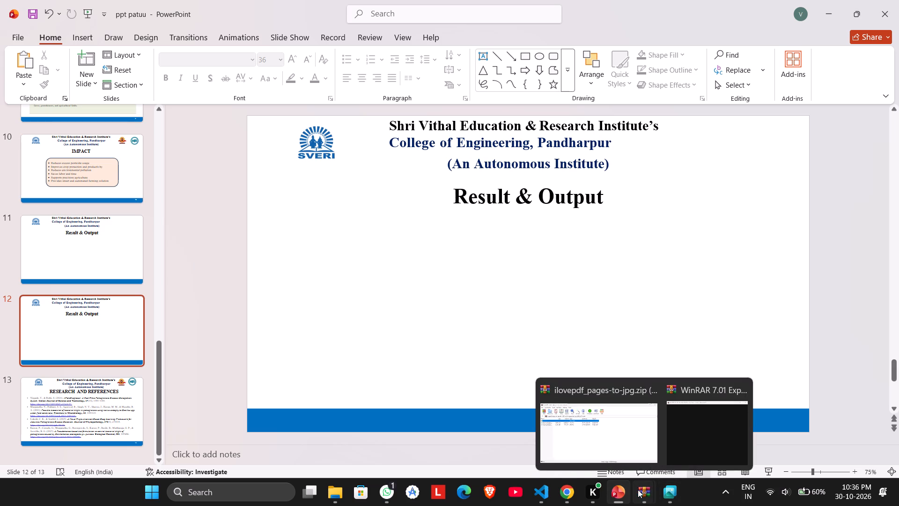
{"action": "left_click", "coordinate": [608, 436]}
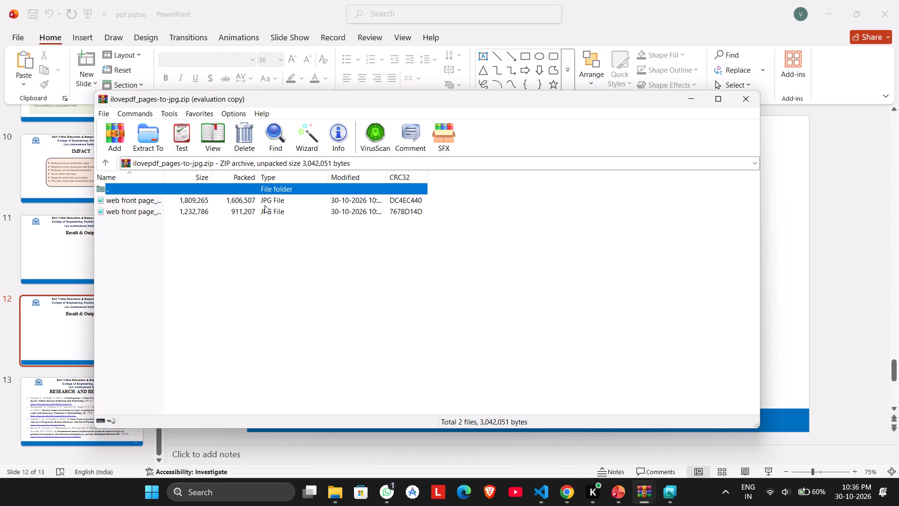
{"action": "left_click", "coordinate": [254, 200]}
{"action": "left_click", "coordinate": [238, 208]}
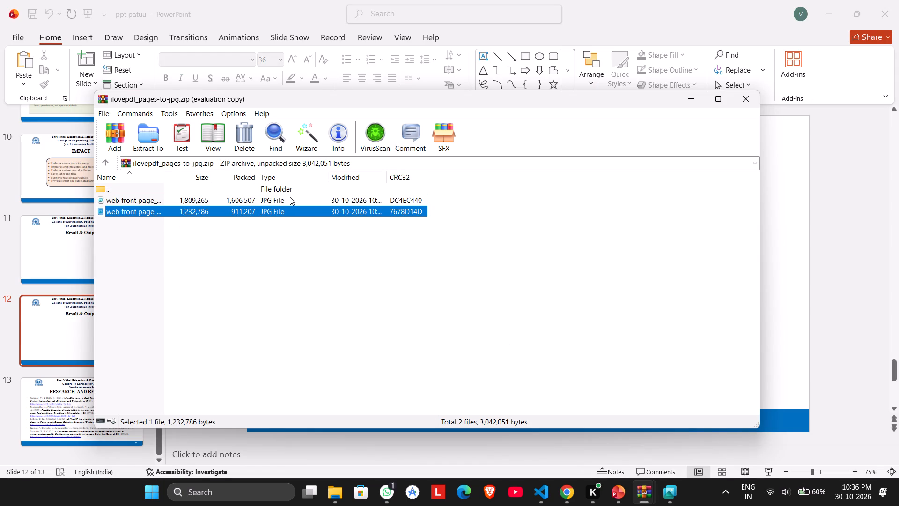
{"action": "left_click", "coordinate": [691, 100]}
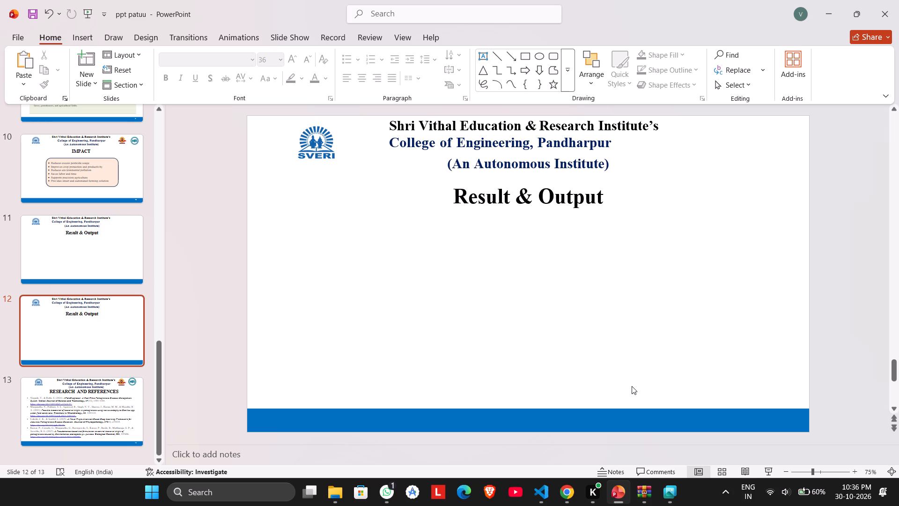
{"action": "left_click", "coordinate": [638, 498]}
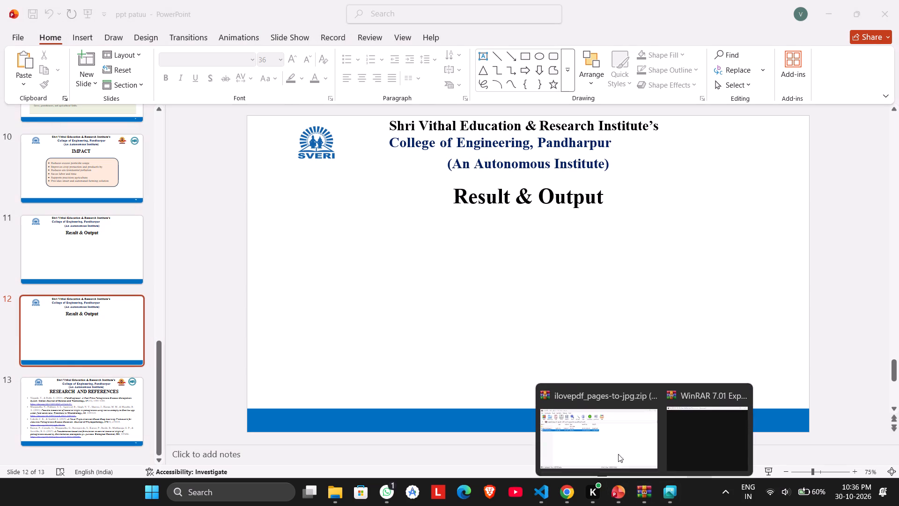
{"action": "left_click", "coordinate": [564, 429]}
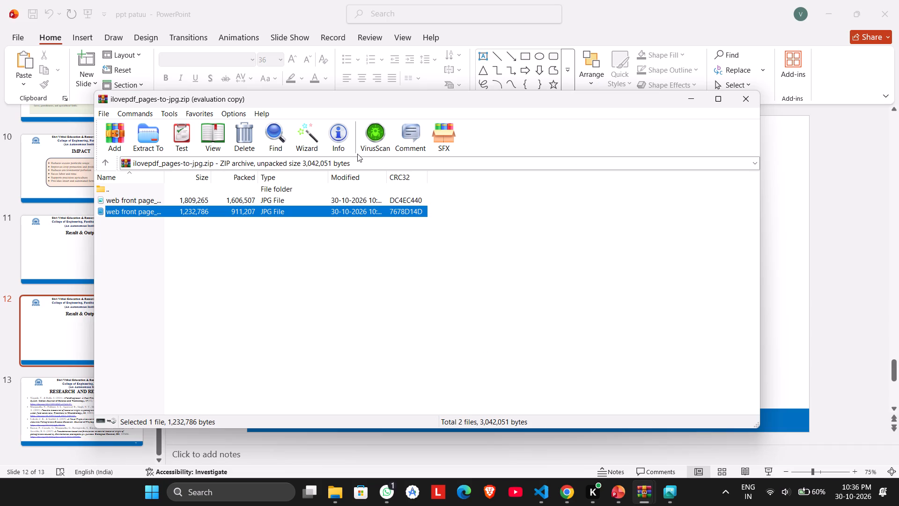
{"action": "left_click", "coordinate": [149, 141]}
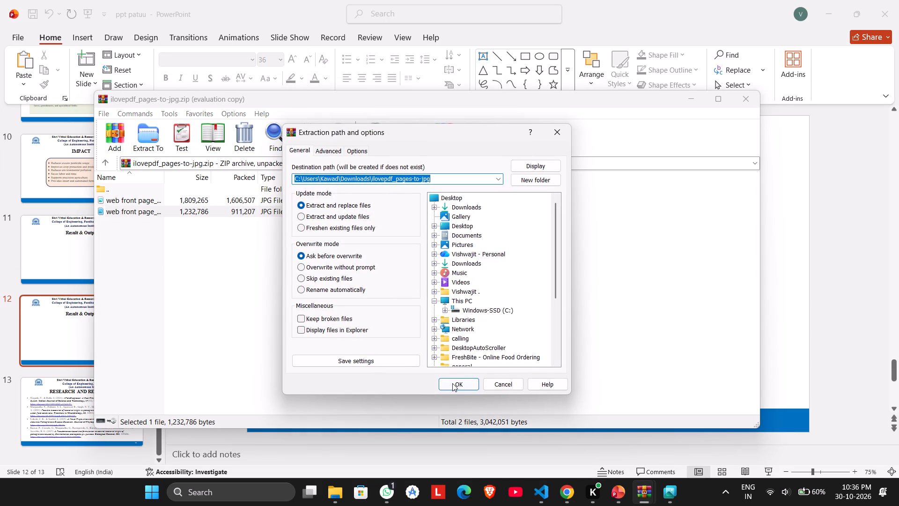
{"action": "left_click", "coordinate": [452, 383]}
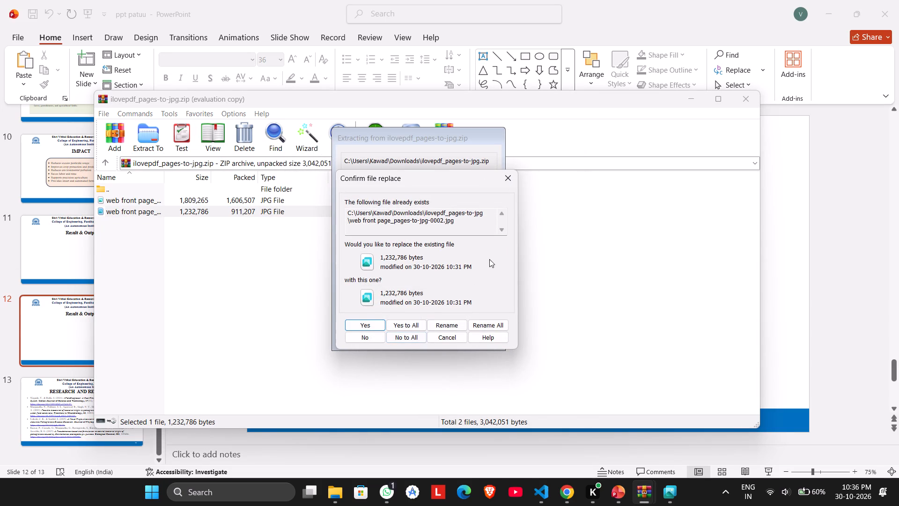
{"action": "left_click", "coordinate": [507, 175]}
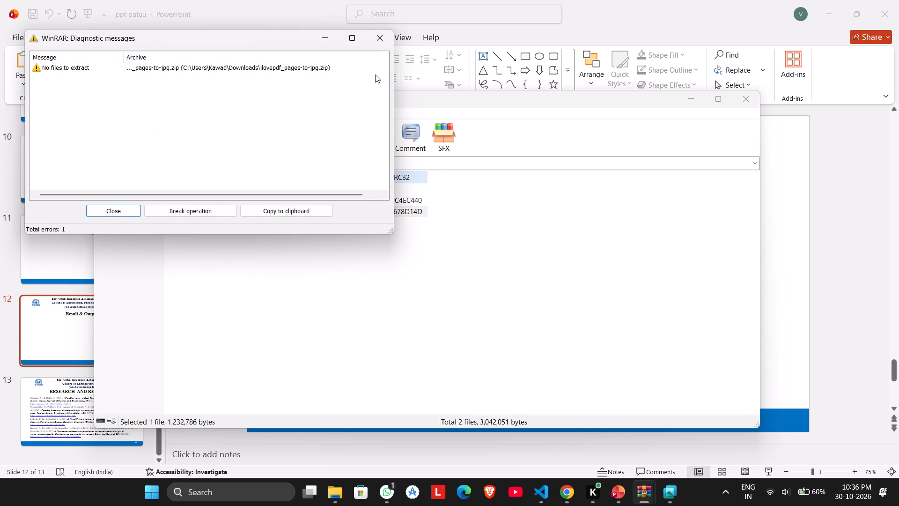
Extract the second web front page JPG from ilovepdf_pages-to-jpg.zip to the Desktop and return to the presentation.
{"action": "left_click", "coordinate": [376, 40]}
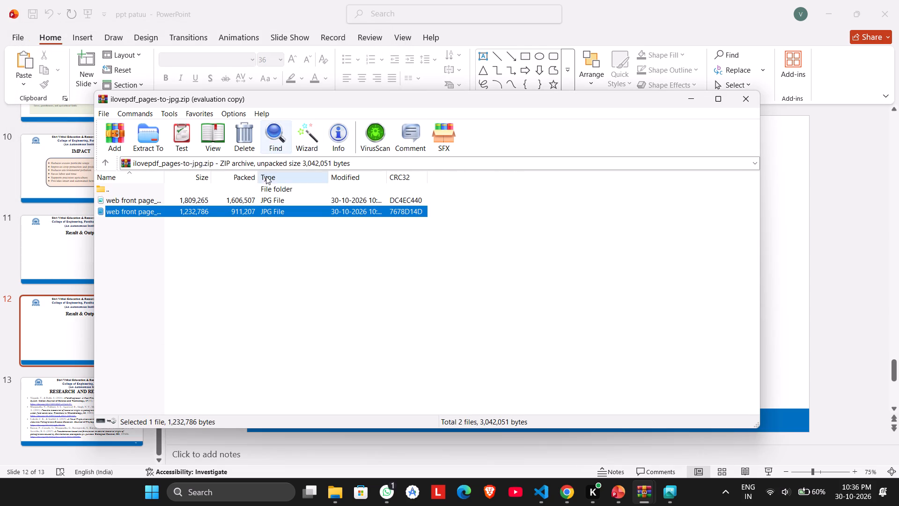
{"action": "right_click", "coordinate": [391, 209]}
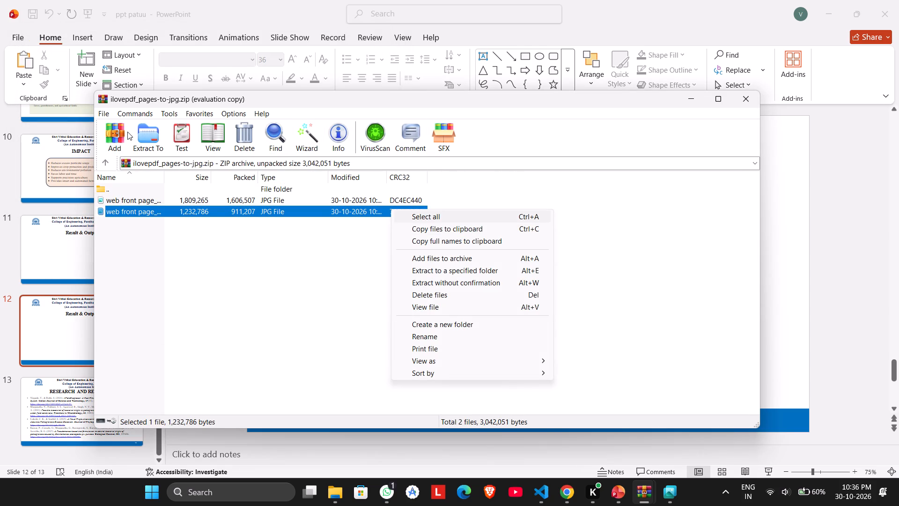
{"action": "left_click", "coordinate": [153, 134]}
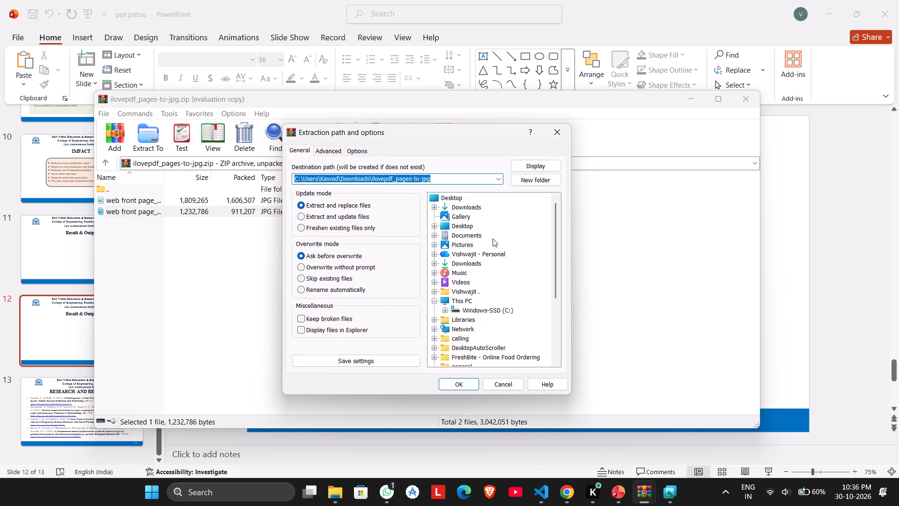
{"action": "left_click", "coordinate": [467, 228]}
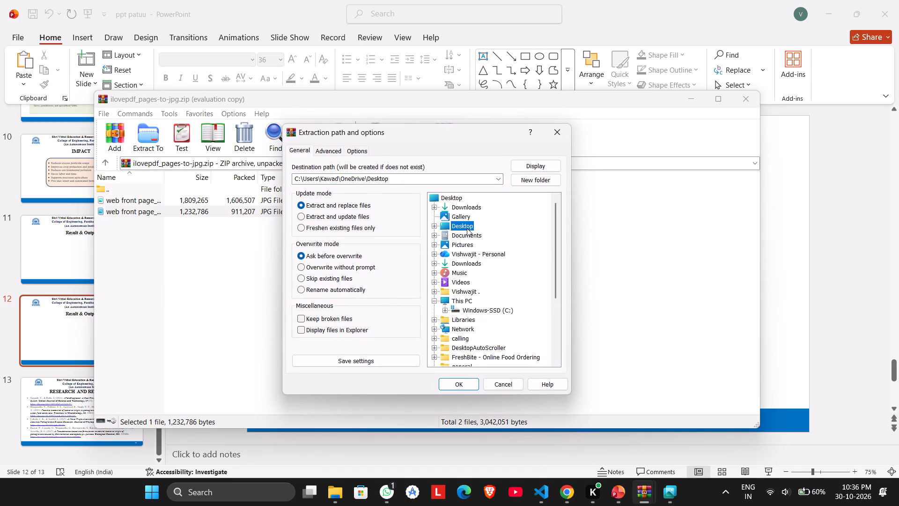
{"action": "left_click", "coordinate": [459, 383]}
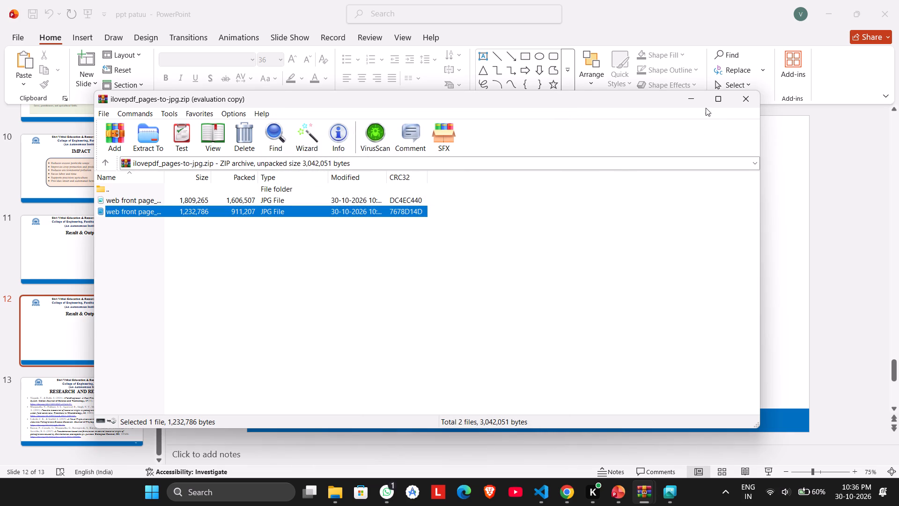
{"action": "left_click", "coordinate": [684, 99]}
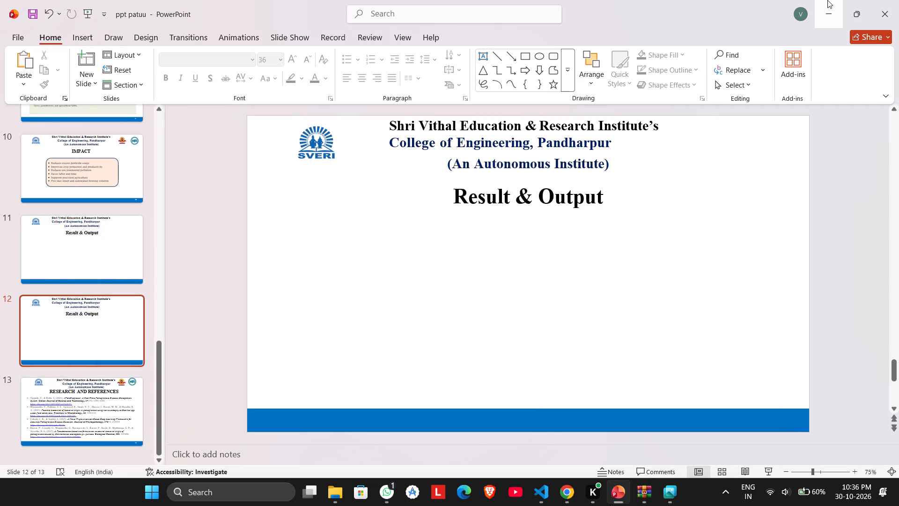
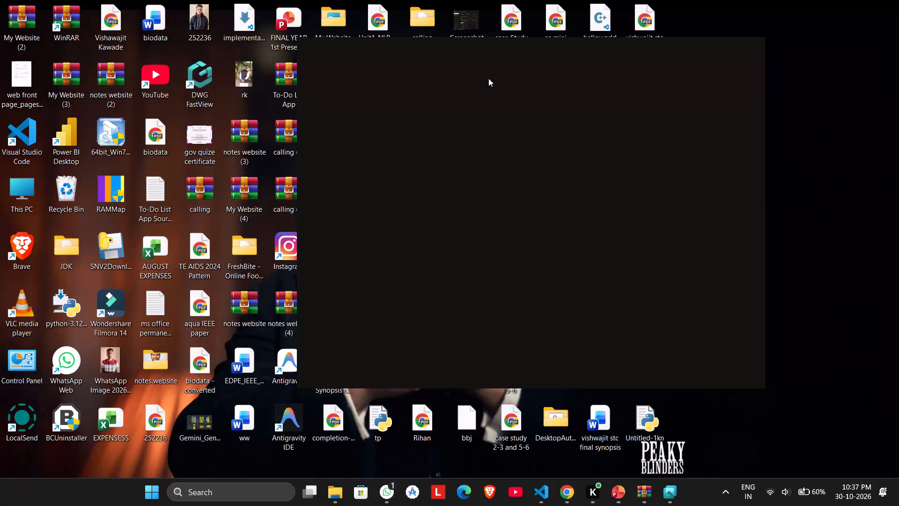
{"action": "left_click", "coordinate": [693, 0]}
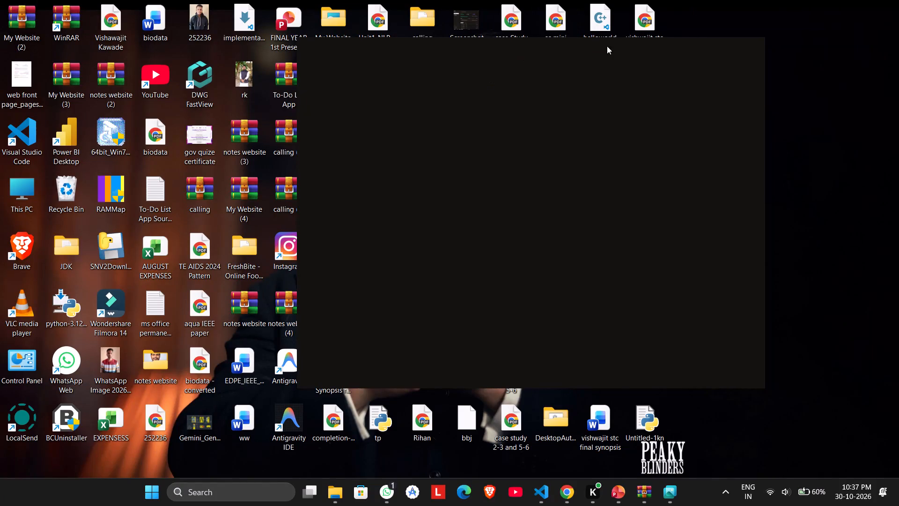
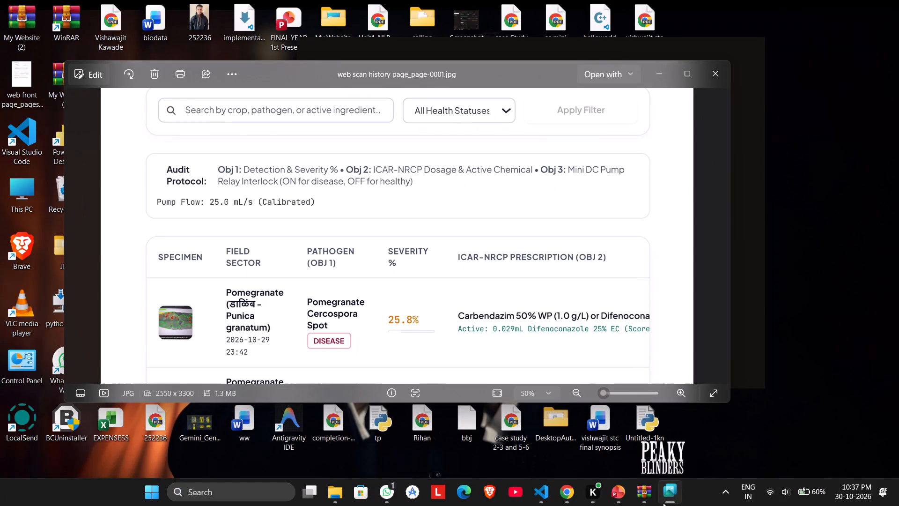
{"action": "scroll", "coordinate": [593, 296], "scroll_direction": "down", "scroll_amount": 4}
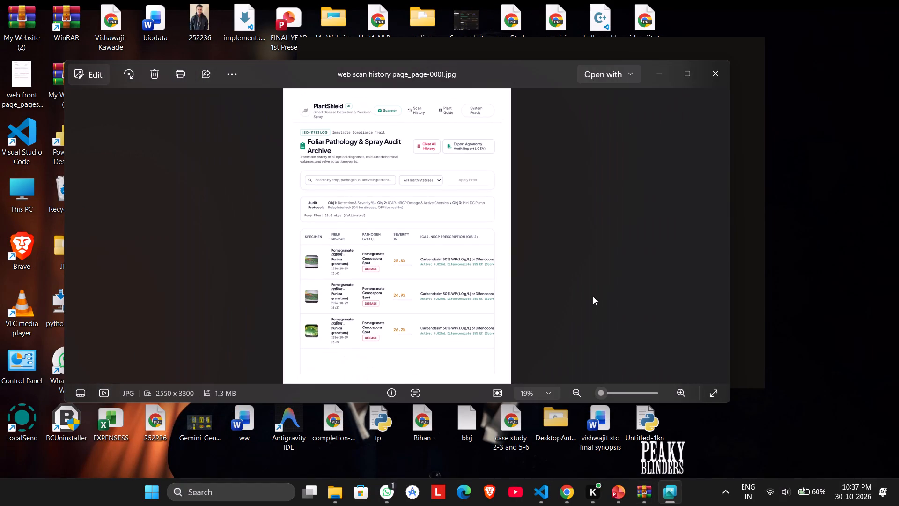
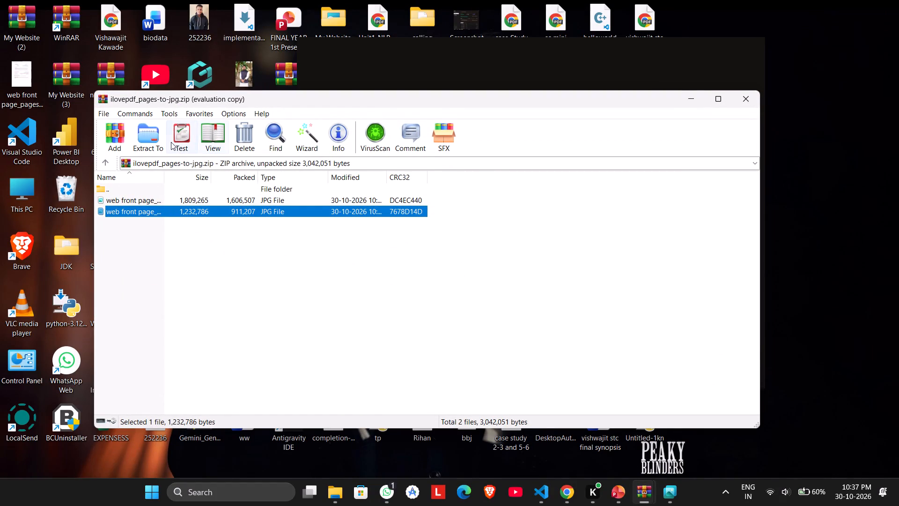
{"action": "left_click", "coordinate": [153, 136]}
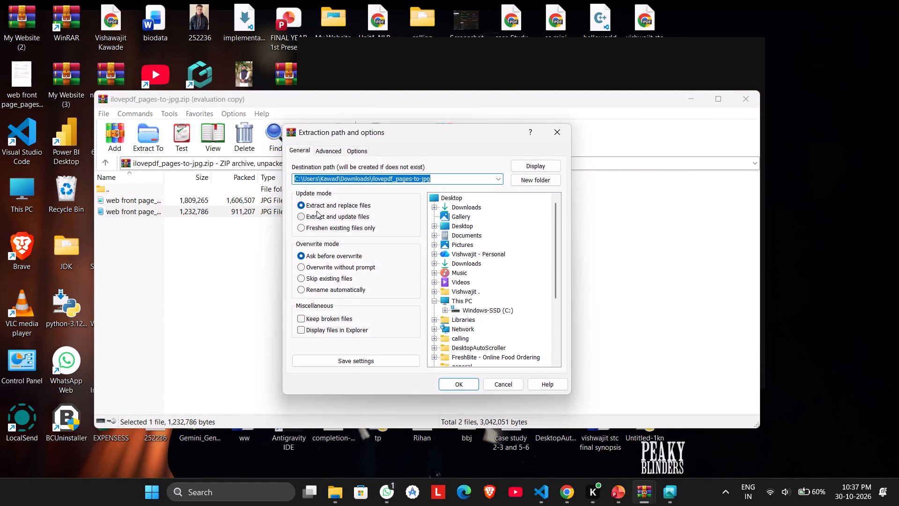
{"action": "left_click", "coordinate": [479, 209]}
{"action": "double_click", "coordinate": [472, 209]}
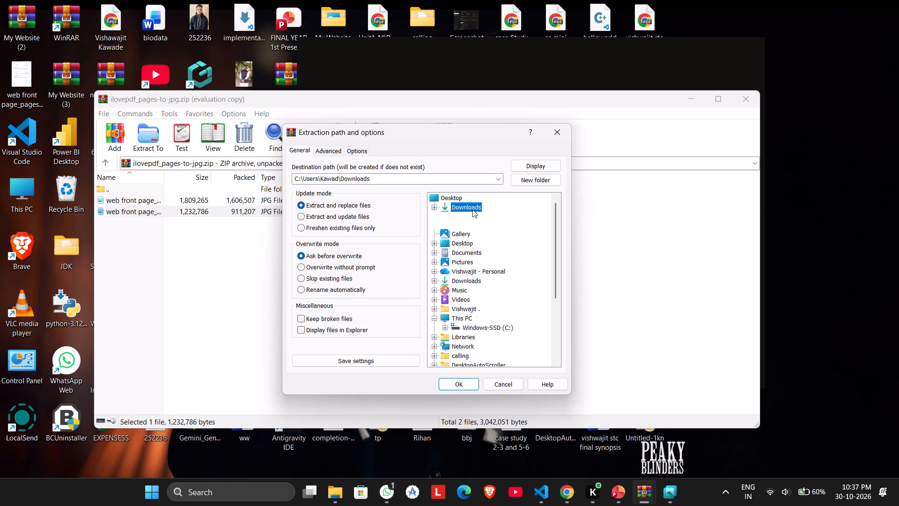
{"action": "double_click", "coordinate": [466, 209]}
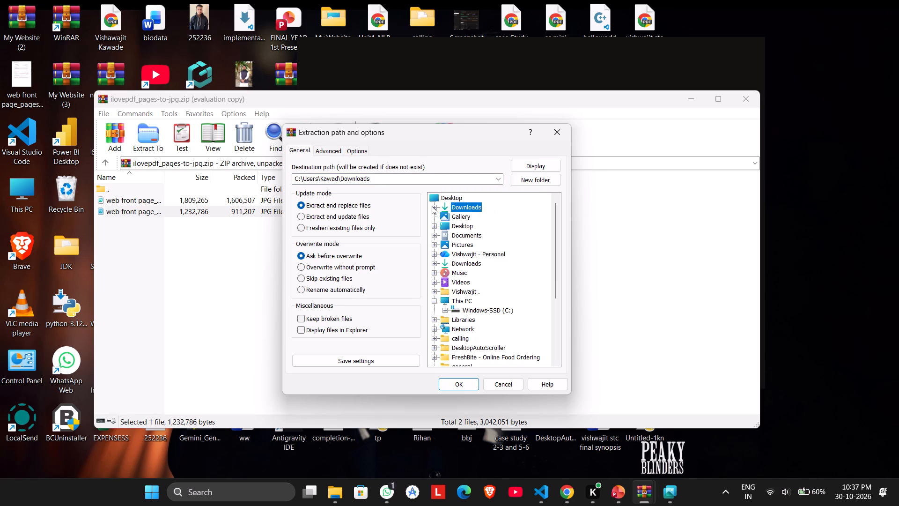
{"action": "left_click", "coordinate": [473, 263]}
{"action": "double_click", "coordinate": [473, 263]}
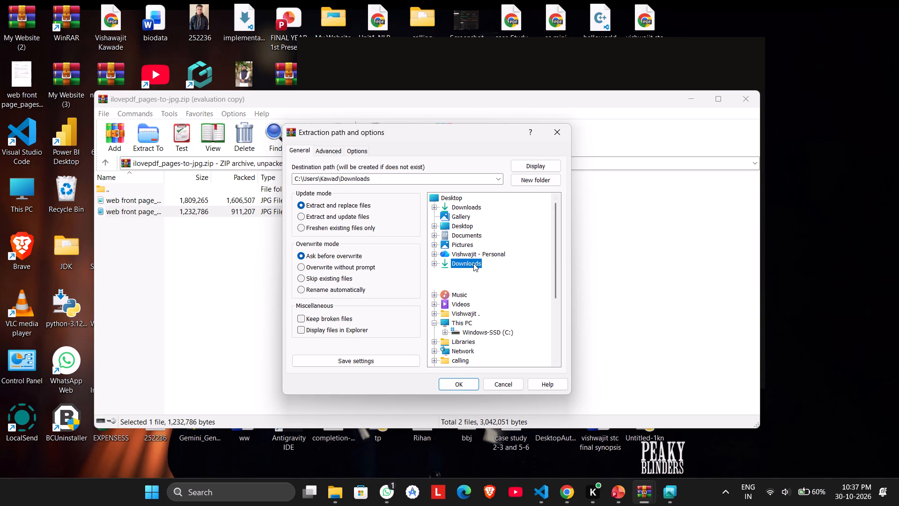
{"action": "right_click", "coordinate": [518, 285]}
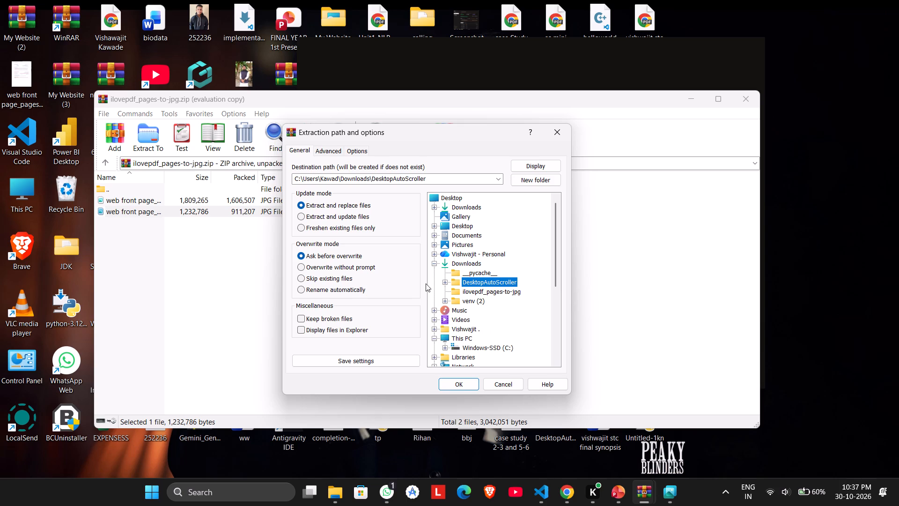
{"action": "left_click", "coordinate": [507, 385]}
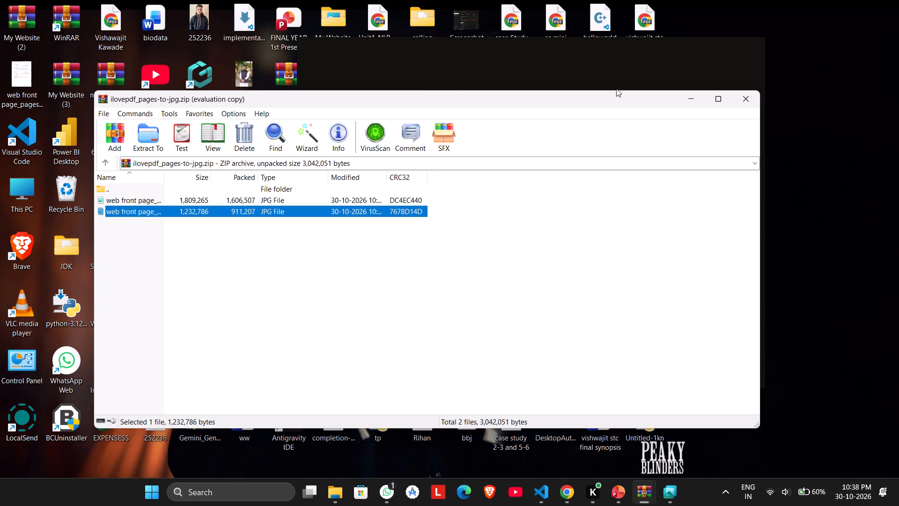
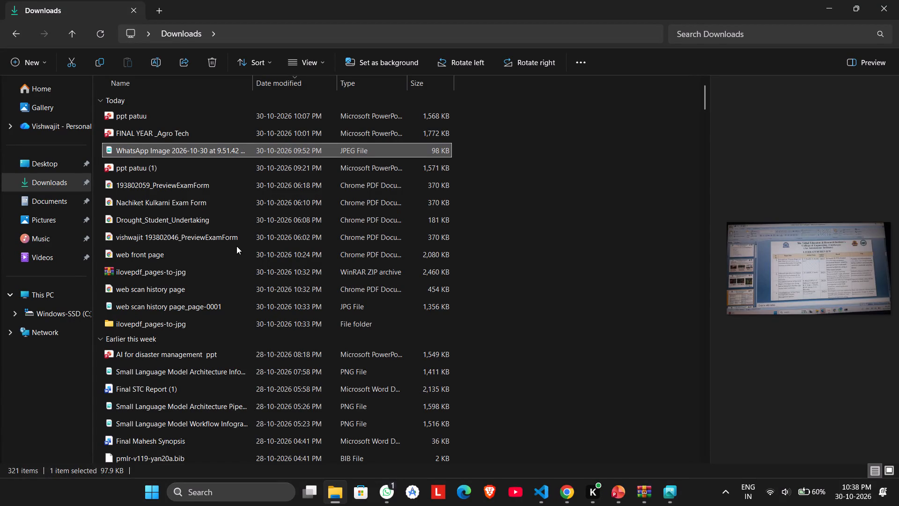
Extract the ilovepdf_pages-to-jpg ZIP archive into the ilovepdf_pages-to-jpg folder in Downloads, with extracted files shown when complete.
{"action": "left_click", "coordinate": [225, 267]}
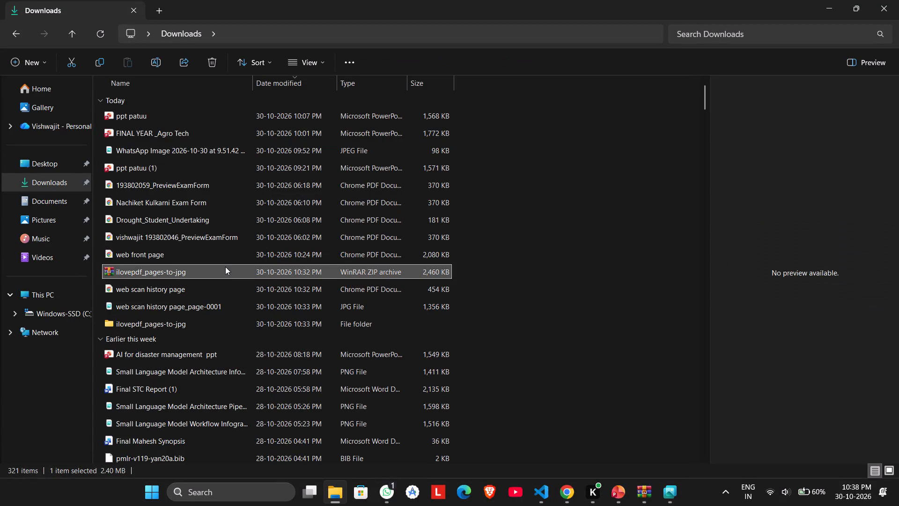
{"action": "right_click", "coordinate": [225, 267]}
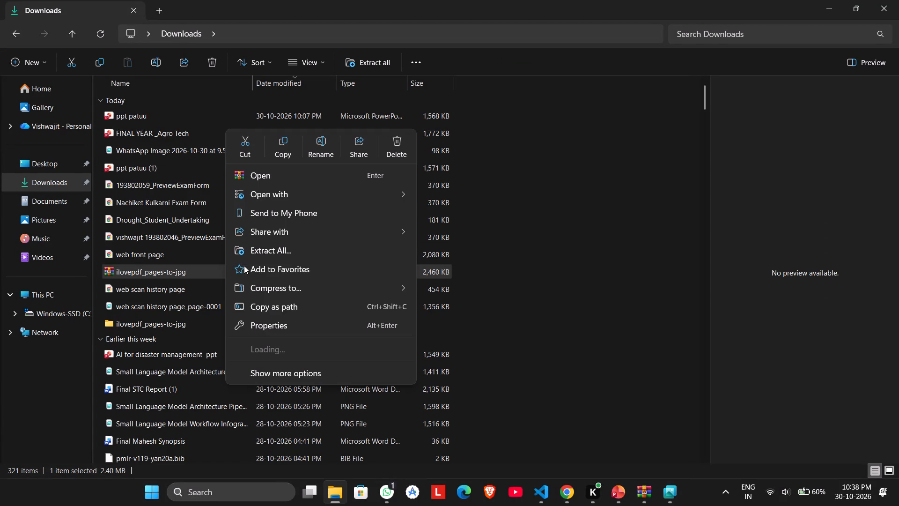
{"action": "left_click", "coordinate": [302, 254]}
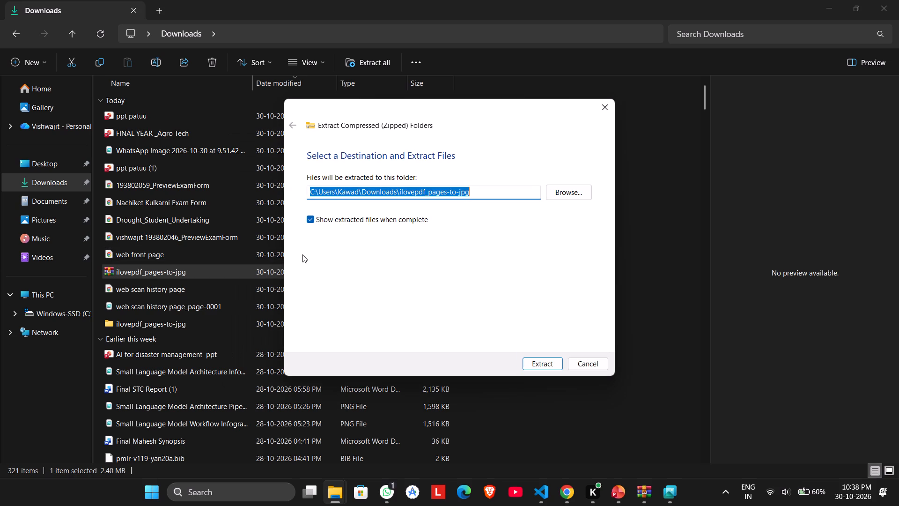
{"action": "left_click", "coordinate": [536, 365]}
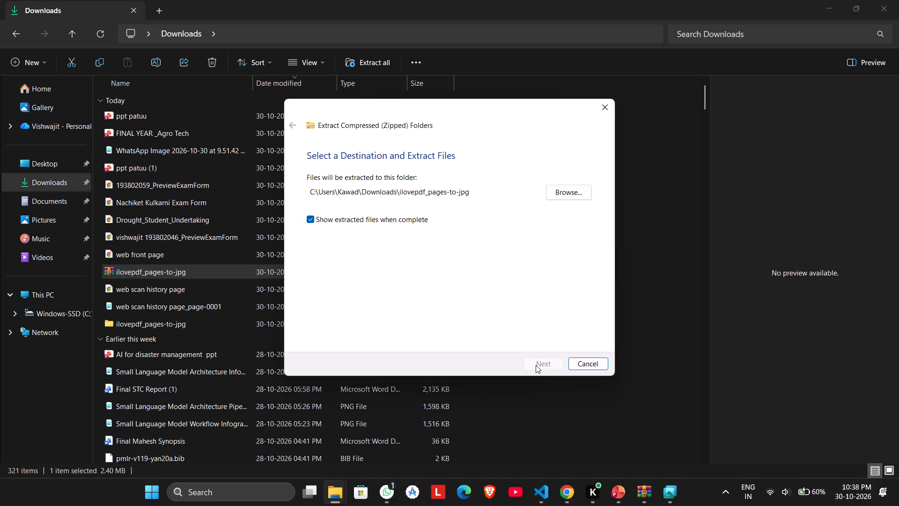
{"action": "left_click", "coordinate": [235, 188]}
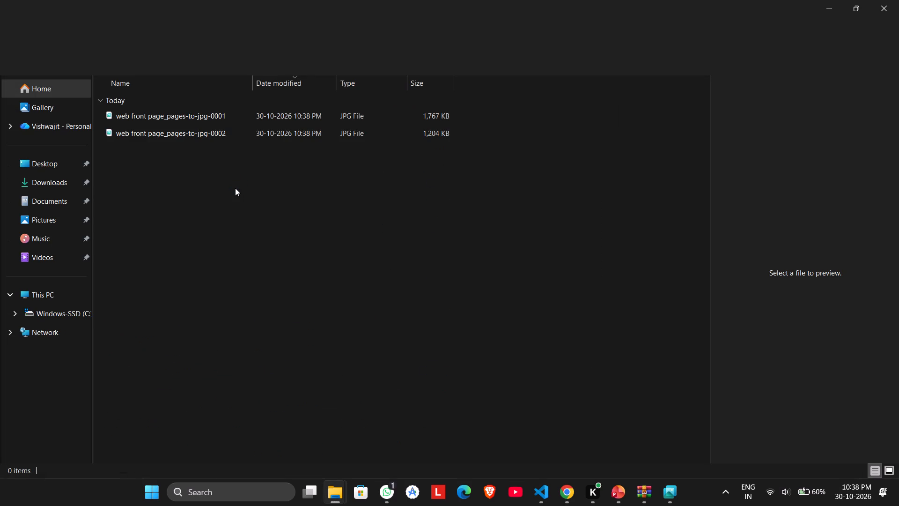
Preview the extracted images web front page_pages-to-jpg-0002 and web front page_pages-to-jpg-0001, and minimise their folder window.
{"action": "left_click", "coordinate": [279, 124]}
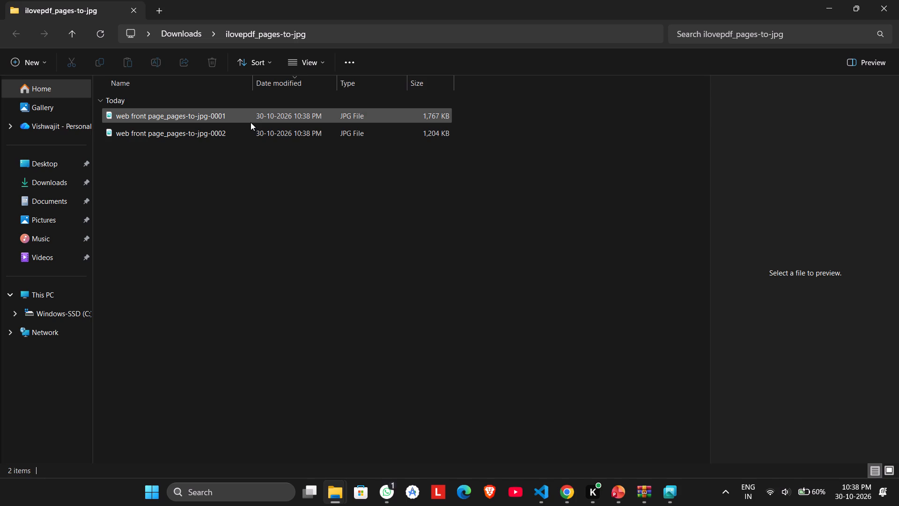
{"action": "left_click", "coordinate": [251, 122]}
{"action": "left_click", "coordinate": [242, 132]}
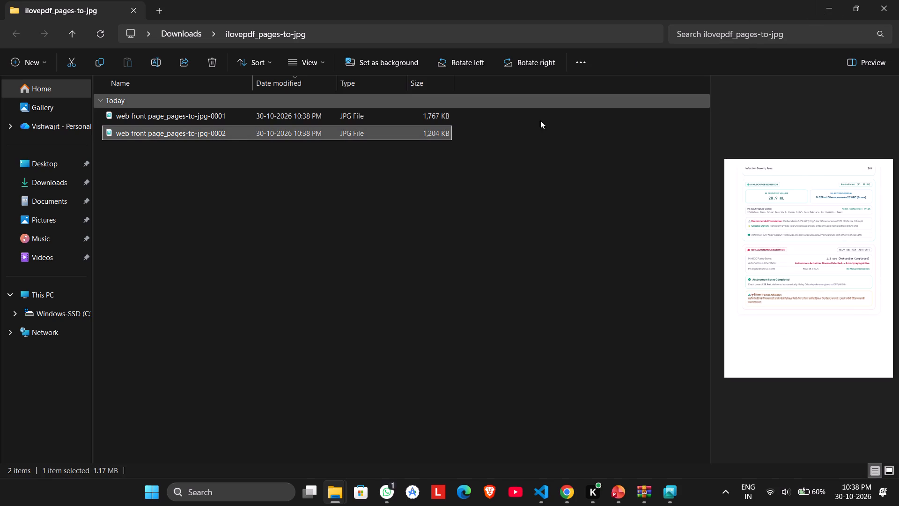
{"action": "left_click", "coordinate": [421, 122]}
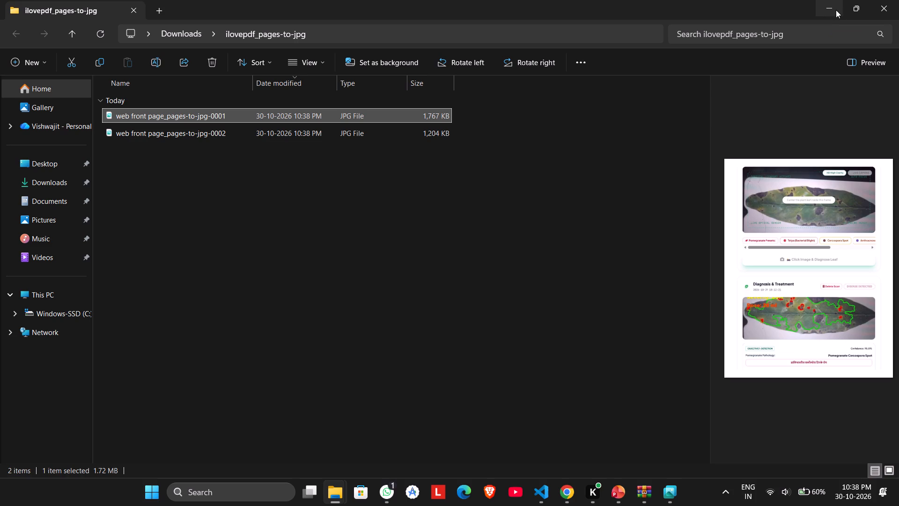
{"action": "left_click", "coordinate": [832, 6]}
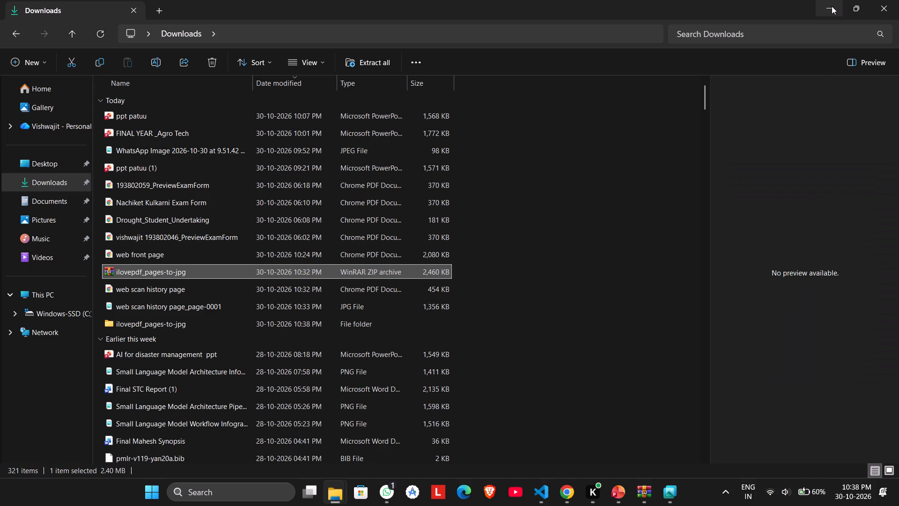
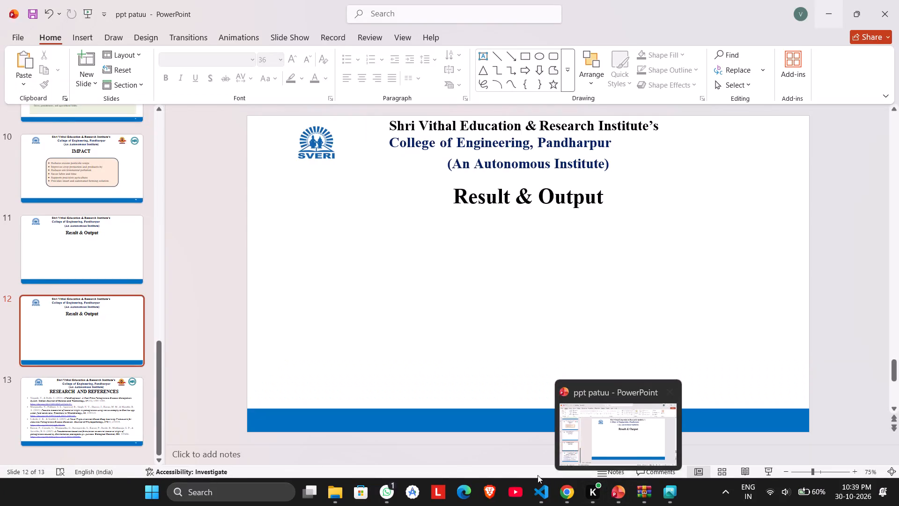
Switch from the presentation to the Chrome browser.
{"action": "left_click", "coordinate": [560, 499]}
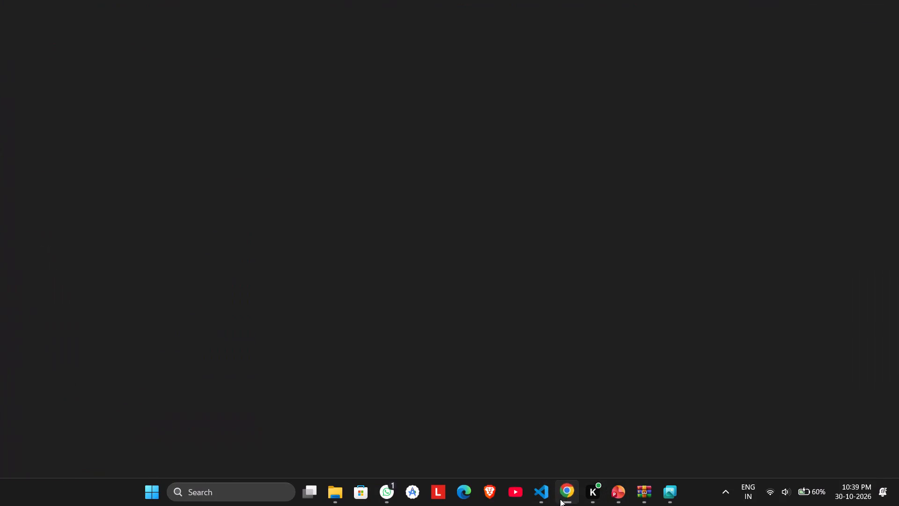
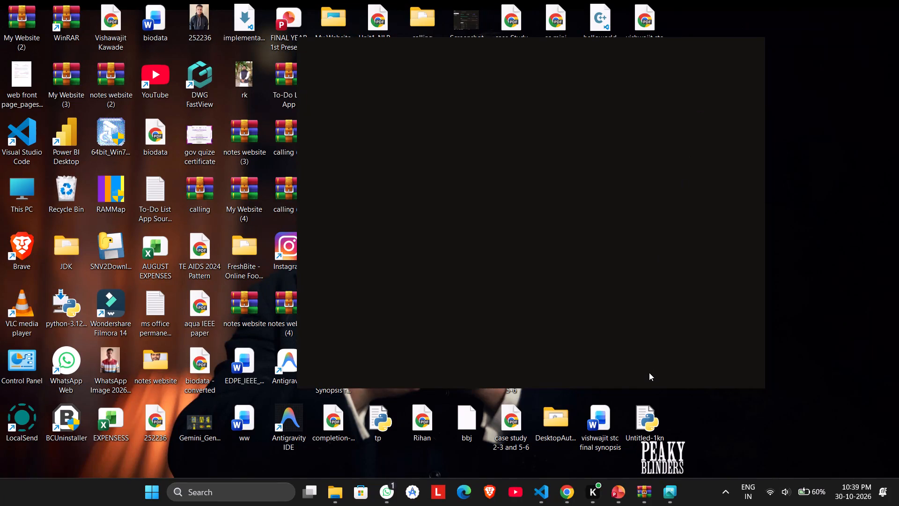
Switch from the desktop to the Chrome browser.
{"action": "left_click", "coordinate": [567, 489]}
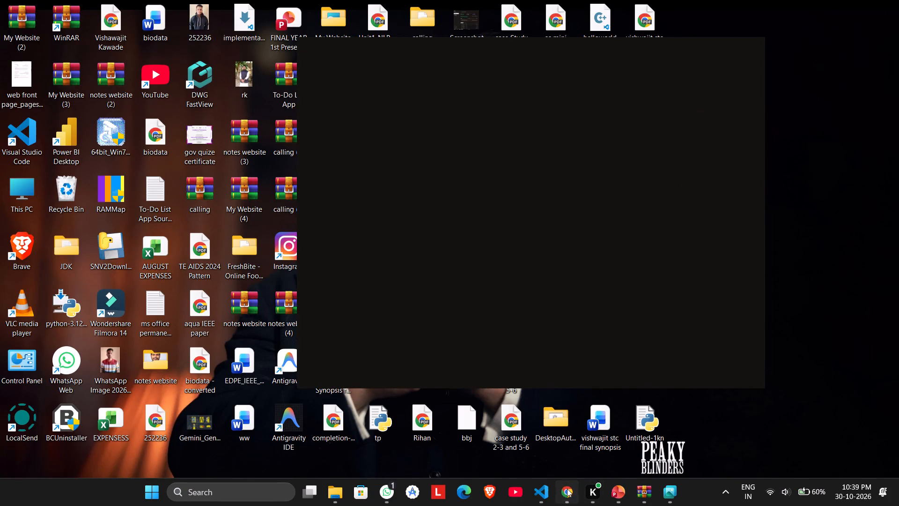
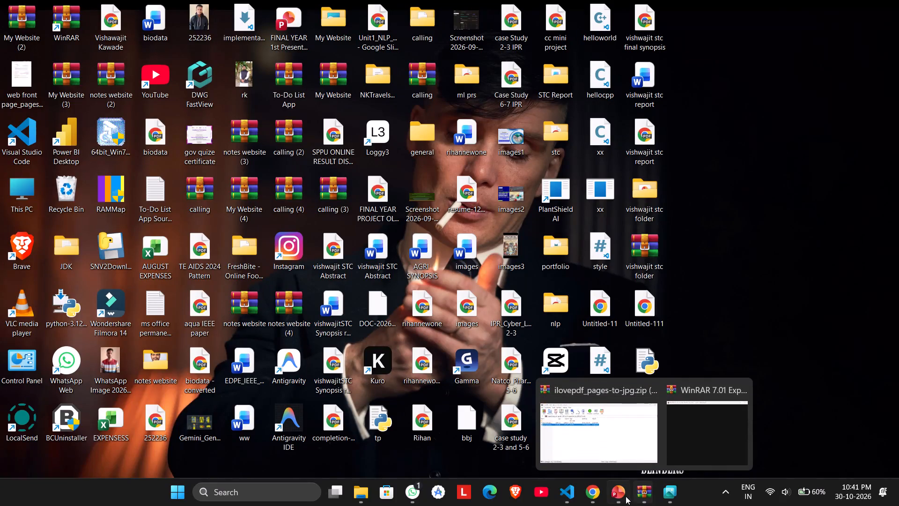
Switch to the ppt patuu presentation in PowerPoint.
{"action": "left_click", "coordinate": [624, 496]}
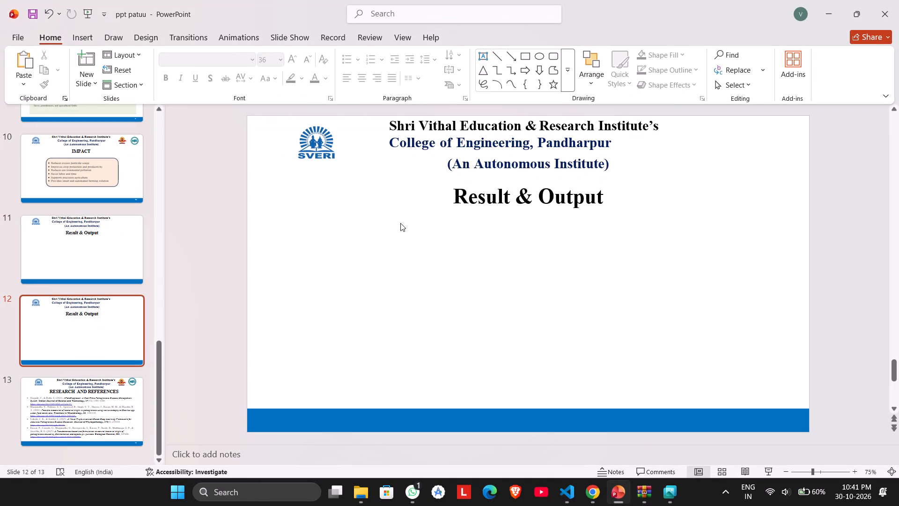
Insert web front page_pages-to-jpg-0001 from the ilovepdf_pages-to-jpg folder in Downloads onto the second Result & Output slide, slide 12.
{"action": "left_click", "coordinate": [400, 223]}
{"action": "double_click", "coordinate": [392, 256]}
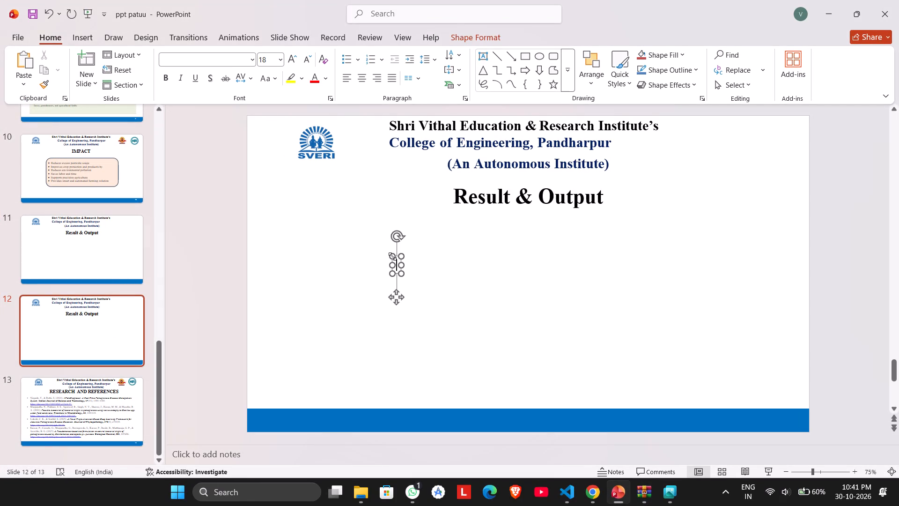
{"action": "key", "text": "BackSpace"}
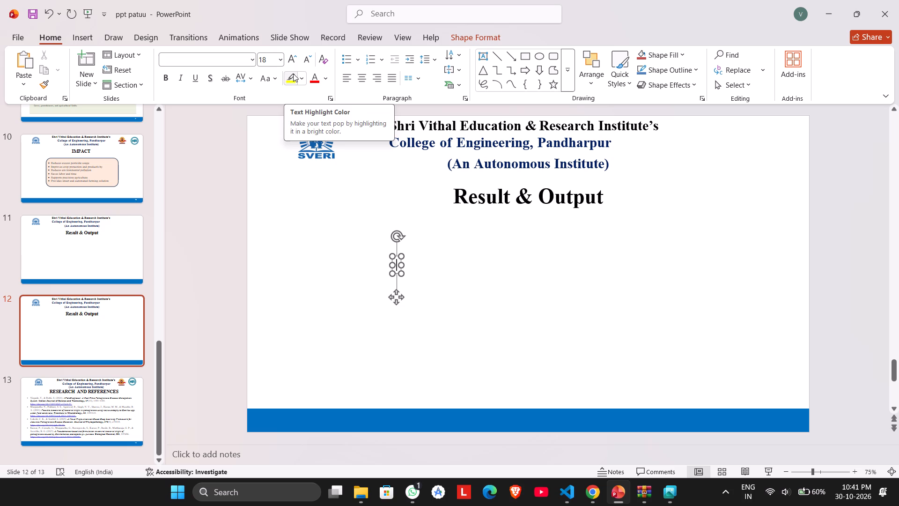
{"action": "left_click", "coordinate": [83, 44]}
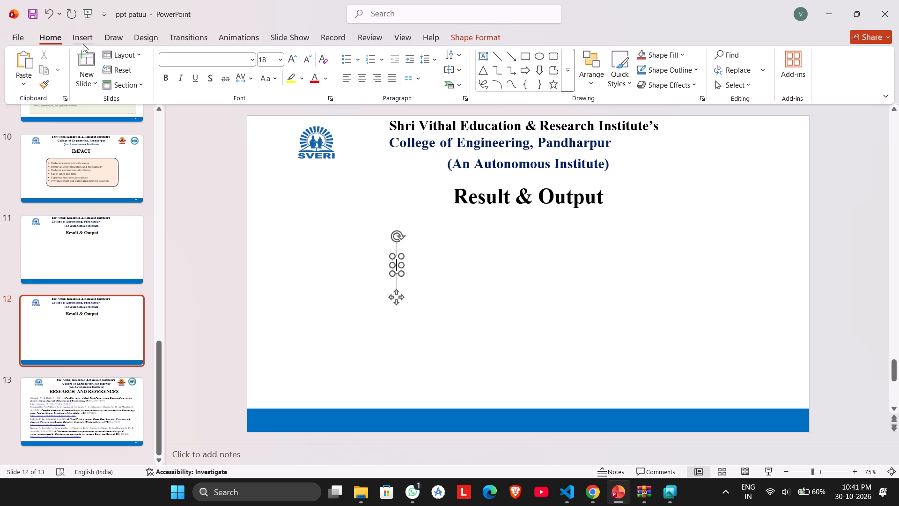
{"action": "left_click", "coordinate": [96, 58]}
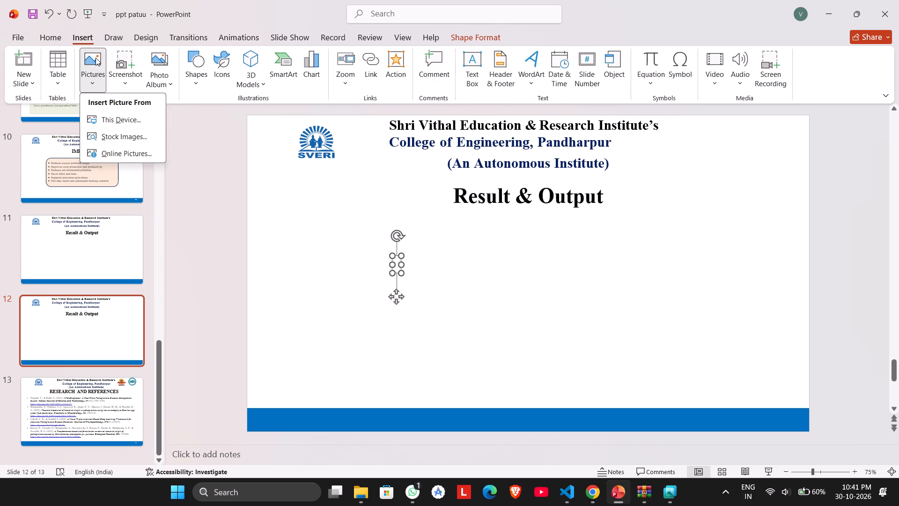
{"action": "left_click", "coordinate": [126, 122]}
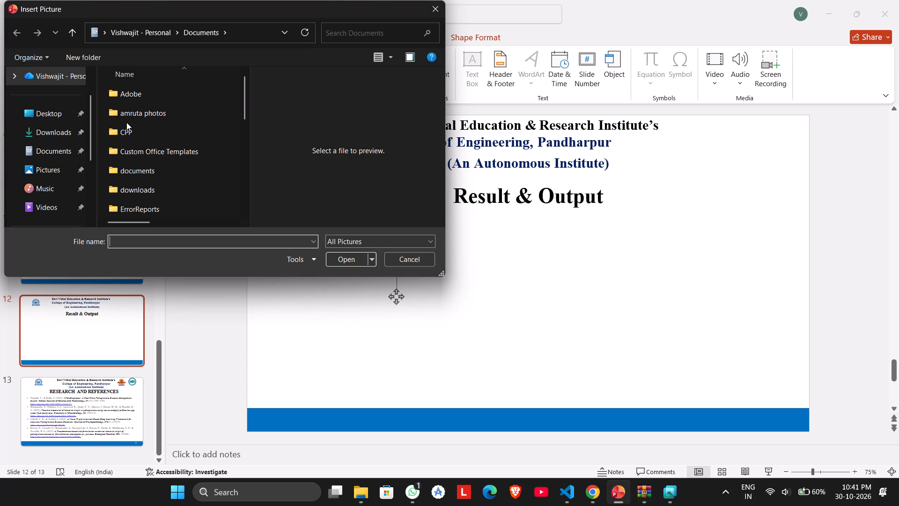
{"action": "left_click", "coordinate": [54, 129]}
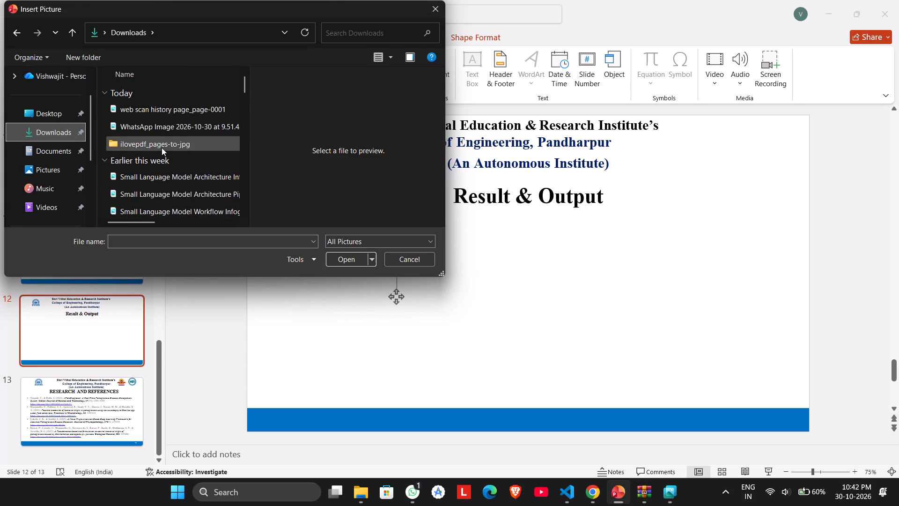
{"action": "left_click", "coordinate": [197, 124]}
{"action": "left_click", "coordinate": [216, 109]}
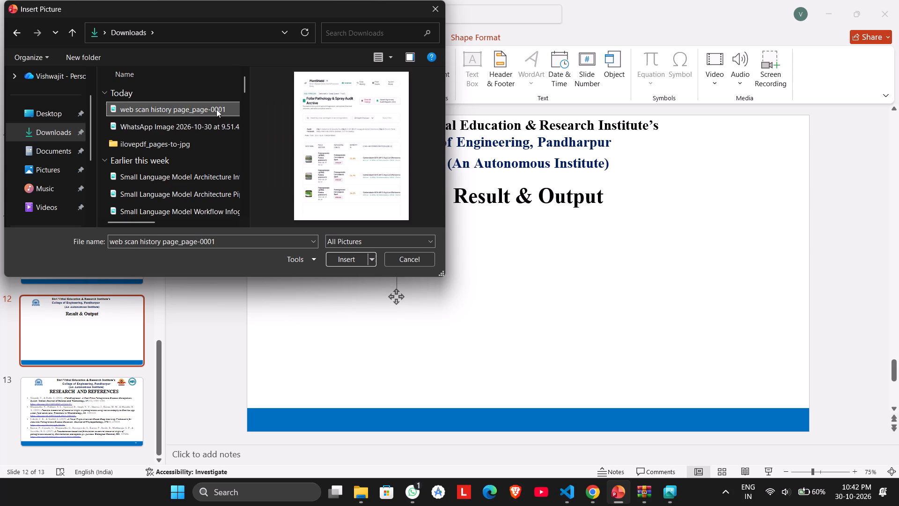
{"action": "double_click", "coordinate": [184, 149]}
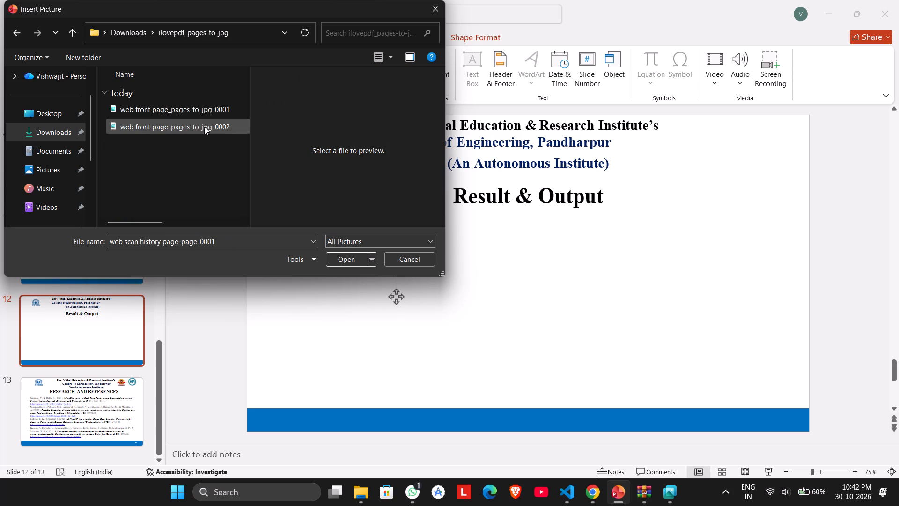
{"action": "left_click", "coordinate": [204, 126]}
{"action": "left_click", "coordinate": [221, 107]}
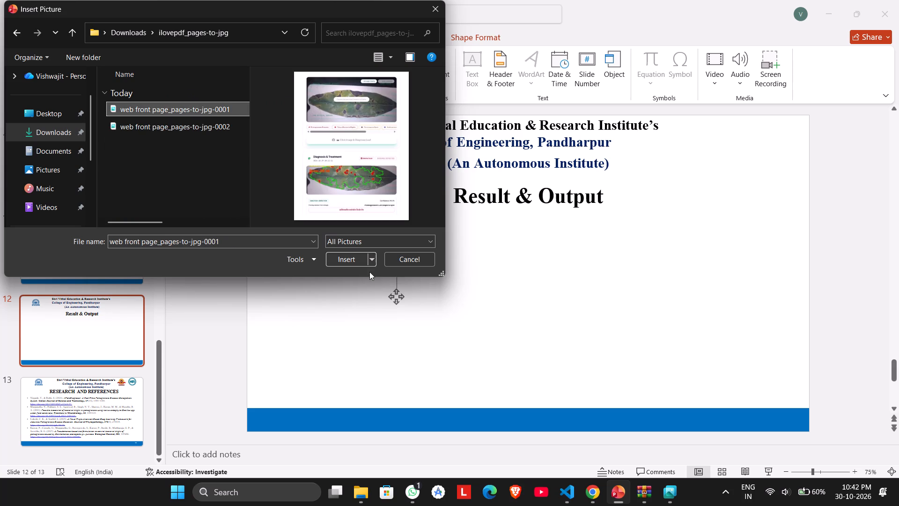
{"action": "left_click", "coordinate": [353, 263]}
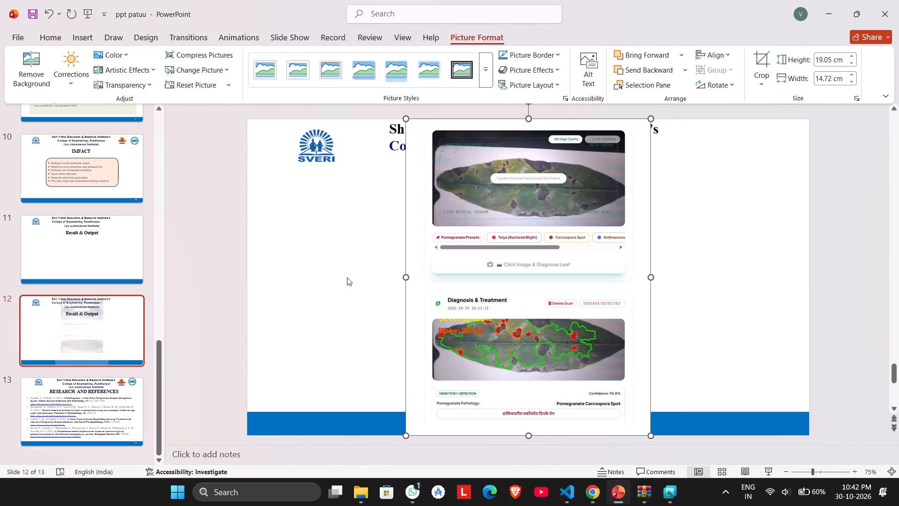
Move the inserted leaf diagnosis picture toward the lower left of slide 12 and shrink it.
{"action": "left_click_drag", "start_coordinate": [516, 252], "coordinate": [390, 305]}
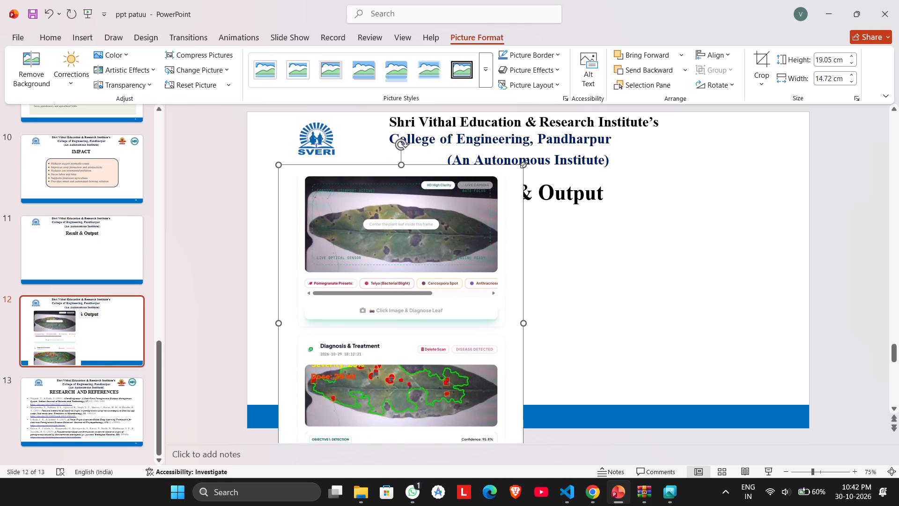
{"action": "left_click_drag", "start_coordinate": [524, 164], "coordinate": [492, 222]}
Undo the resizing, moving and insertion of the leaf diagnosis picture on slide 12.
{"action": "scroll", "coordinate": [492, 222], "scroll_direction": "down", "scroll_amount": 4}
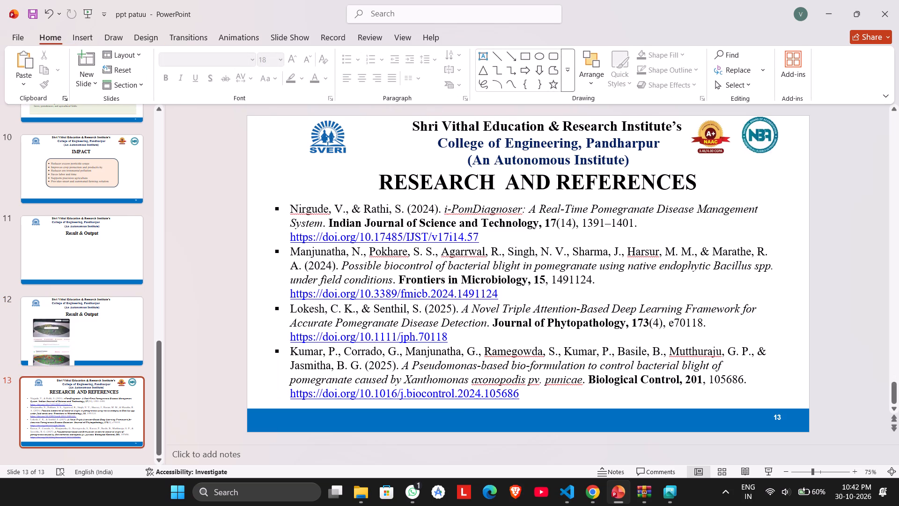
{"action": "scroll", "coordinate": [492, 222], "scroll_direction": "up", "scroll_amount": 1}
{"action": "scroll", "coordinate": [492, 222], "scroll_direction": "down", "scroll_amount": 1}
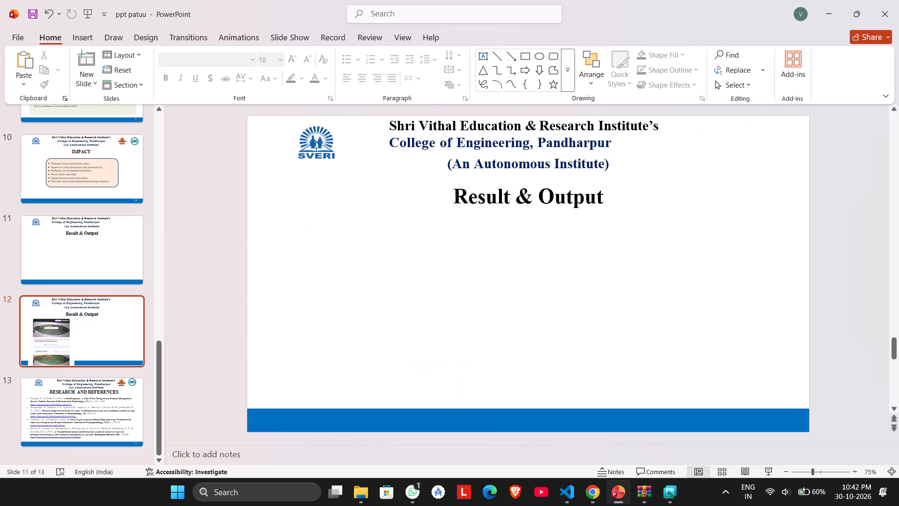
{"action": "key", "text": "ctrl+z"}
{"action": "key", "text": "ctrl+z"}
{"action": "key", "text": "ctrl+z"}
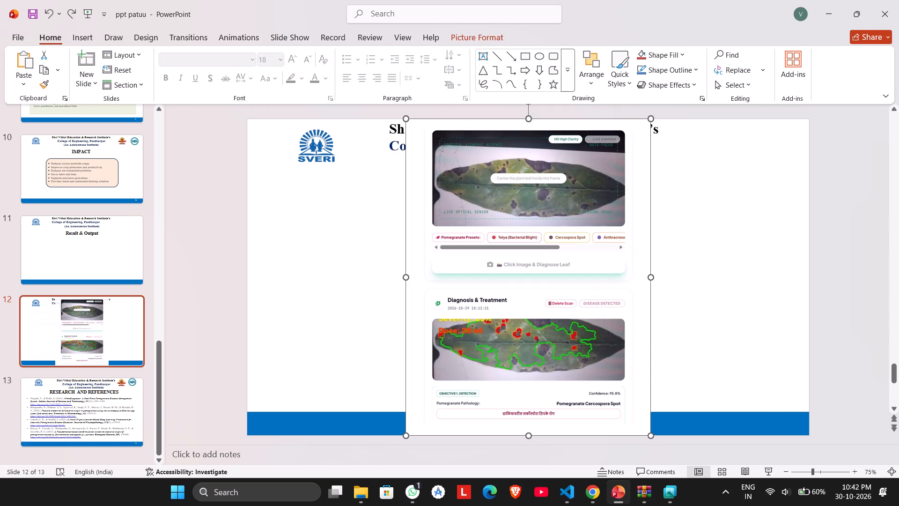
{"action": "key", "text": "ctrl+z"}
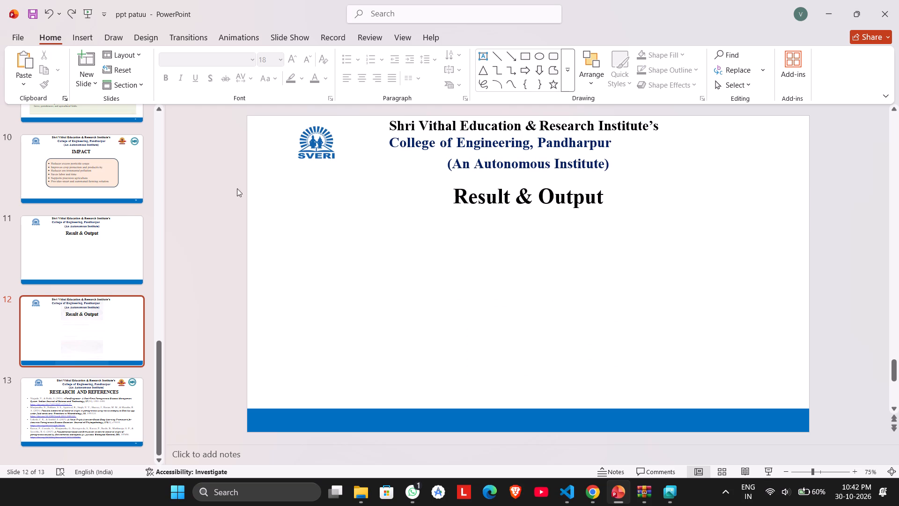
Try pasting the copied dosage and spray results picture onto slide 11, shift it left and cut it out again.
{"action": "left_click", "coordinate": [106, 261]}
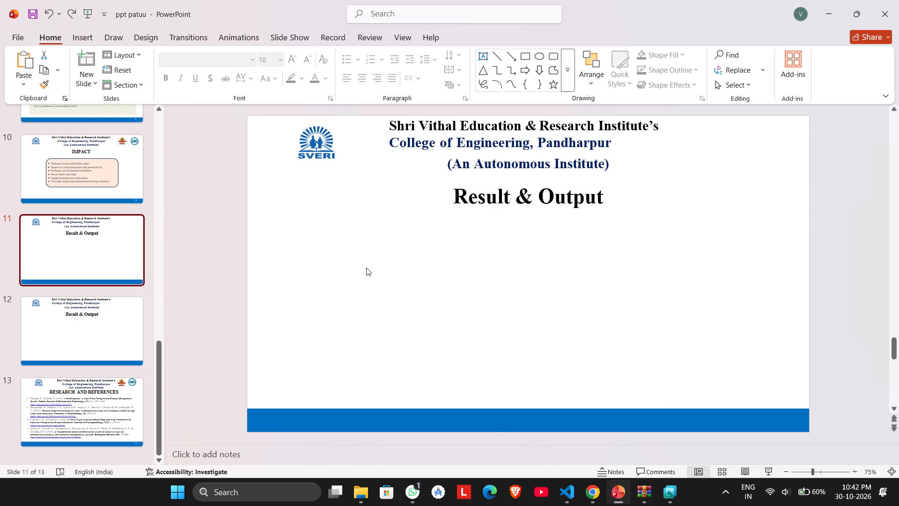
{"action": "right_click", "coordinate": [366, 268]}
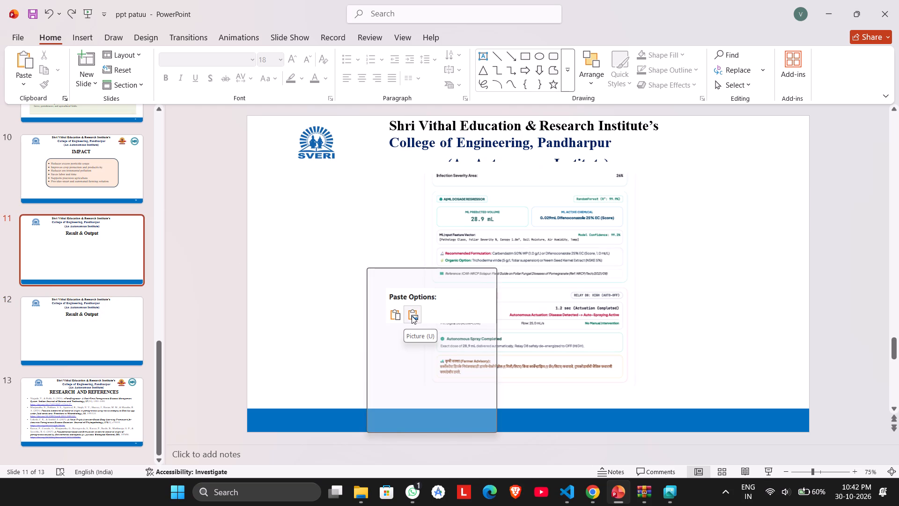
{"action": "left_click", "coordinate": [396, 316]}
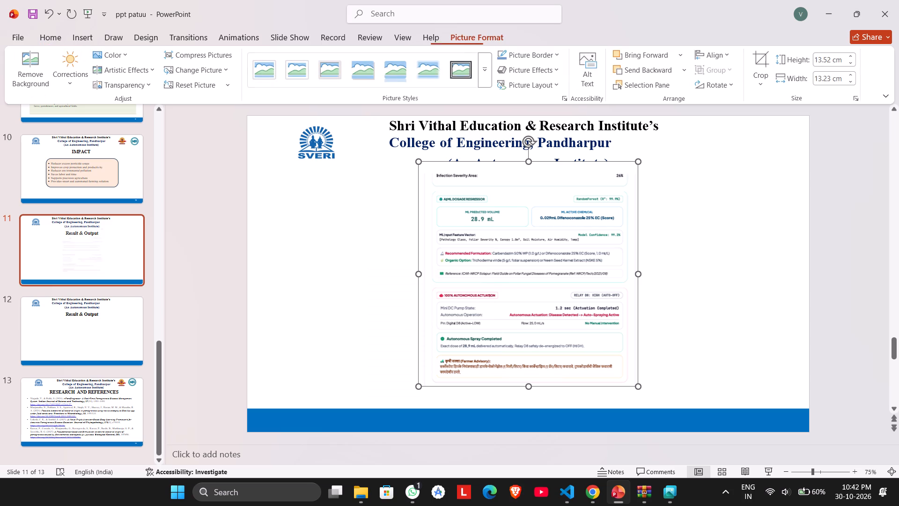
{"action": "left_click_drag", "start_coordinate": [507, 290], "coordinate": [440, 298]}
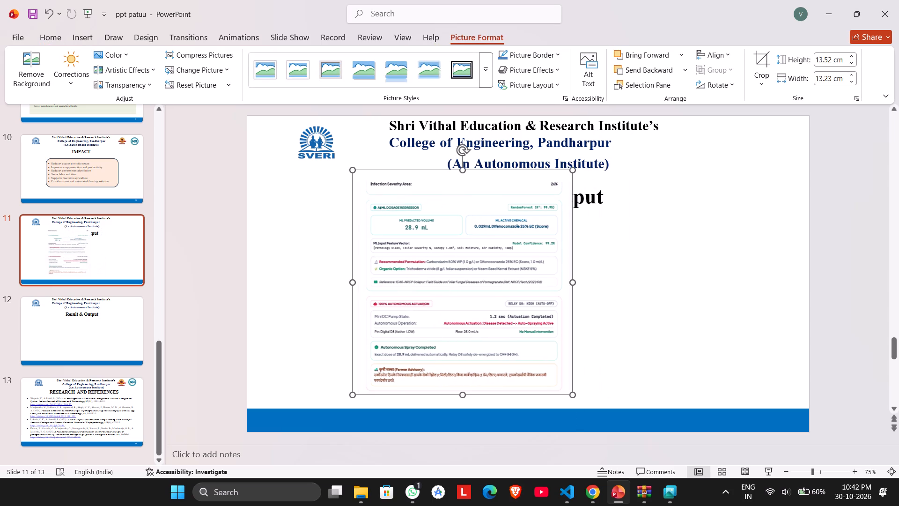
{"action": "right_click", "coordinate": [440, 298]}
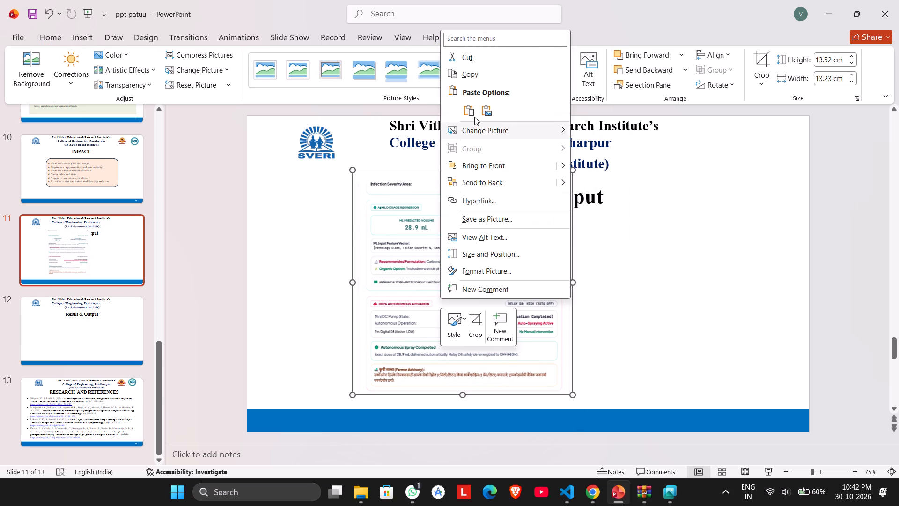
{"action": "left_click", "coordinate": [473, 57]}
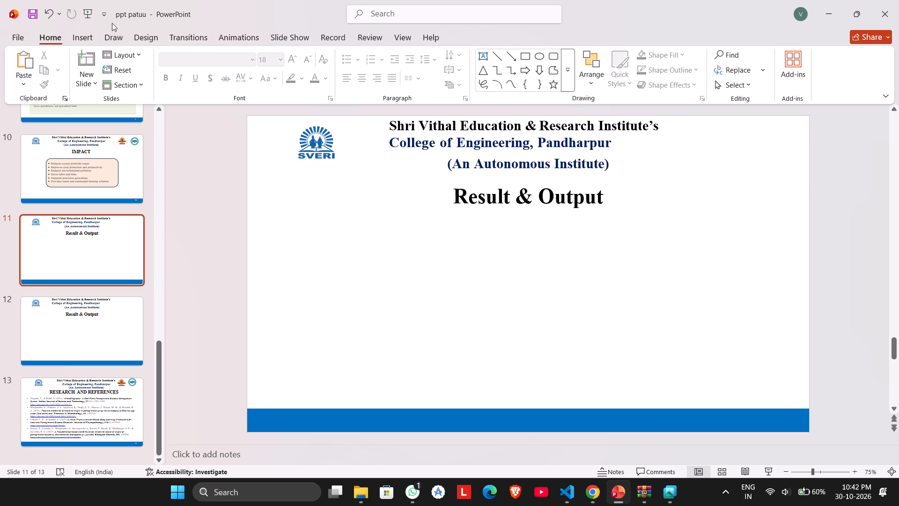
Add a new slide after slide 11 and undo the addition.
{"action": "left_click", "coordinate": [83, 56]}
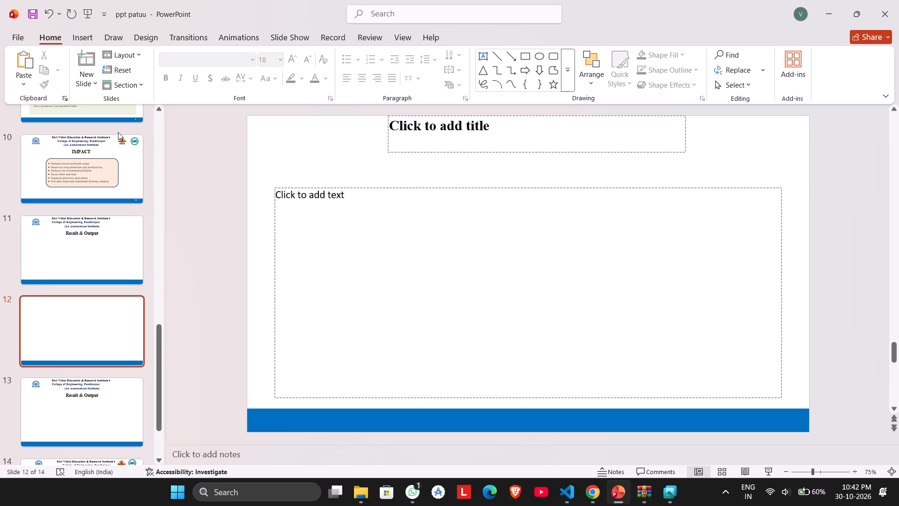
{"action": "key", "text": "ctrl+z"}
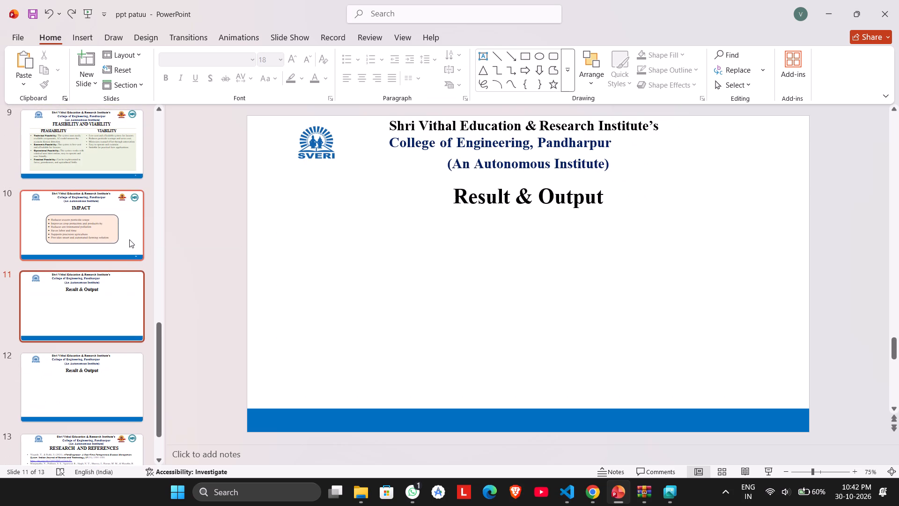
Insert web front page_pages-to-jpg-0001 from the ilovepdf_pages-to-jpg folder onto the first Result & Output slide, slide 11.
{"action": "left_click", "coordinate": [104, 319]}
{"action": "double_click", "coordinate": [355, 283]}
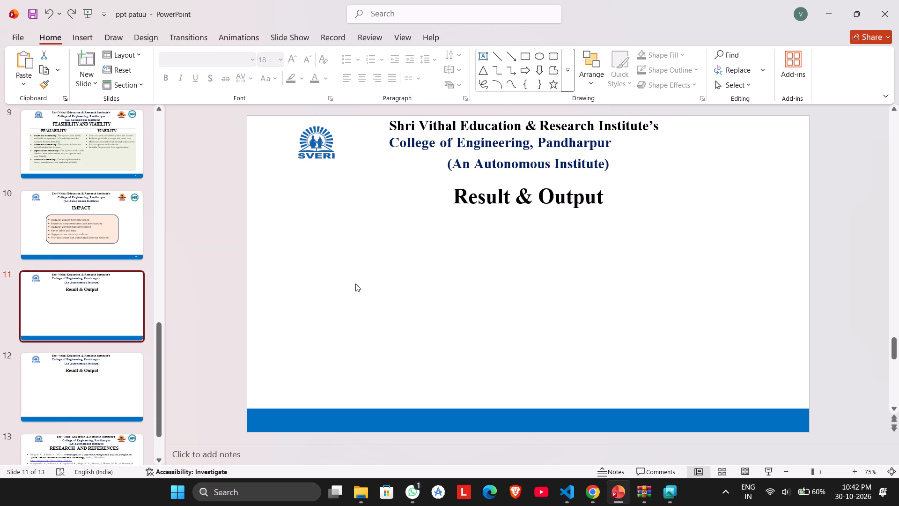
{"action": "left_click", "coordinate": [82, 40]}
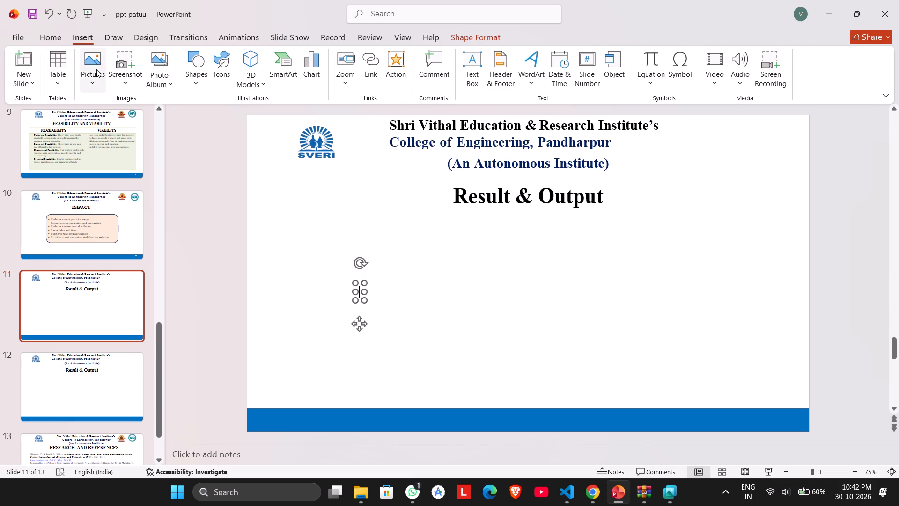
{"action": "left_click", "coordinate": [96, 69]}
{"action": "left_click", "coordinate": [111, 119]}
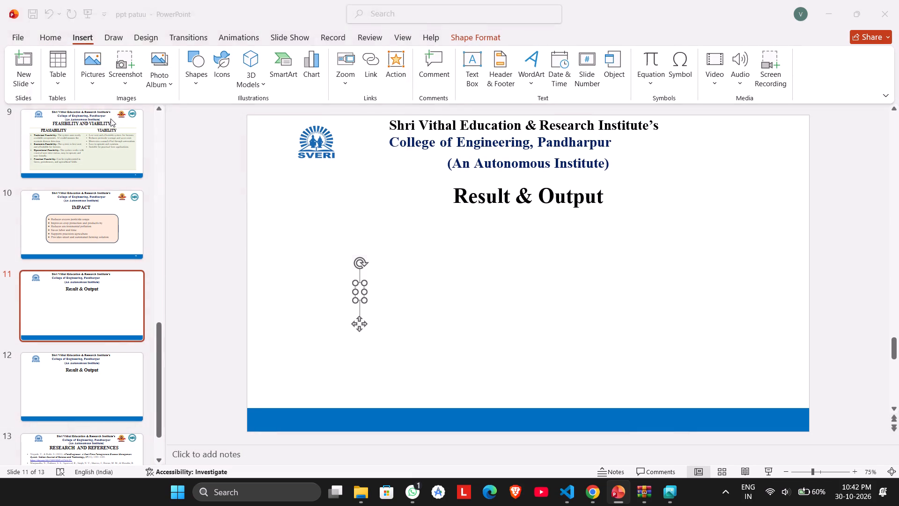
{"action": "left_click", "coordinate": [178, 119]}
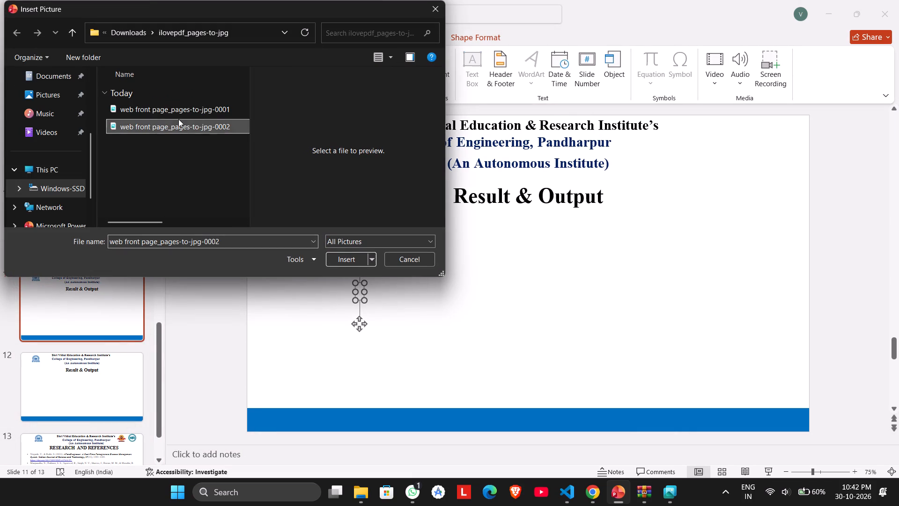
{"action": "left_click", "coordinate": [214, 107]}
{"action": "left_click", "coordinate": [342, 259]}
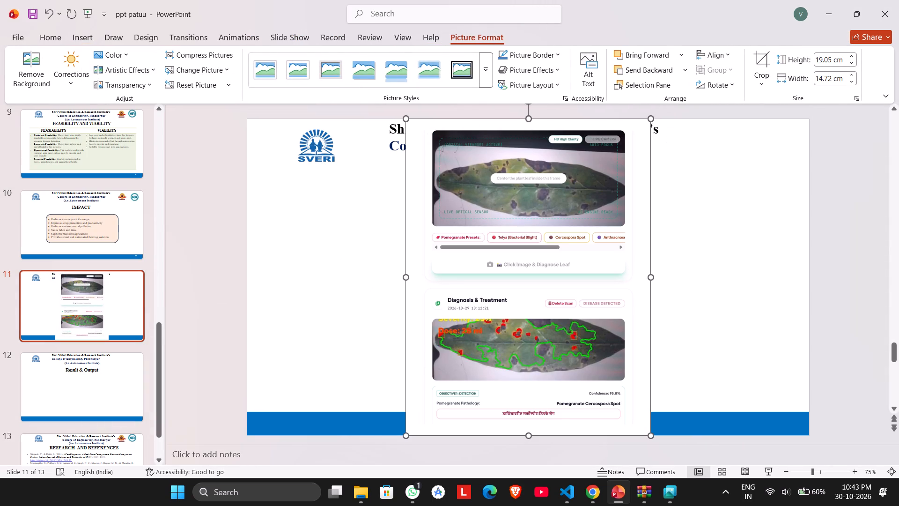
Shrink the leaf diagnosis picture on slide 11 to about 13.7 cm high by 10.6 cm wide and move it beside the heading's left side.
{"action": "left_click_drag", "start_coordinate": [651, 119], "coordinate": [573, 222]}
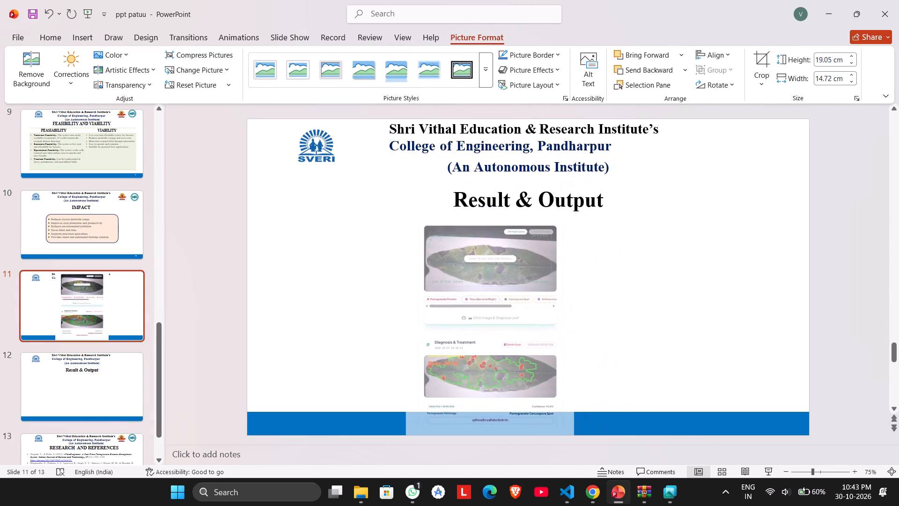
{"action": "left_click_drag", "start_coordinate": [573, 222], "coordinate": [573, 223]}
{"action": "left_click_drag", "start_coordinate": [526, 286], "coordinate": [418, 266]}
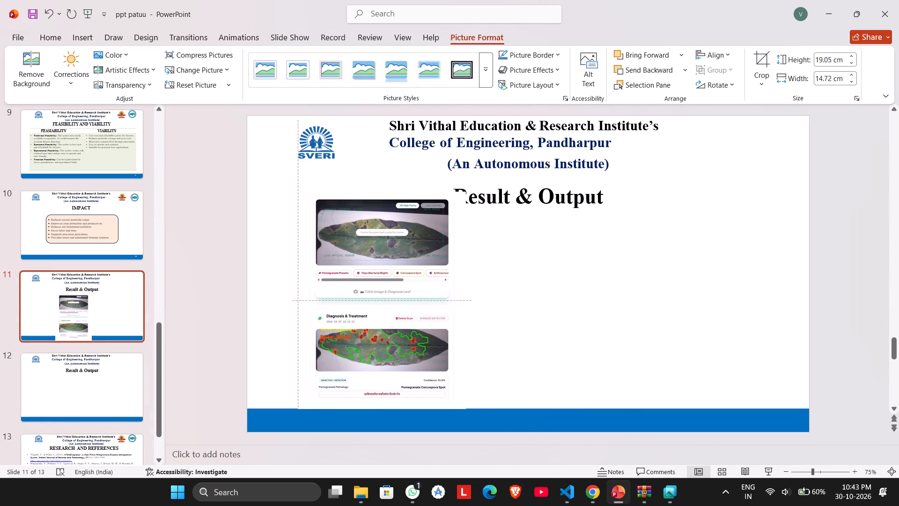
{"action": "left_click_drag", "start_coordinate": [418, 266], "coordinate": [414, 268]}
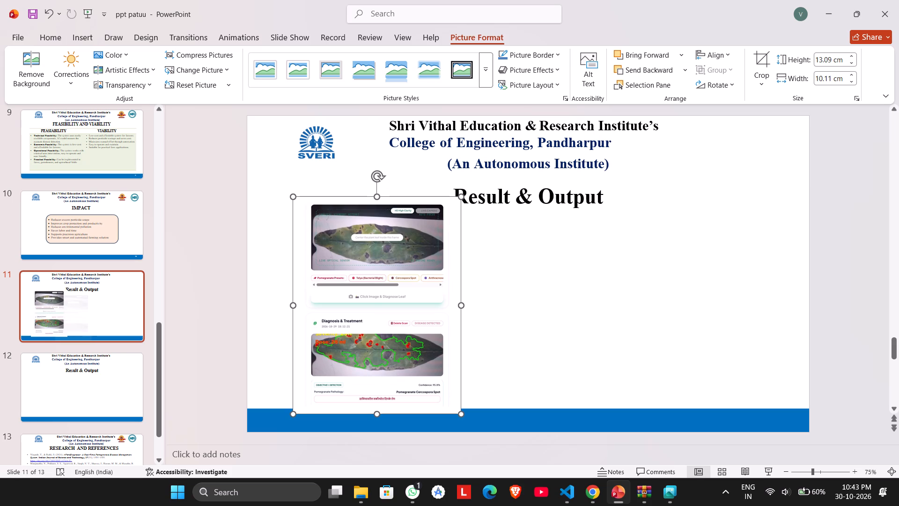
{"action": "left_click_drag", "start_coordinate": [460, 198], "coordinate": [455, 219]}
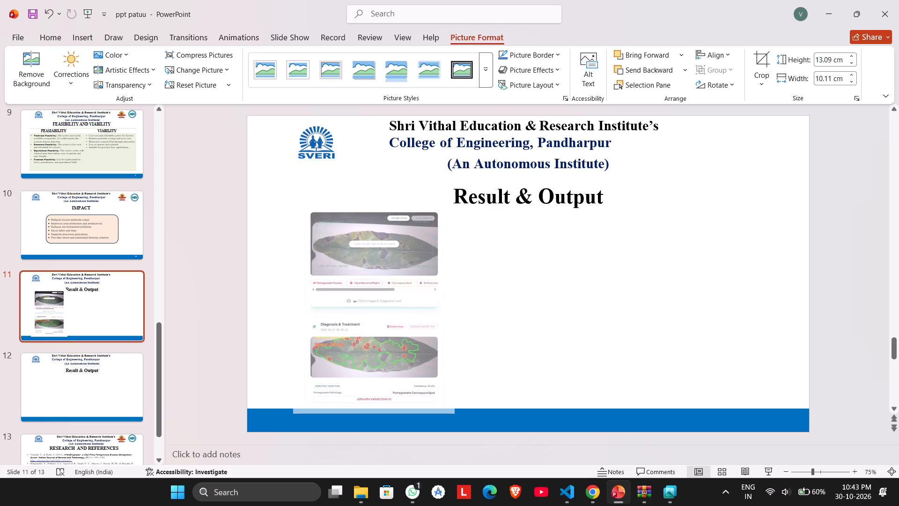
{"action": "left_click_drag", "start_coordinate": [455, 219], "coordinate": [468, 218]}
{"action": "left_click_drag", "start_coordinate": [424, 256], "coordinate": [416, 257]}
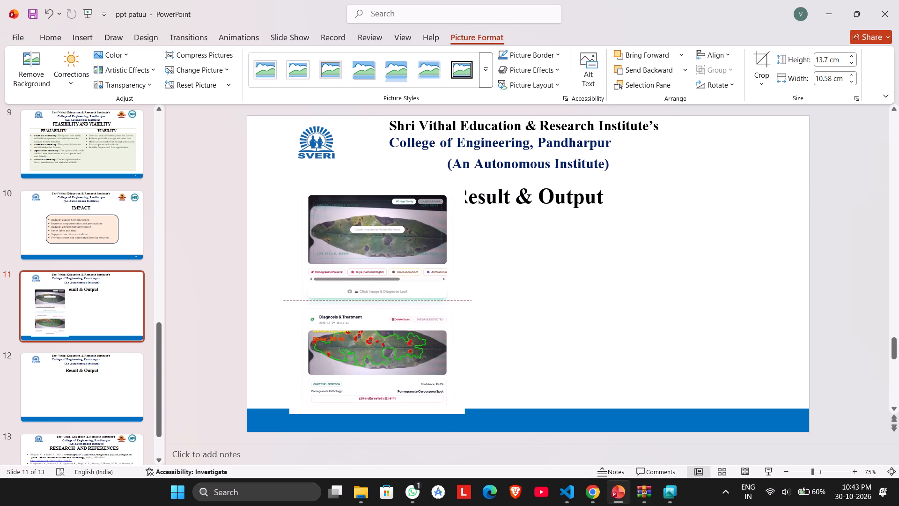
{"action": "left_click_drag", "start_coordinate": [416, 257], "coordinate": [396, 246]}
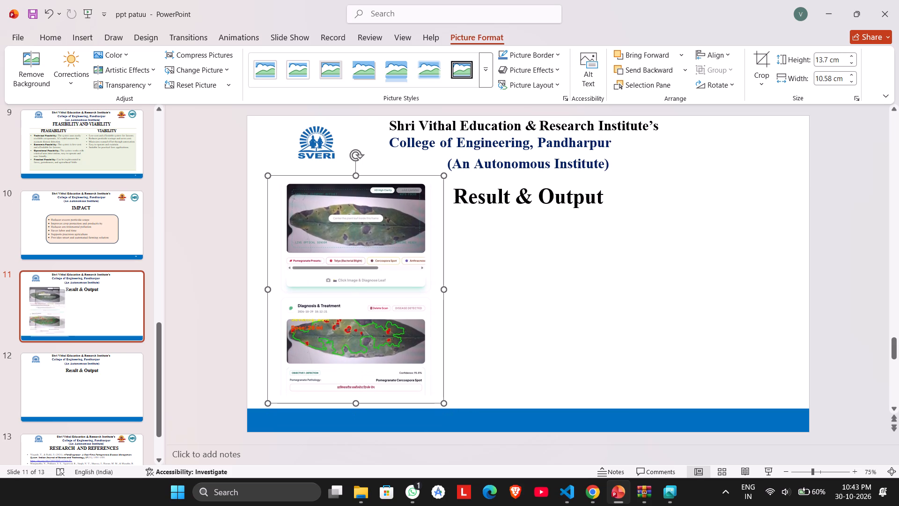
{"action": "left_click", "coordinate": [396, 259]}
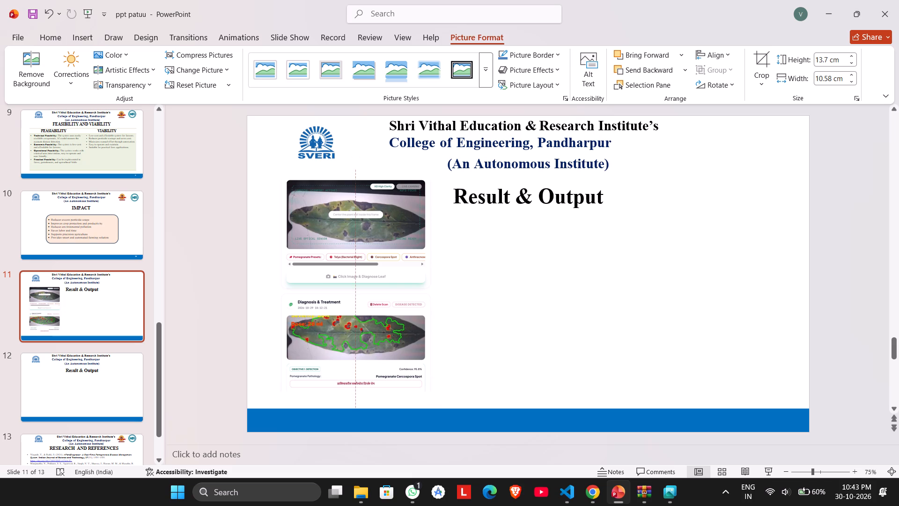
{"action": "left_click", "coordinate": [496, 284]}
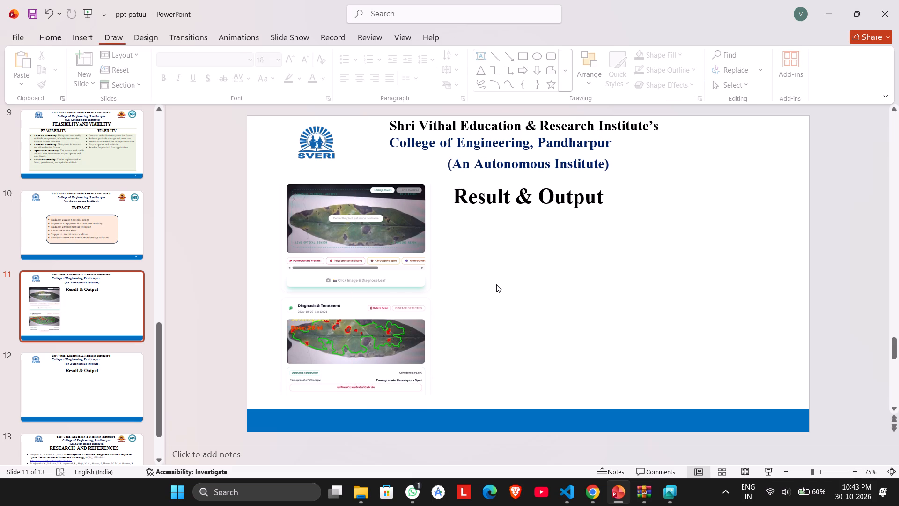
Reduce the leaf diagnosis picture to about 11.8 cm high by 9.1 cm wide and place it below the heading, left of the slide's centre.
{"action": "left_click", "coordinate": [395, 240]}
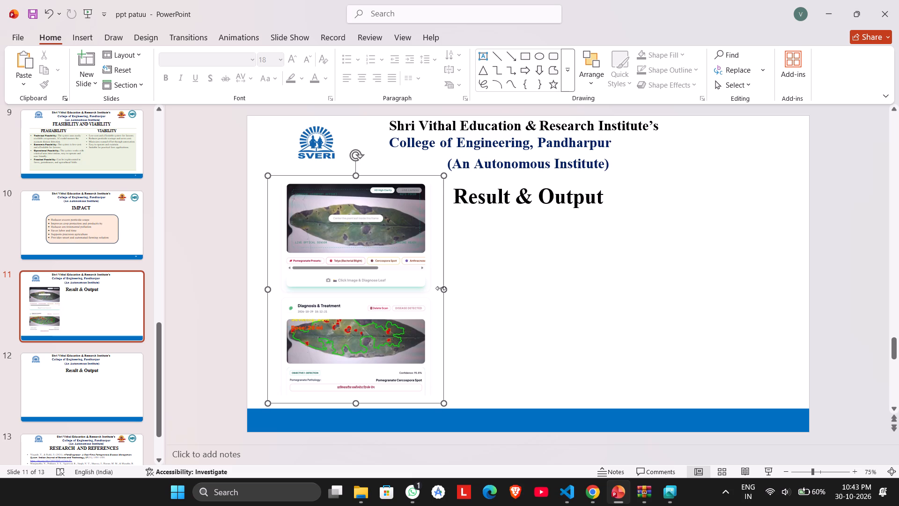
{"action": "left_click", "coordinate": [421, 225]}
{"action": "scroll", "coordinate": [486, 210], "scroll_direction": "up", "scroll_amount": 5, "text": "ctrl"}
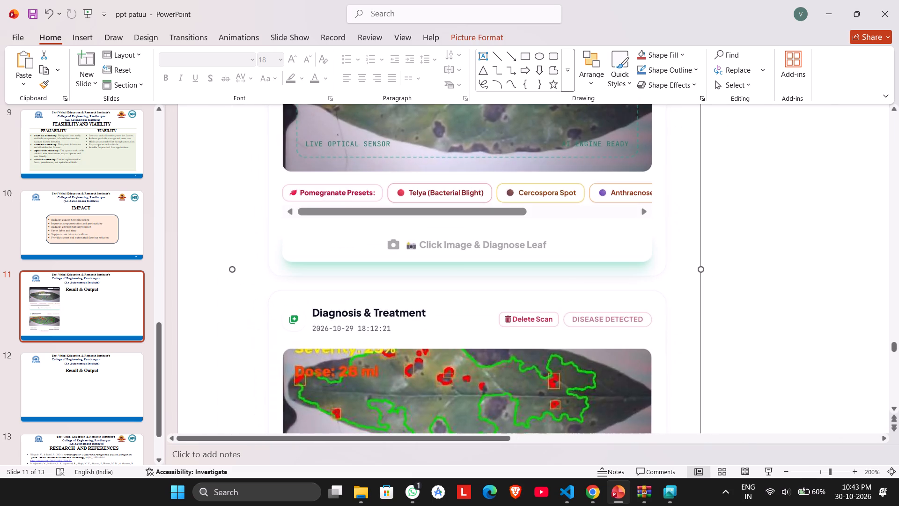
{"action": "scroll", "coordinate": [486, 210], "scroll_direction": "down", "scroll_amount": 4, "text": "ctrl"}
{"action": "scroll", "coordinate": [486, 210], "scroll_direction": "up", "scroll_amount": 2, "text": "ctrl"}
{"action": "scroll", "coordinate": [486, 210], "scroll_direction": "down", "scroll_amount": 1, "text": "ctrl"}
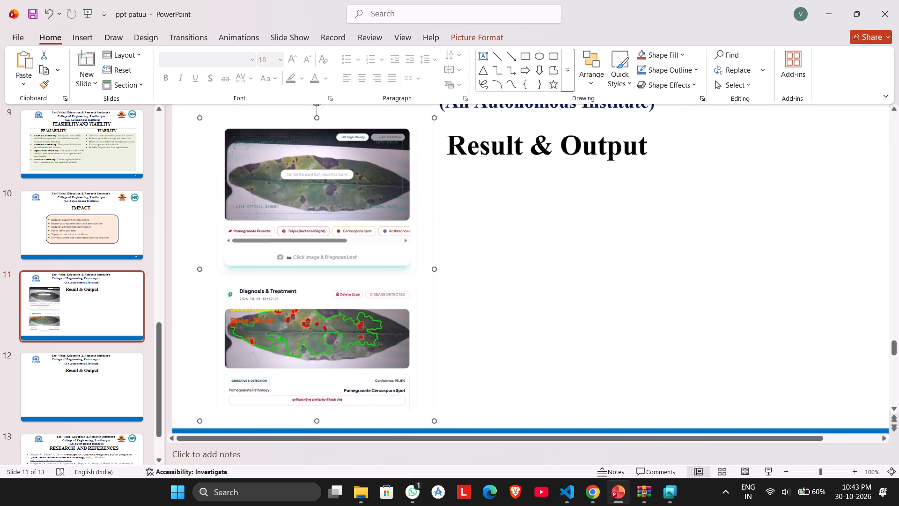
{"action": "scroll", "coordinate": [486, 210], "scroll_direction": "down", "scroll_amount": 1, "text": "ctrl"}
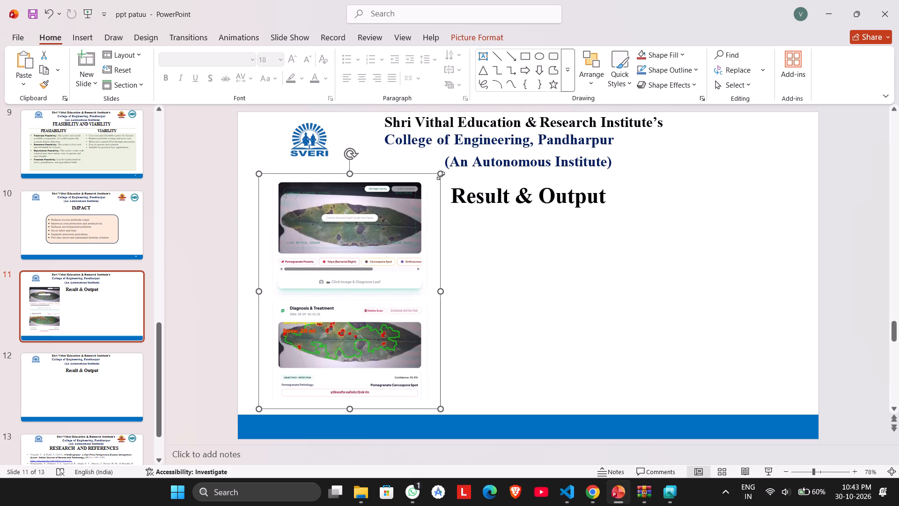
{"action": "left_click_drag", "start_coordinate": [441, 176], "coordinate": [416, 231]}
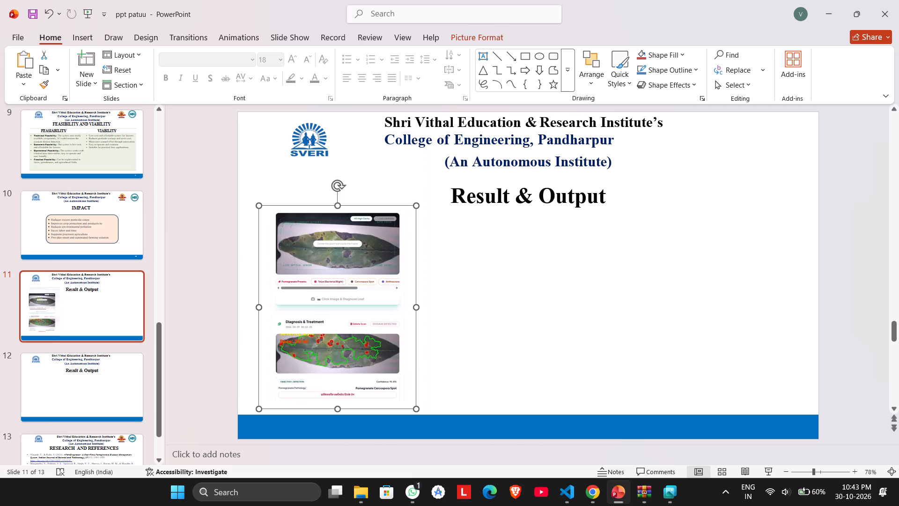
{"action": "left_click_drag", "start_coordinate": [381, 258], "coordinate": [435, 259]}
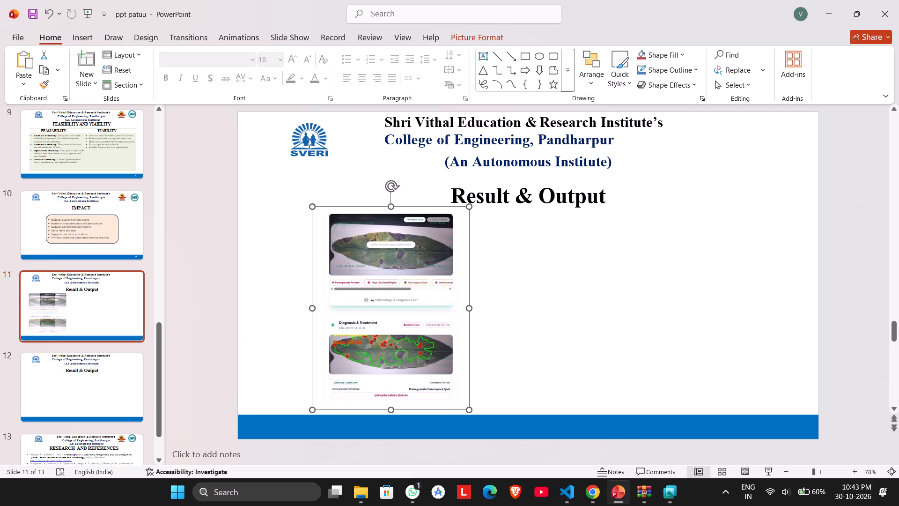
{"action": "left_click", "coordinate": [524, 280]}
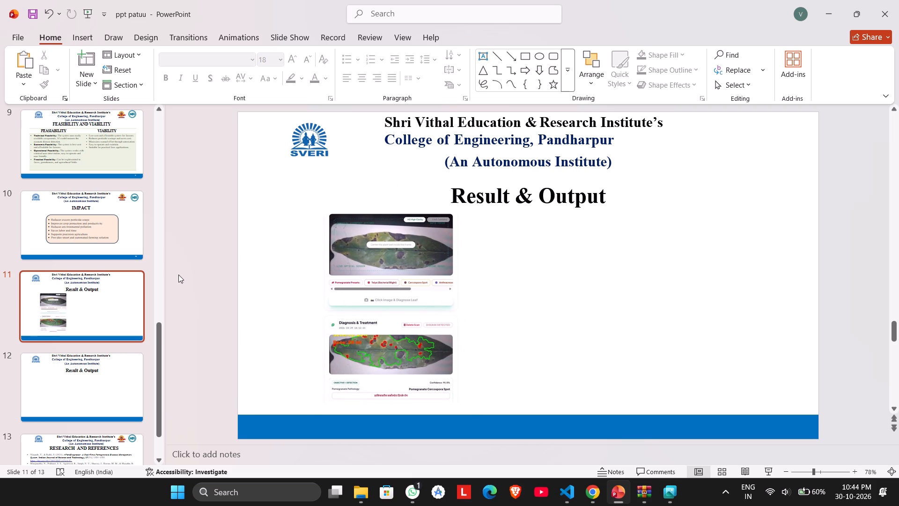
Copy and paste the leaf diagnosis picture on slide 11, placing the duplicate level with the original in the slide's right half.
{"action": "left_click", "coordinate": [442, 279]}
{"action": "right_click", "coordinate": [442, 279]}
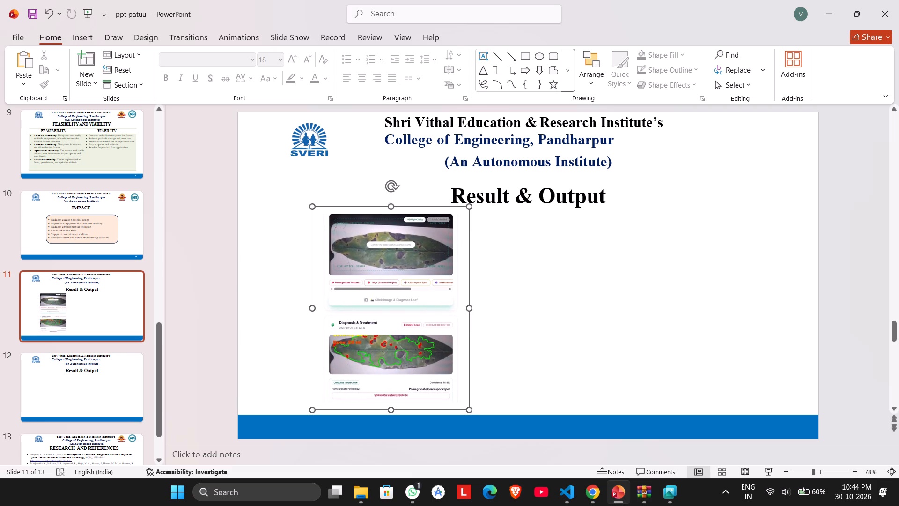
{"action": "left_click", "coordinate": [486, 53]}
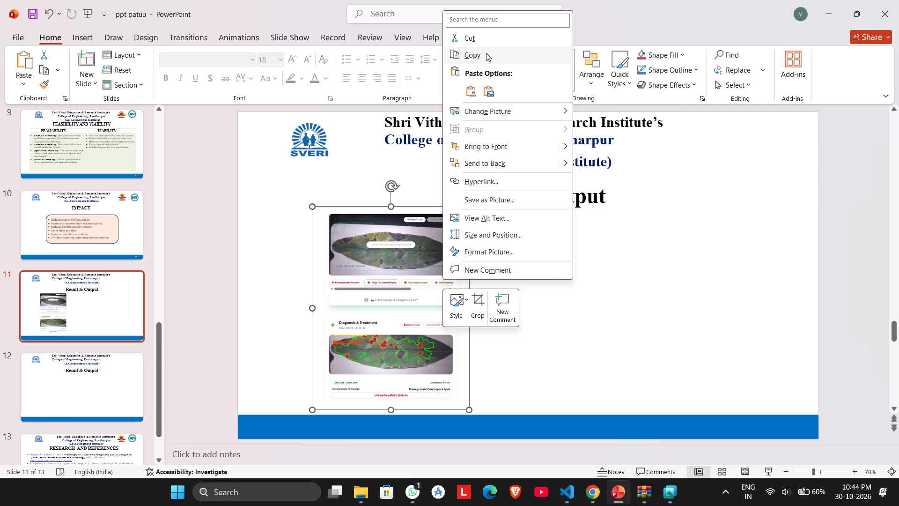
{"action": "right_click", "coordinate": [583, 288]}
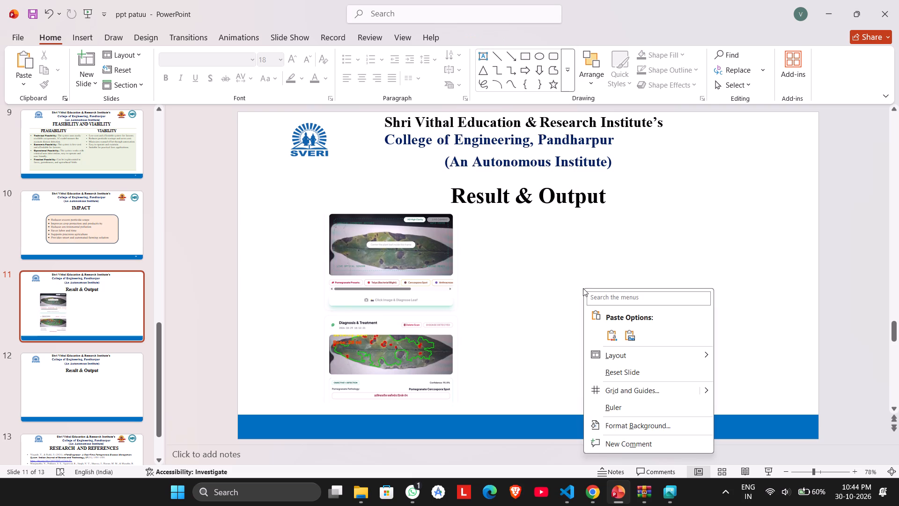
{"action": "left_click", "coordinate": [613, 340]}
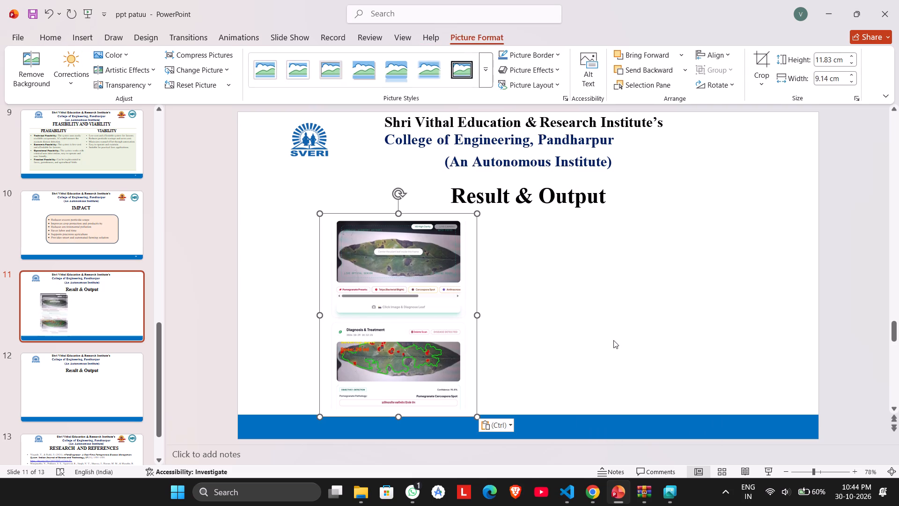
{"action": "left_click_drag", "start_coordinate": [421, 304], "coordinate": [608, 297]}
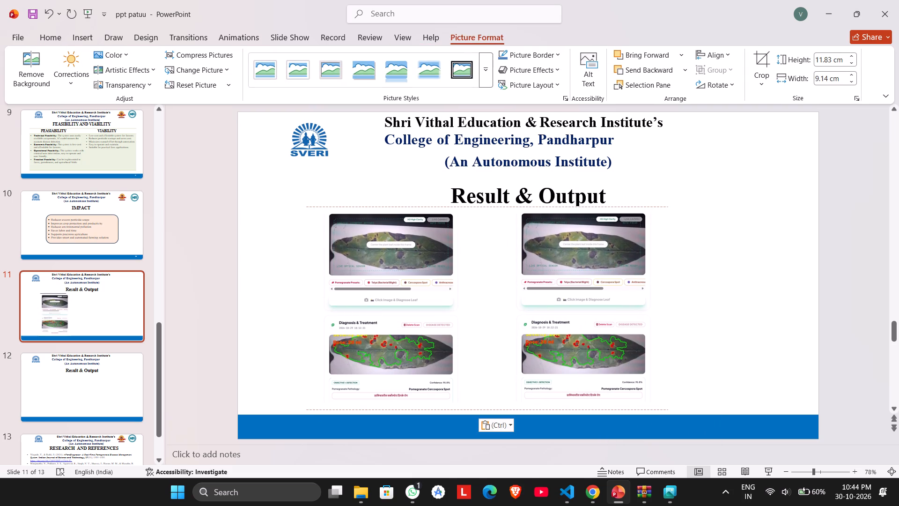
{"action": "left_click_drag", "start_coordinate": [608, 297], "coordinate": [635, 294]}
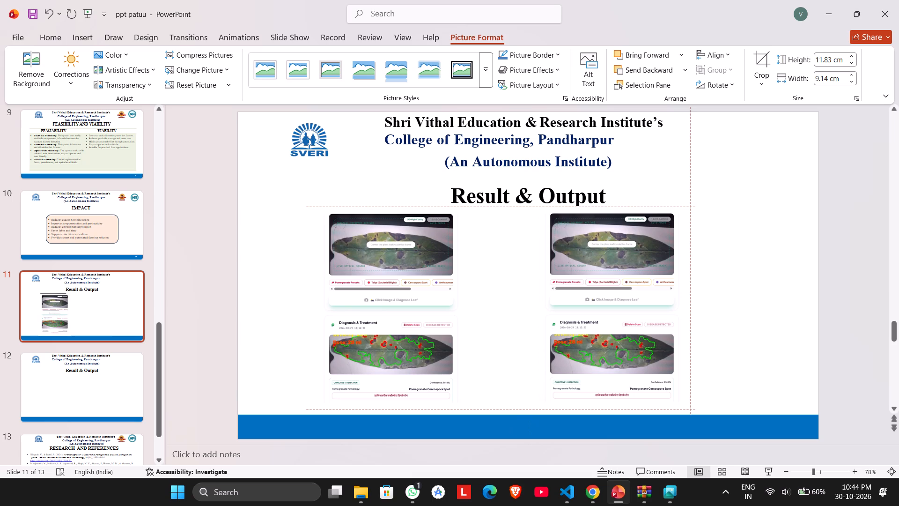
Replace the duplicate picture with web front page_pages-to-jpg-0002 from the ilovepdf_pages-to-jpg folder.
{"action": "right_click", "coordinate": [635, 294]}
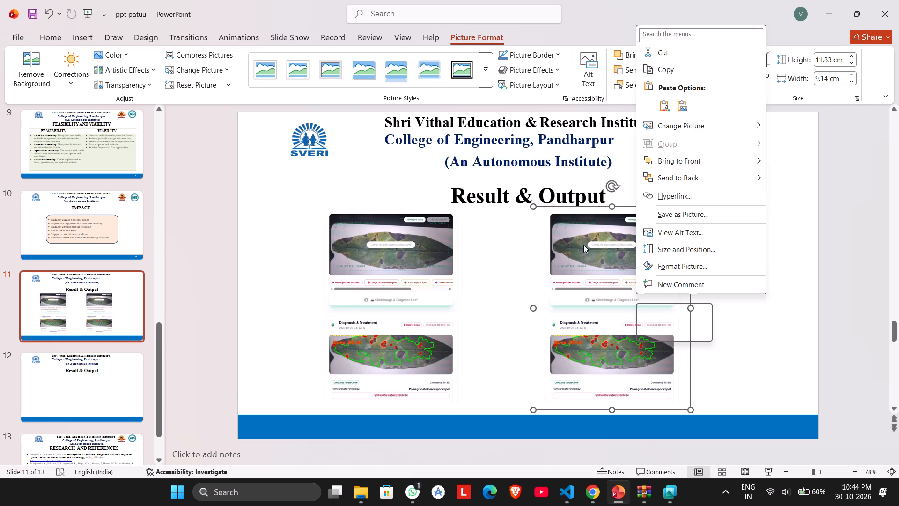
{"action": "left_click", "coordinate": [583, 260]}
{"action": "right_click", "coordinate": [583, 260]}
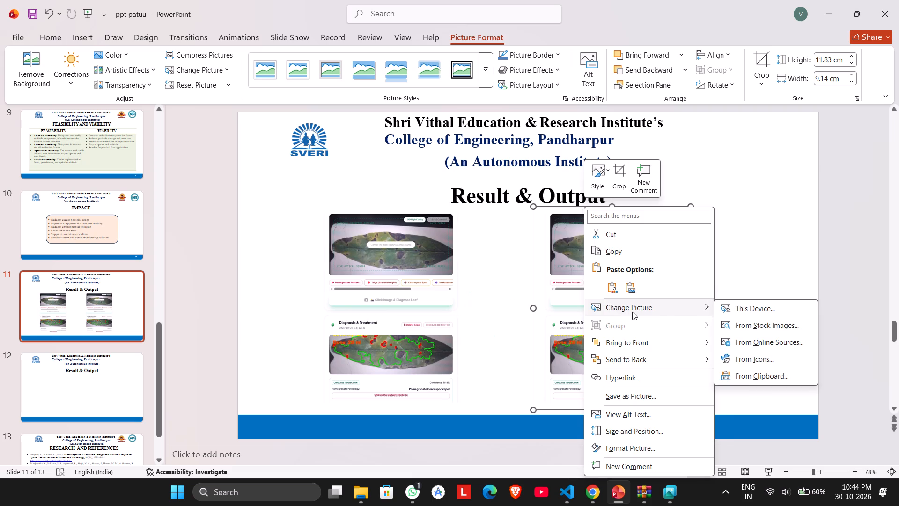
{"action": "left_click", "coordinate": [751, 311]}
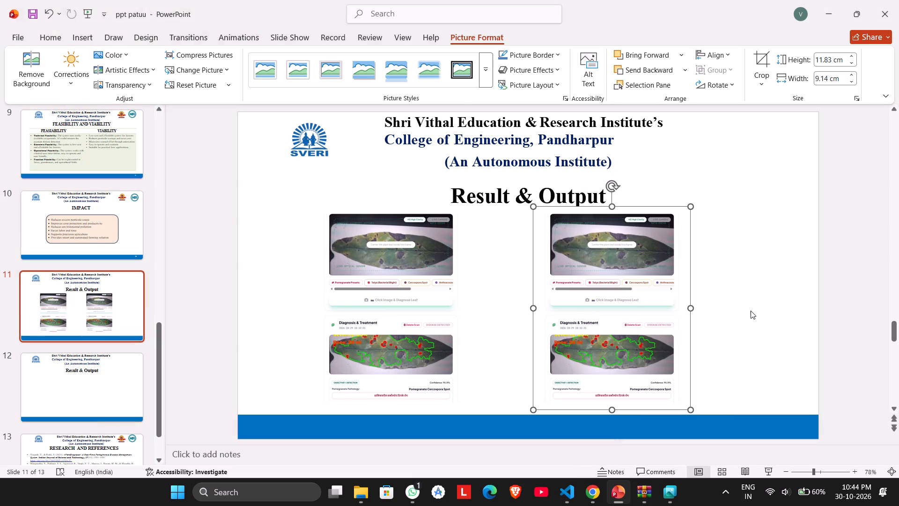
{"action": "left_click", "coordinate": [156, 129]}
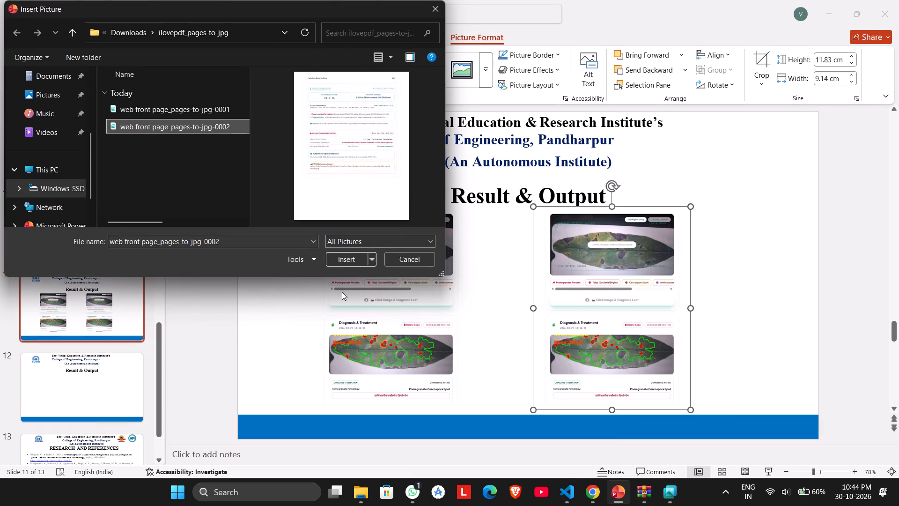
{"action": "left_click", "coordinate": [339, 256]}
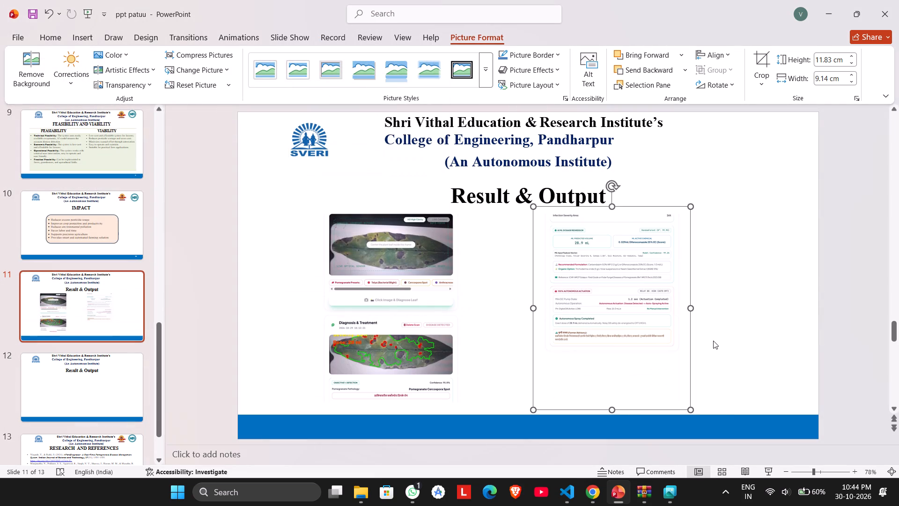
{"action": "left_click", "coordinate": [713, 341]}
Examine the leaf diagnosis and dosage and spray results pictures on slide 11 close up for legibility and placement.
{"action": "scroll", "coordinate": [626, 297], "scroll_direction": "up", "scroll_amount": 4, "text": "ctrl"}
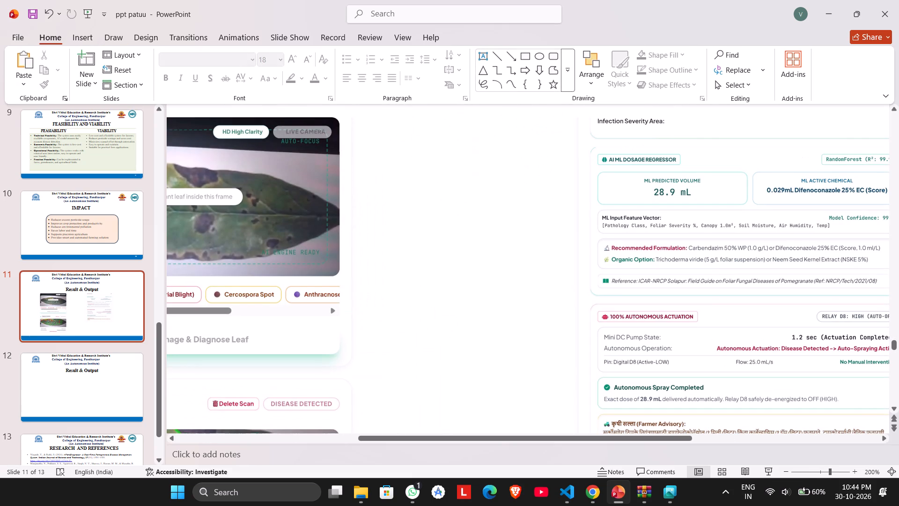
{"action": "scroll", "coordinate": [626, 297], "scroll_direction": "down", "scroll_amount": 2, "text": "ctrl"}
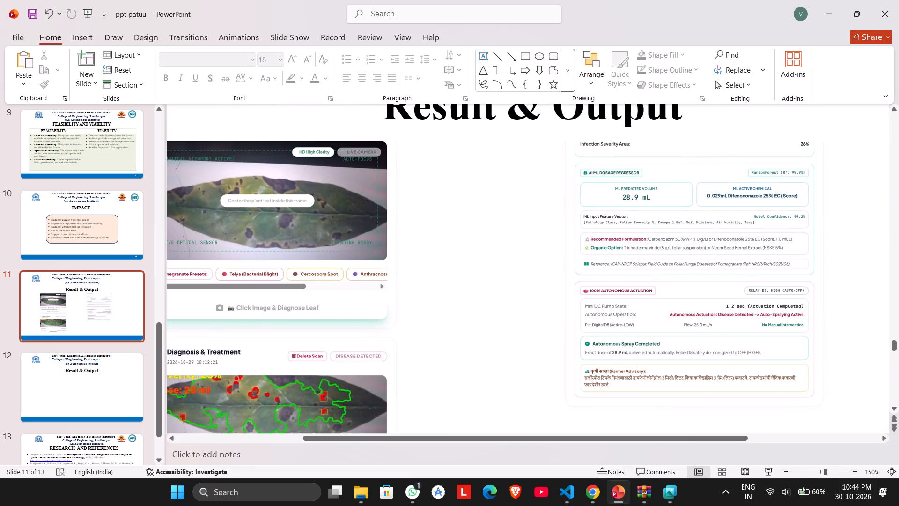
{"action": "scroll", "coordinate": [521, 299], "scroll_direction": "down", "scroll_amount": 2}
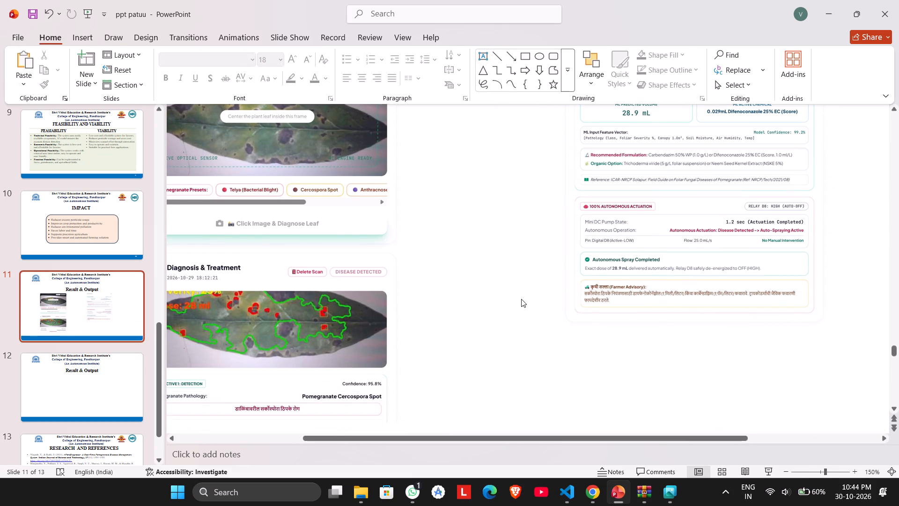
{"action": "scroll", "coordinate": [521, 299], "scroll_direction": "down", "scroll_amount": 3, "text": "ctrl"}
{"action": "left_click", "coordinate": [608, 307]}
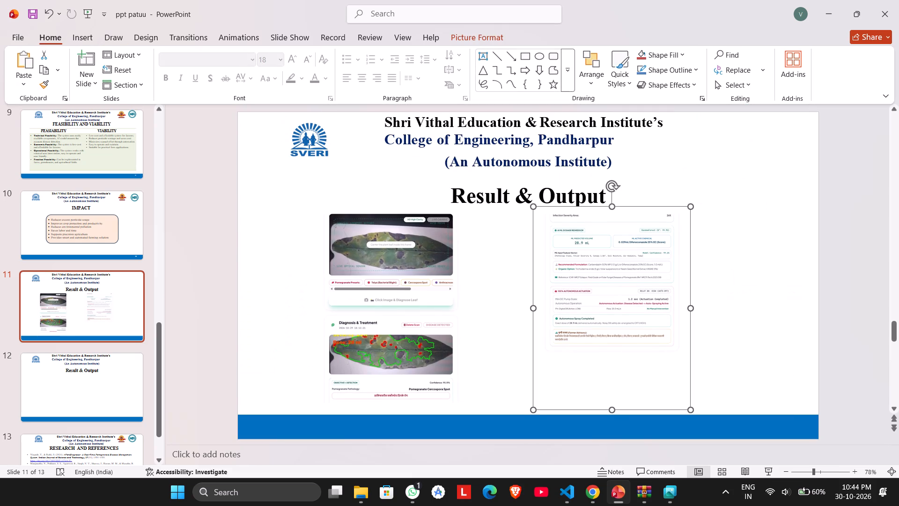
{"action": "left_click", "coordinate": [622, 318]}
{"action": "left_click", "coordinate": [659, 322]}
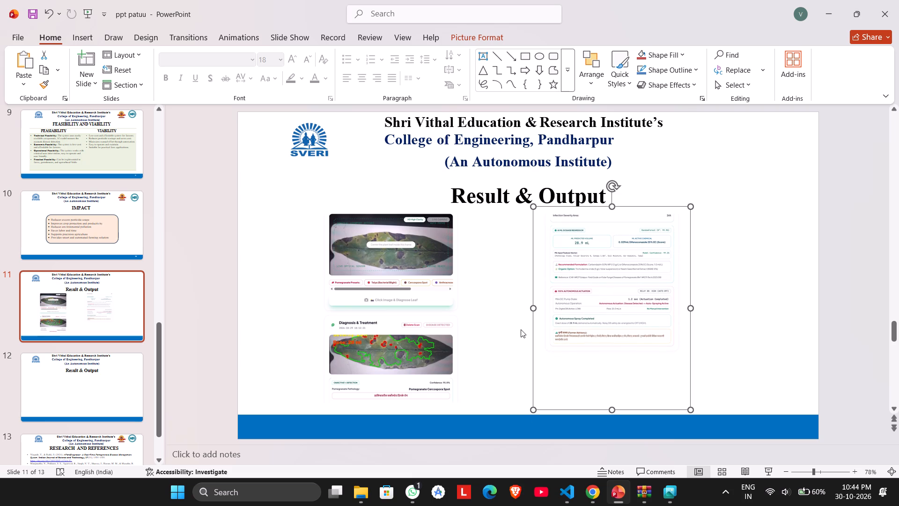
{"action": "left_click", "coordinate": [521, 329]}
Start inserting a picture from this device onto the second Result & Output slide, slide 12.
{"action": "scroll", "coordinate": [382, 336], "scroll_direction": "down", "scroll_amount": 1}
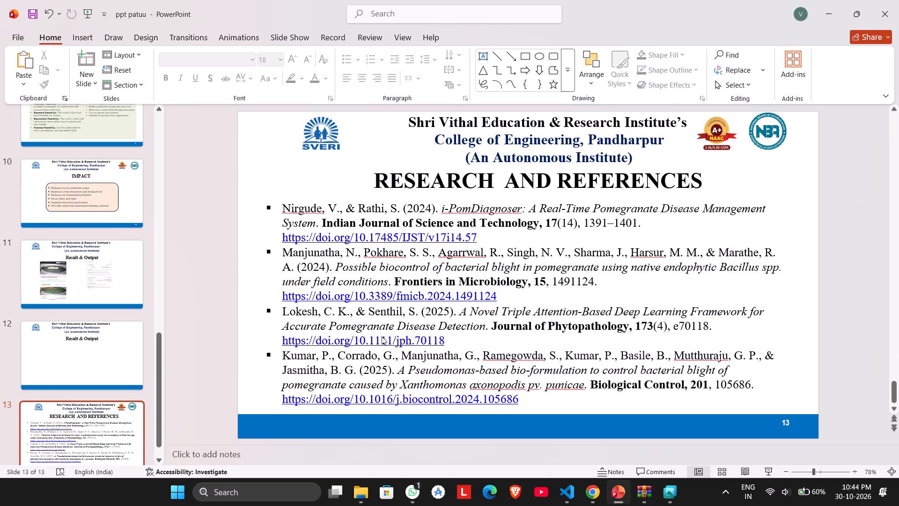
{"action": "scroll", "coordinate": [382, 336], "scroll_direction": "up", "scroll_amount": 1}
{"action": "left_click", "coordinate": [420, 311]}
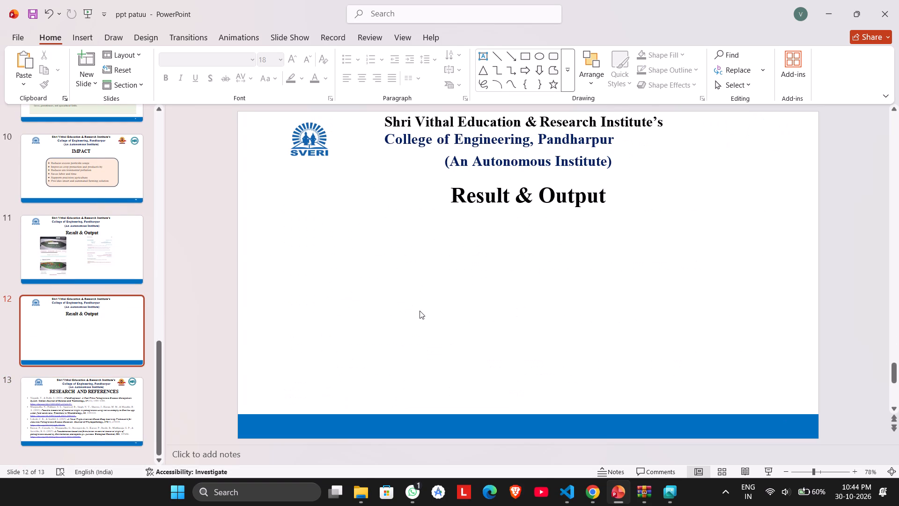
{"action": "double_click", "coordinate": [388, 254]}
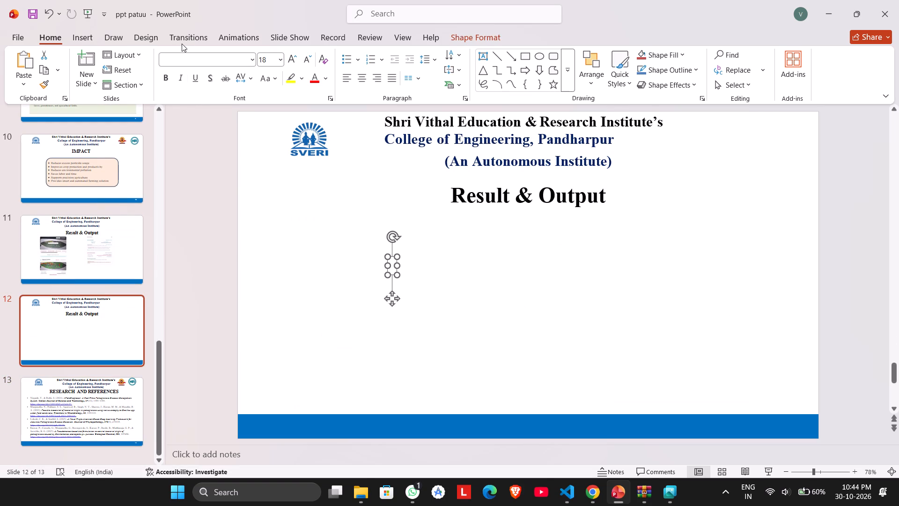
{"action": "left_click", "coordinate": [77, 36]}
{"action": "left_click", "coordinate": [97, 64]}
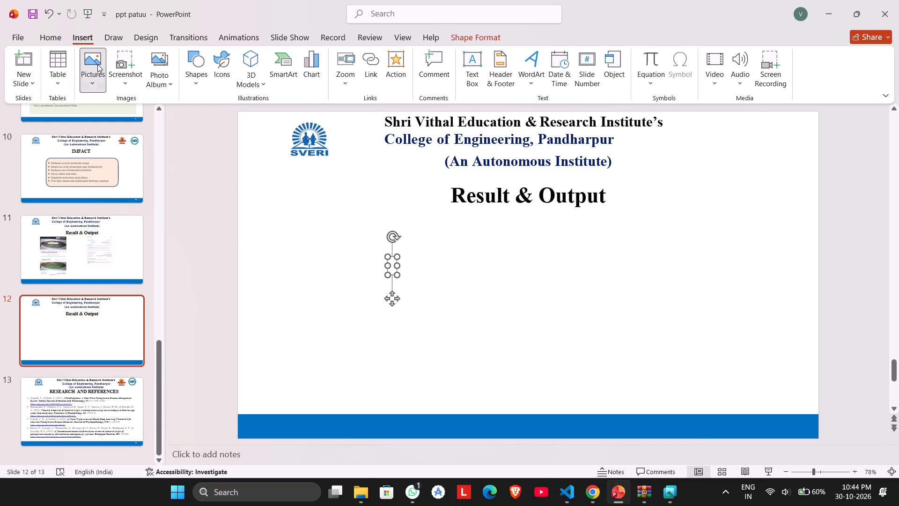
{"action": "left_click", "coordinate": [123, 118]}
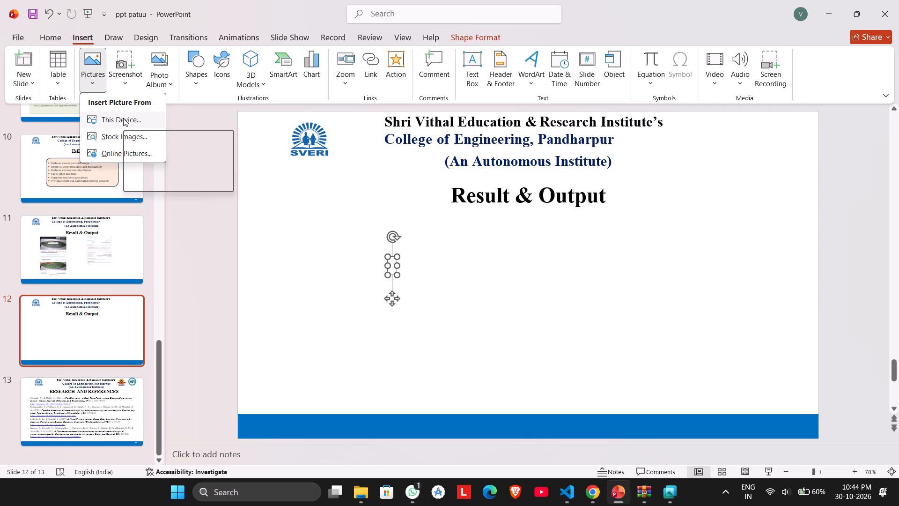
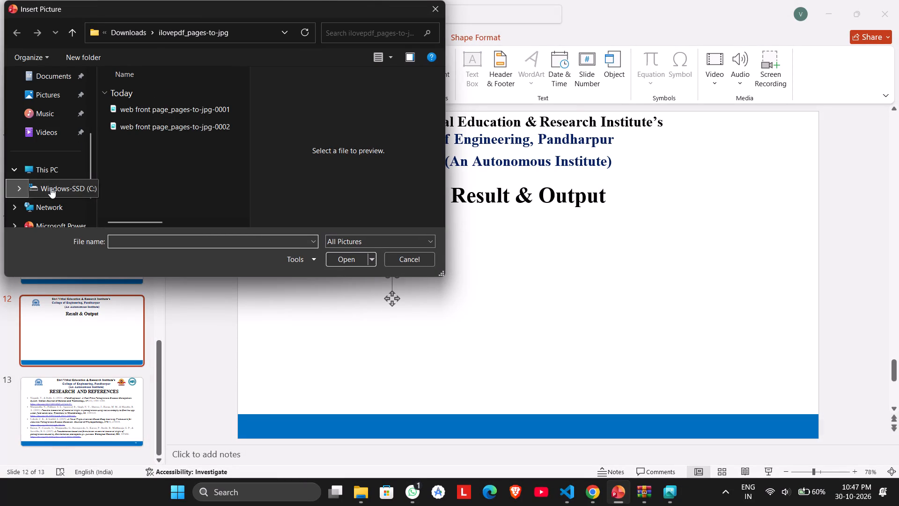
Insert the result picture ending in page-0001 from the ilovepdf_pages-to-jpg (1) folder in Downloads onto slide 12.
{"action": "left_click", "coordinate": [135, 26]}
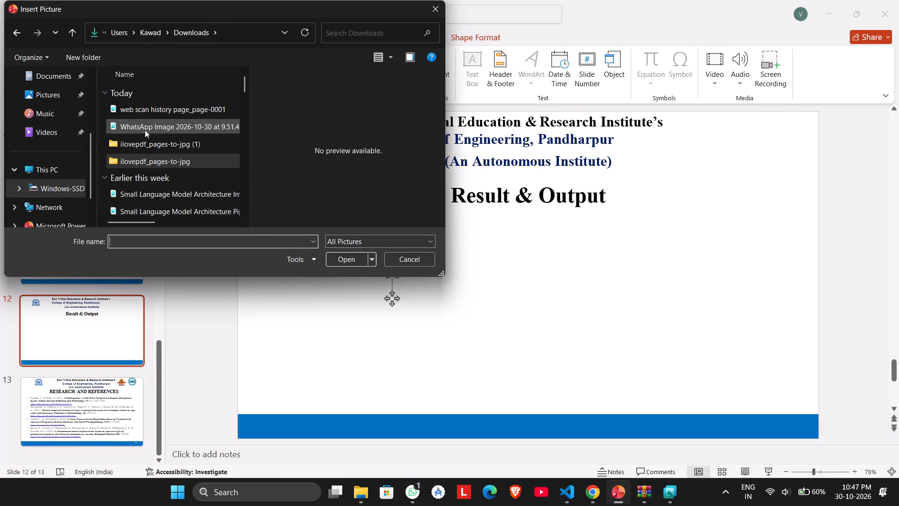
{"action": "left_click", "coordinate": [137, 142]}
{"action": "double_click", "coordinate": [137, 142]}
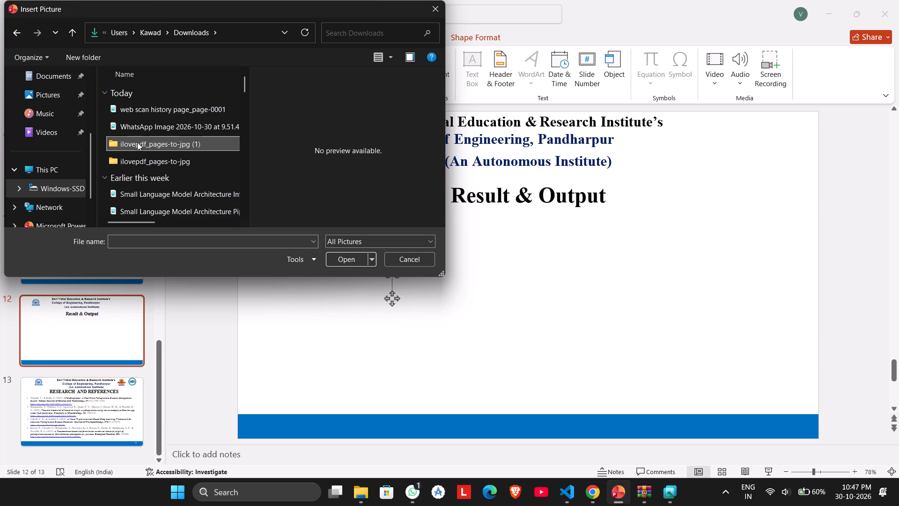
{"action": "left_click", "coordinate": [190, 117]}
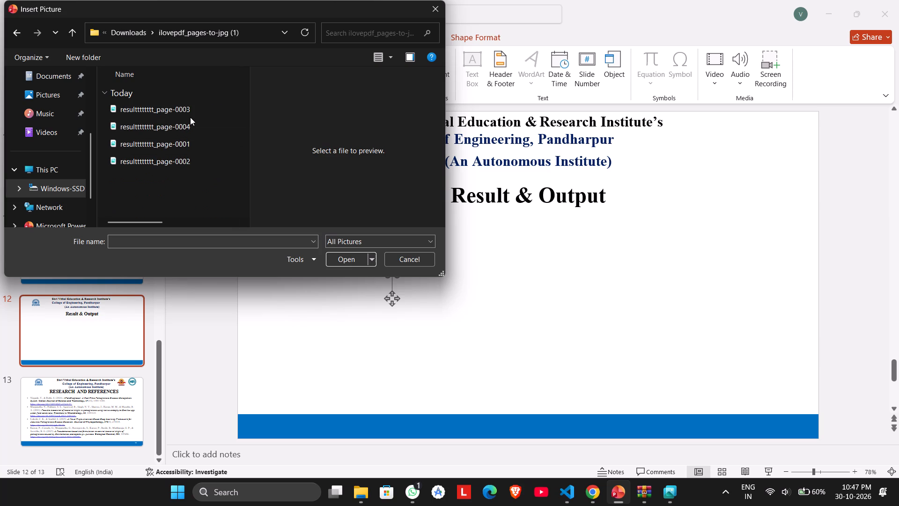
{"action": "left_click", "coordinate": [174, 142]}
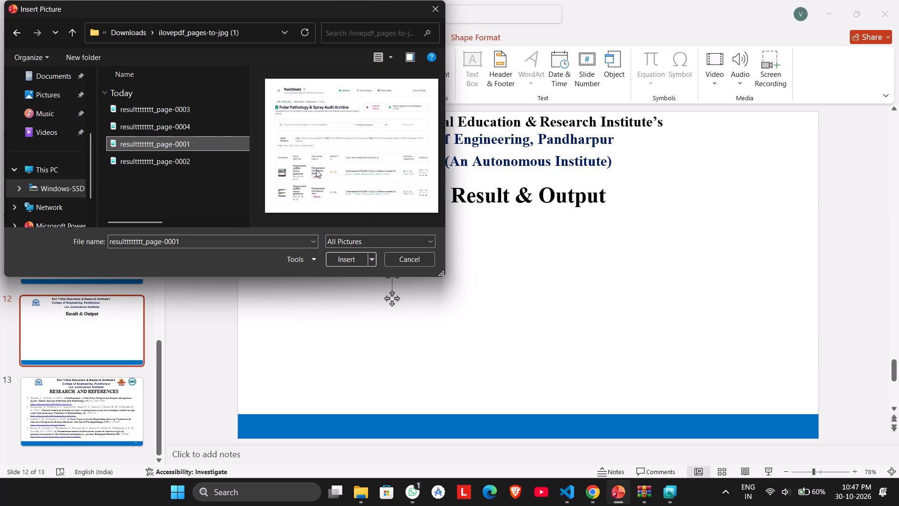
{"action": "left_click", "coordinate": [354, 259]}
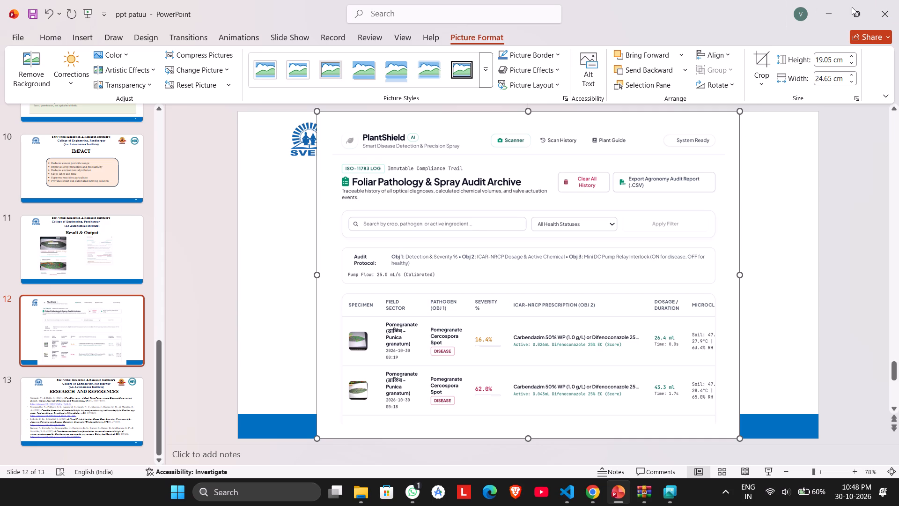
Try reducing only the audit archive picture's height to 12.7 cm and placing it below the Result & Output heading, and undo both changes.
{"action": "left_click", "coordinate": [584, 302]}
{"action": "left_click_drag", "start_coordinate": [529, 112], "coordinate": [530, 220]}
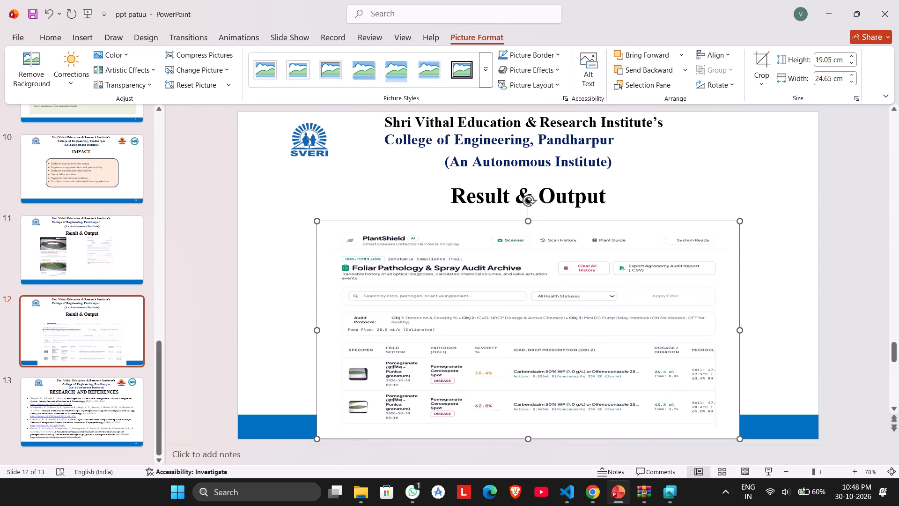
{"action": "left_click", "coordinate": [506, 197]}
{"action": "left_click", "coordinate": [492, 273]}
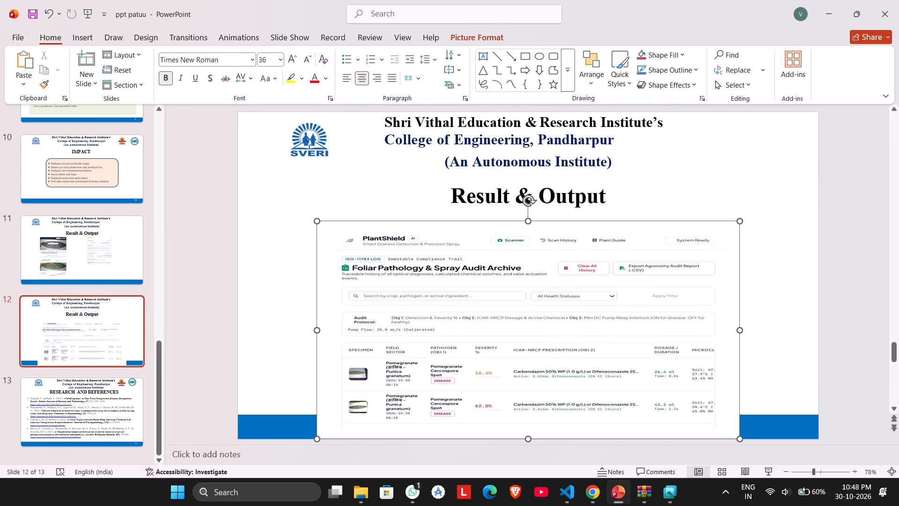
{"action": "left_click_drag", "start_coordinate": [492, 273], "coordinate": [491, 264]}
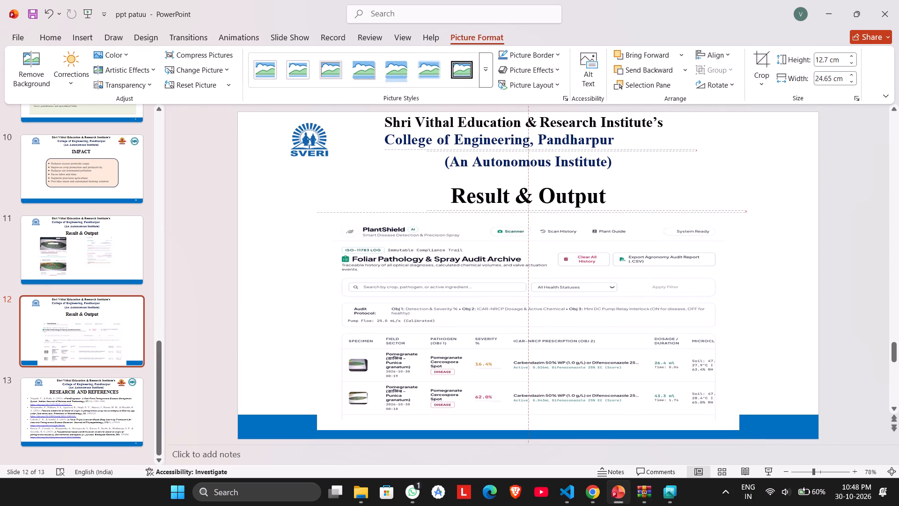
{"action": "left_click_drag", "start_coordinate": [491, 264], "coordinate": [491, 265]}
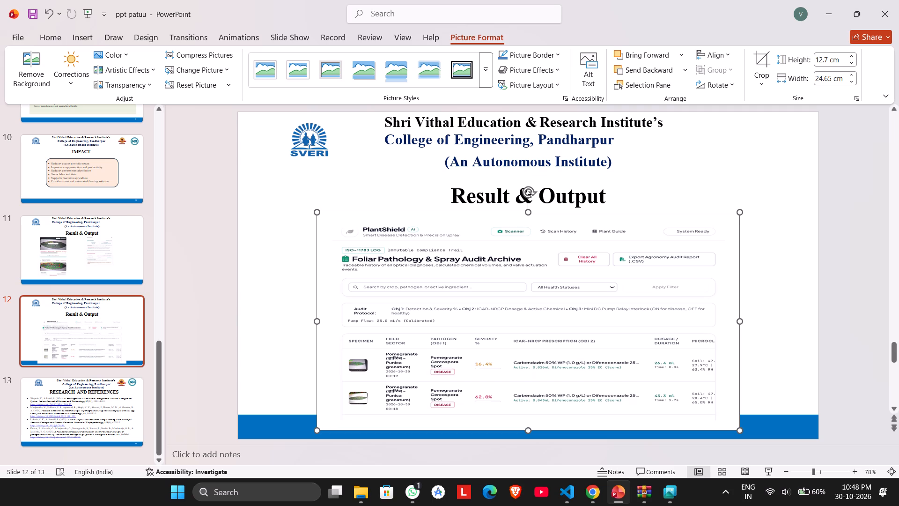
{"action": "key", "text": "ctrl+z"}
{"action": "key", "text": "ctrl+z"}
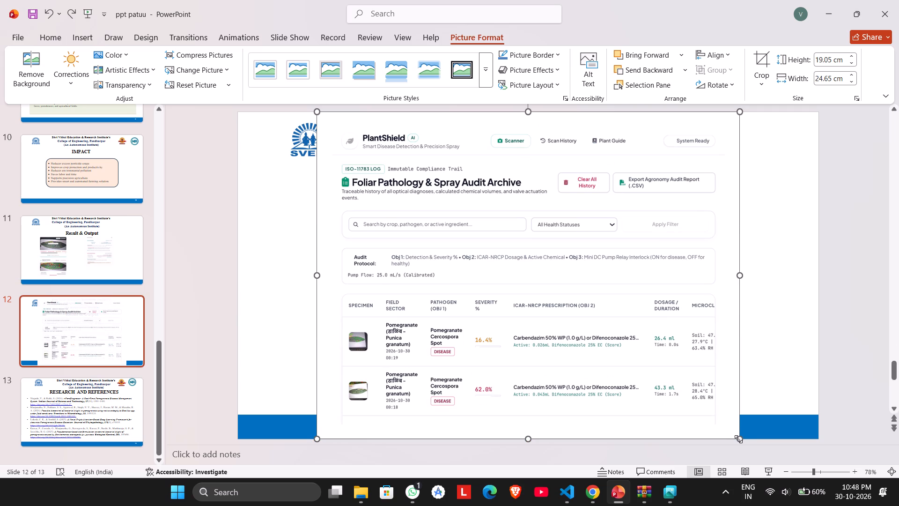
Scale the audit archive picture proportionally to about 11.29 by 14.61 cm and centre it between slide 12's heading and the blue footer bar.
{"action": "left_click_drag", "start_coordinate": [739, 439], "coordinate": [599, 298]}
{"action": "left_click_drag", "start_coordinate": [498, 249], "coordinate": [530, 294]}
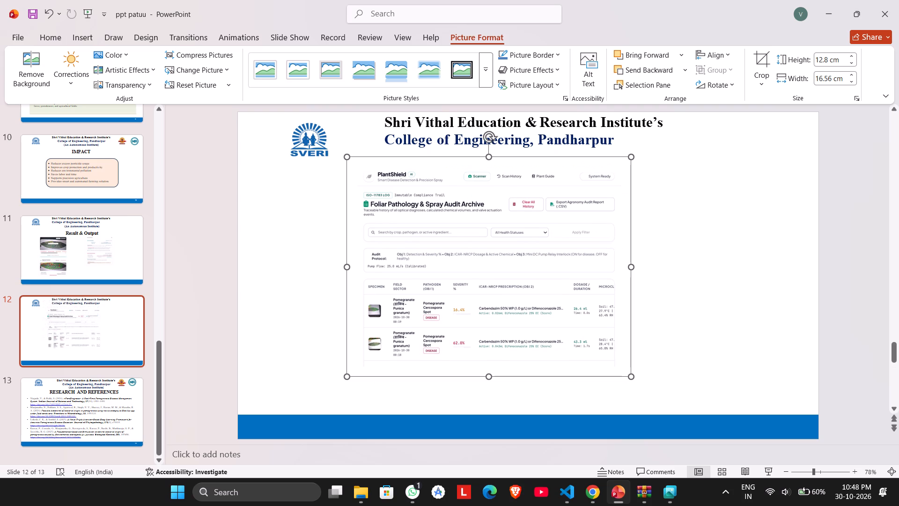
{"action": "left_click_drag", "start_coordinate": [531, 288], "coordinate": [548, 302]}
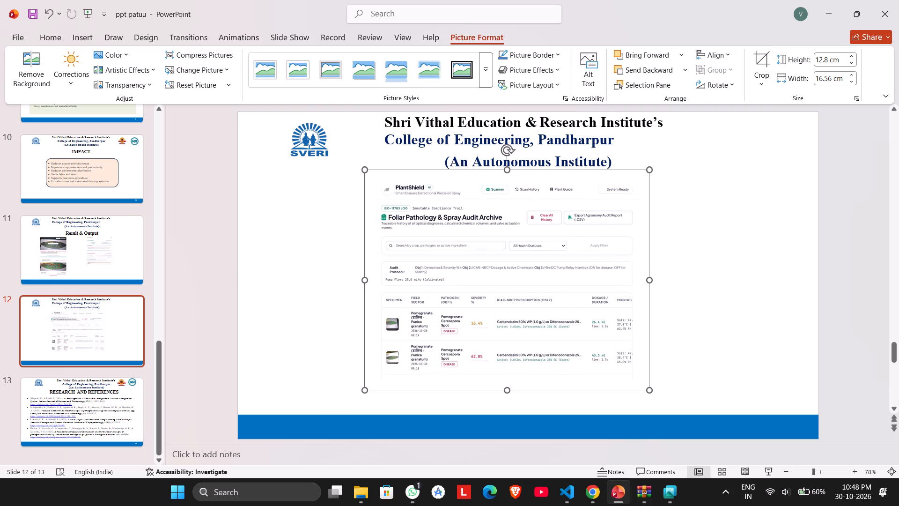
{"action": "left_click_drag", "start_coordinate": [558, 262], "coordinate": [564, 299]}
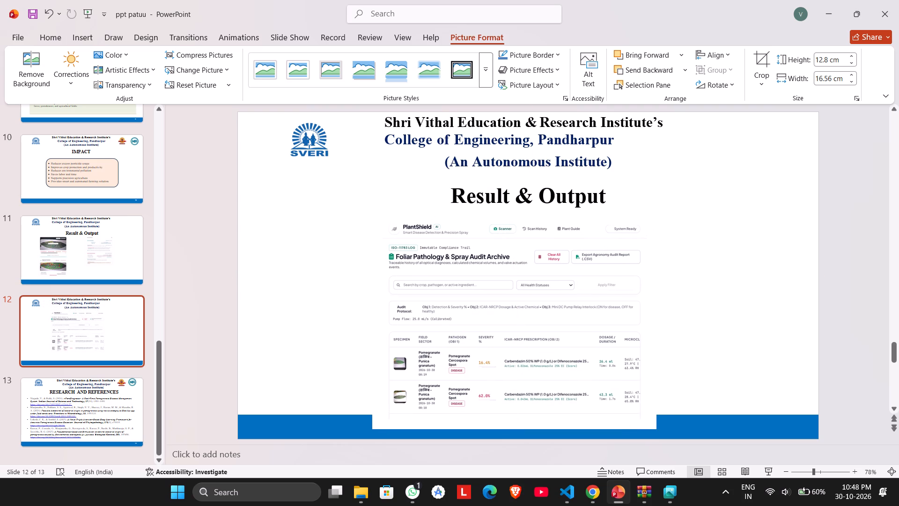
{"action": "left_click_drag", "start_coordinate": [564, 299], "coordinate": [574, 298]}
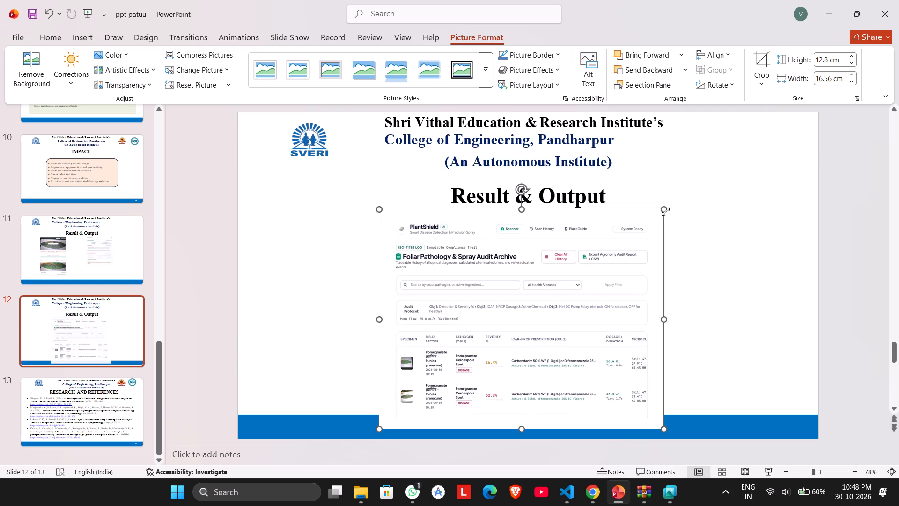
{"action": "left_click_drag", "start_coordinate": [667, 210], "coordinate": [653, 223]}
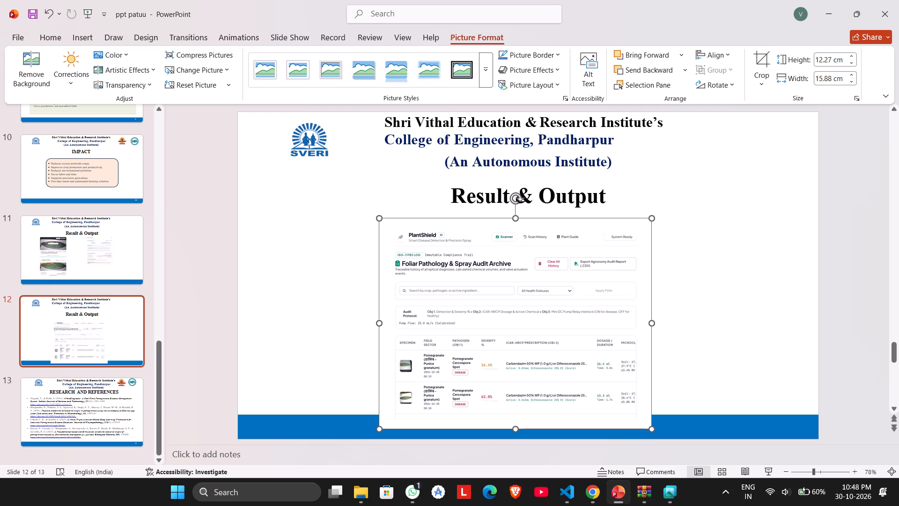
{"action": "left_click_drag", "start_coordinate": [649, 431], "coordinate": [627, 364]}
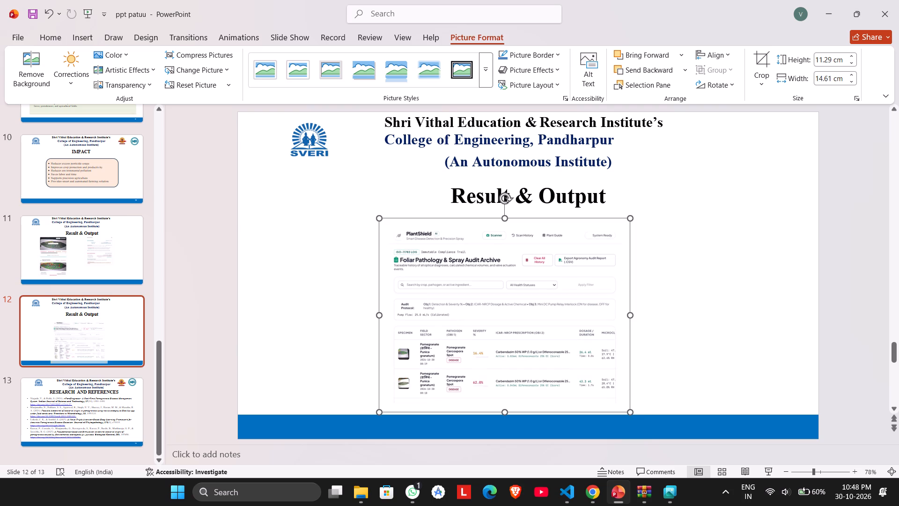
{"action": "left_click_drag", "start_coordinate": [579, 342], "coordinate": [592, 340]}
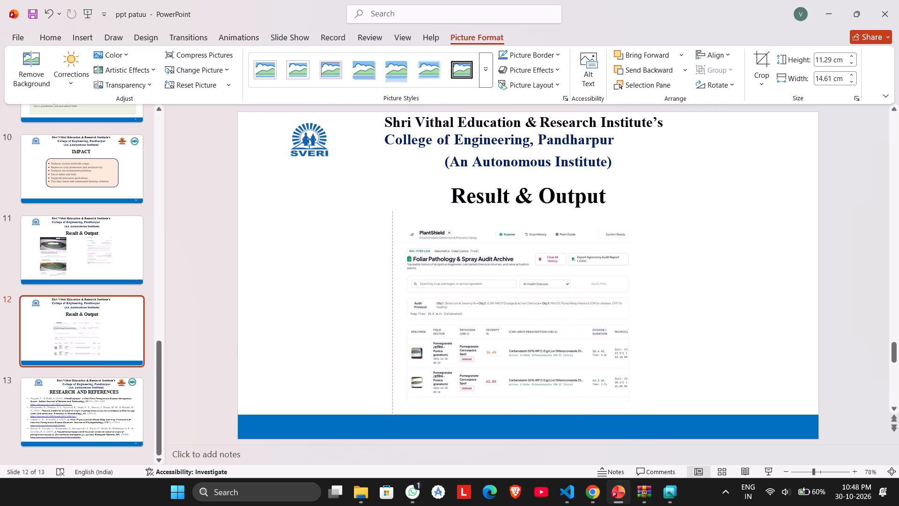
{"action": "left_click_drag", "start_coordinate": [592, 340], "coordinate": [600, 342]}
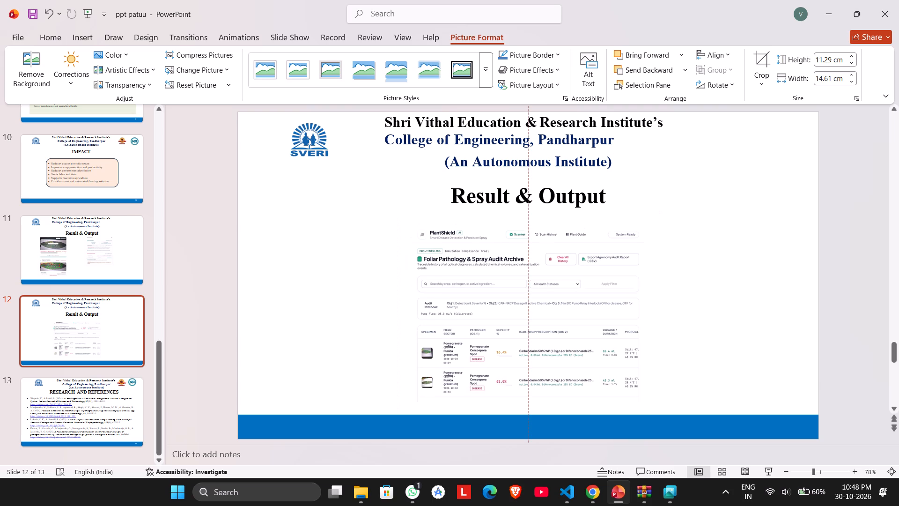
{"action": "left_click_drag", "start_coordinate": [600, 342], "coordinate": [600, 338]}
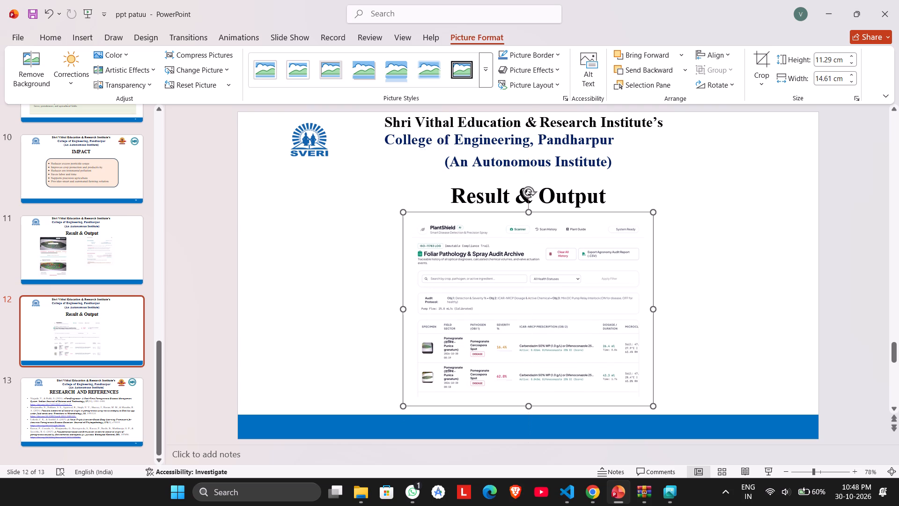
{"action": "left_click", "coordinate": [682, 323]}
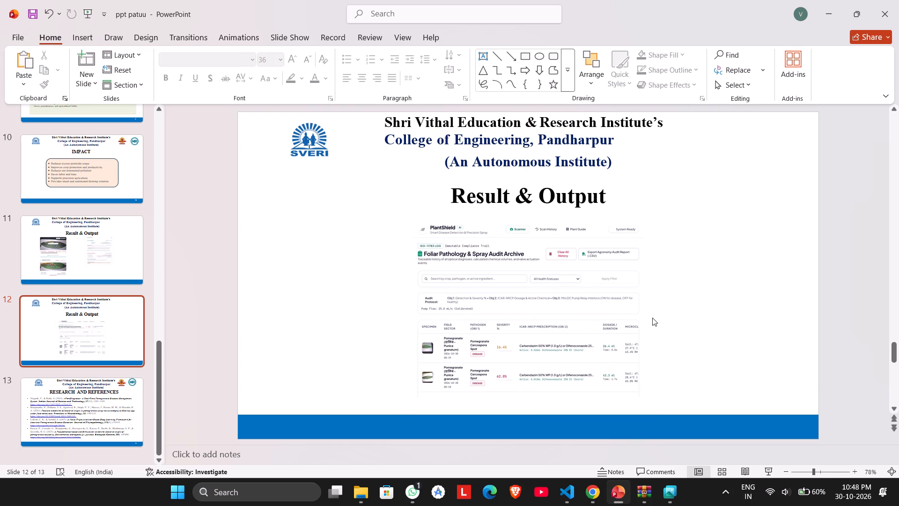
Examine the audit archive picture on slide 12 close up for legibility and placement below the heading.
{"action": "scroll", "coordinate": [566, 312], "scroll_direction": "up", "scroll_amount": 6, "text": "ctrl"}
{"action": "scroll", "coordinate": [566, 312], "scroll_direction": "down", "scroll_amount": 4, "text": "ctrl"}
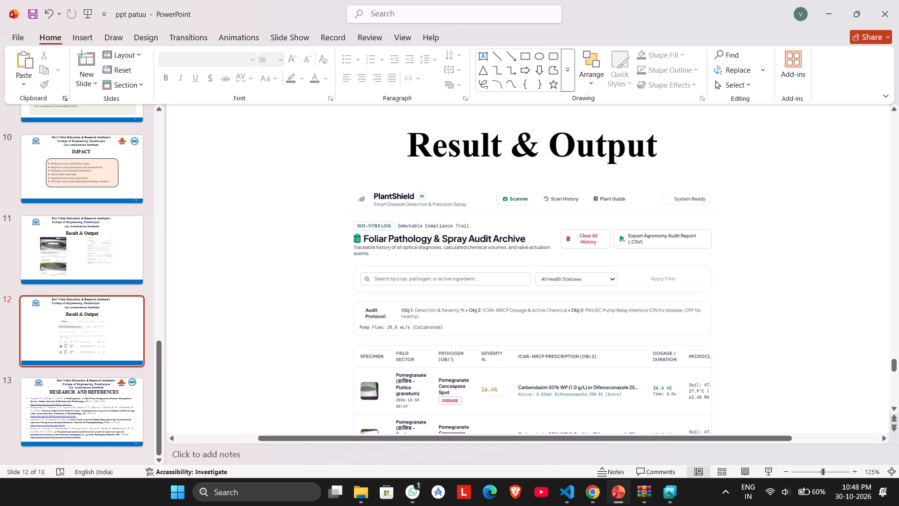
{"action": "scroll", "coordinate": [566, 312], "scroll_direction": "down", "scroll_amount": 1, "text": "ctrl"}
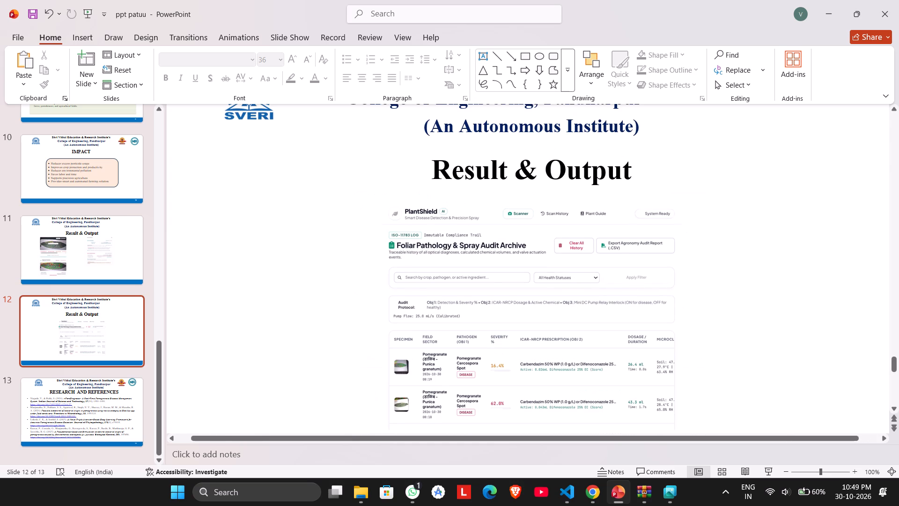
{"action": "scroll", "coordinate": [566, 312], "scroll_direction": "down", "scroll_amount": 1, "text": "ctrl"}
{"action": "left_click", "coordinate": [693, 276]}
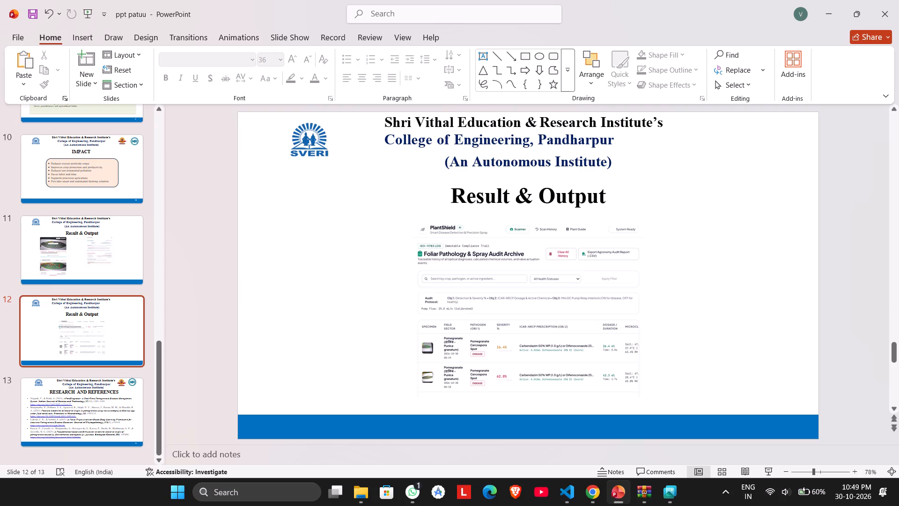
Save the presentation under its existing name and location.
{"action": "left_click", "coordinate": [16, 38]}
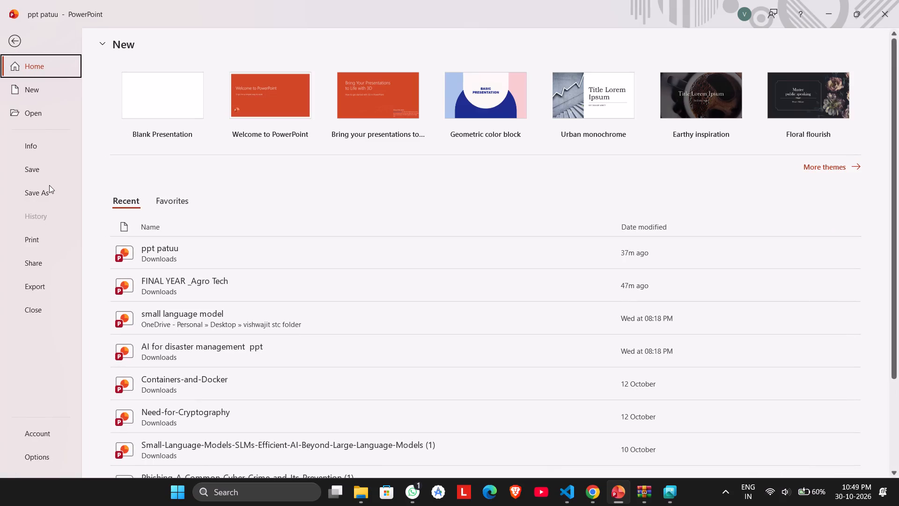
{"action": "left_click", "coordinate": [41, 193]}
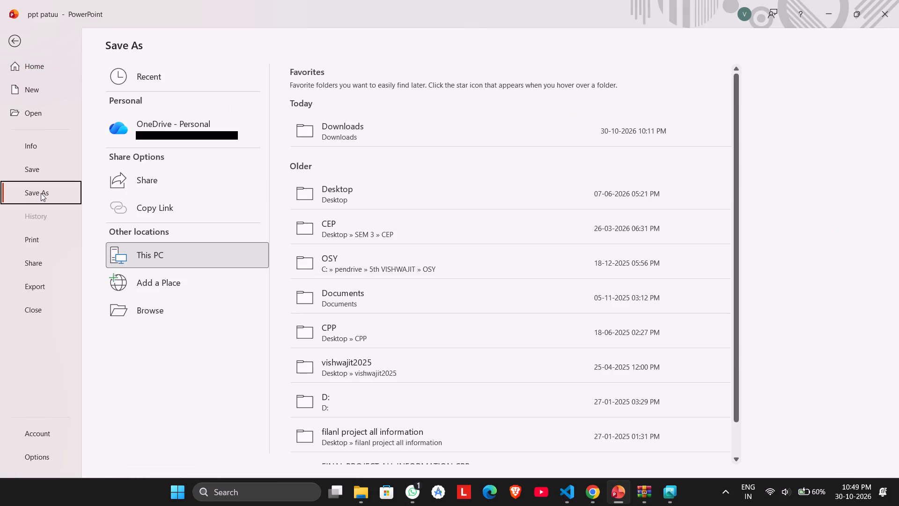
{"action": "left_click", "coordinate": [44, 267]}
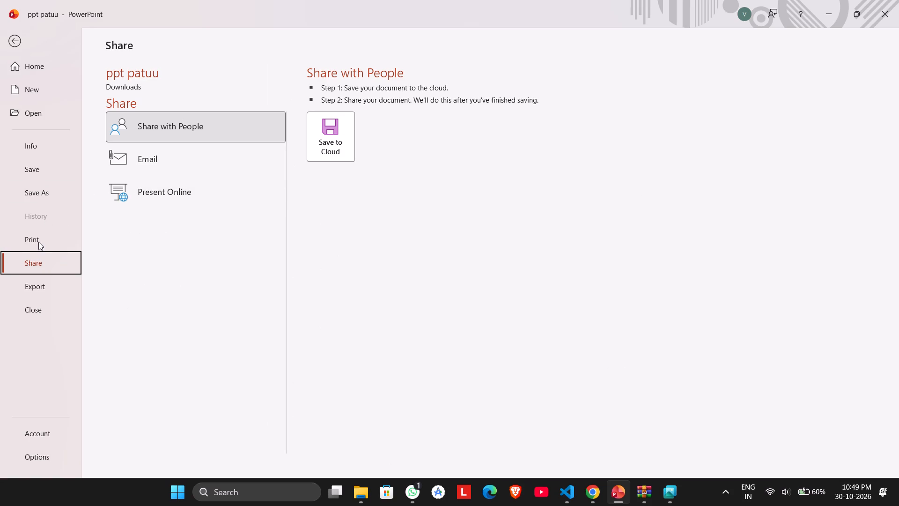
{"action": "left_click", "coordinate": [55, 174]}
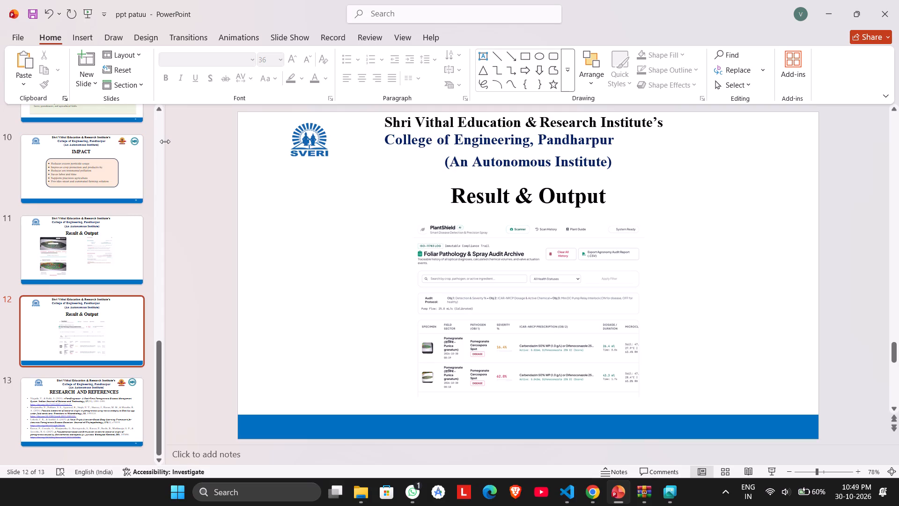
Start saving a copy of the presentation in the Desktop folder.
{"action": "left_click", "coordinate": [14, 38]}
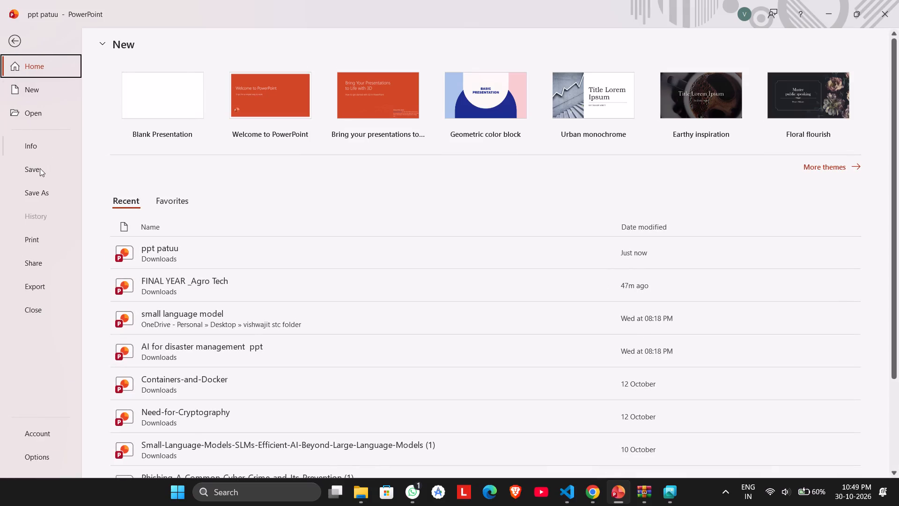
{"action": "left_click", "coordinate": [45, 196]}
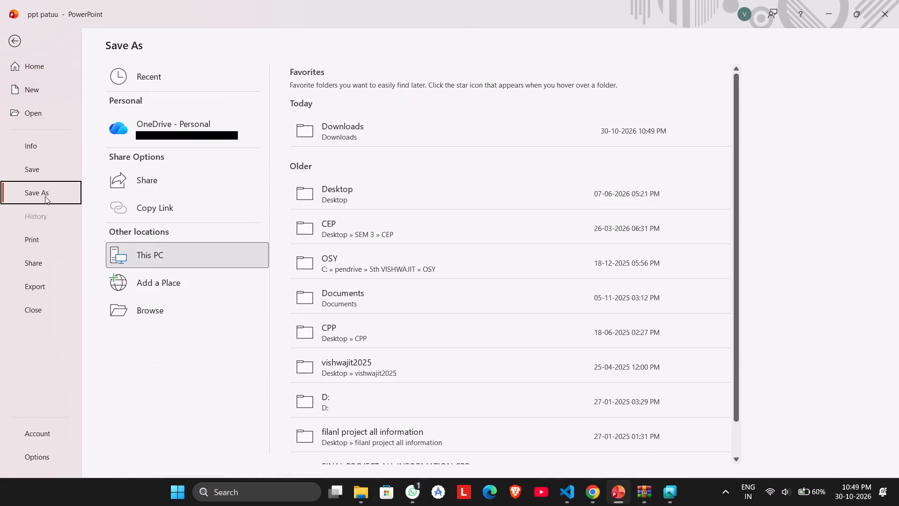
{"action": "double_click", "coordinate": [426, 197]}
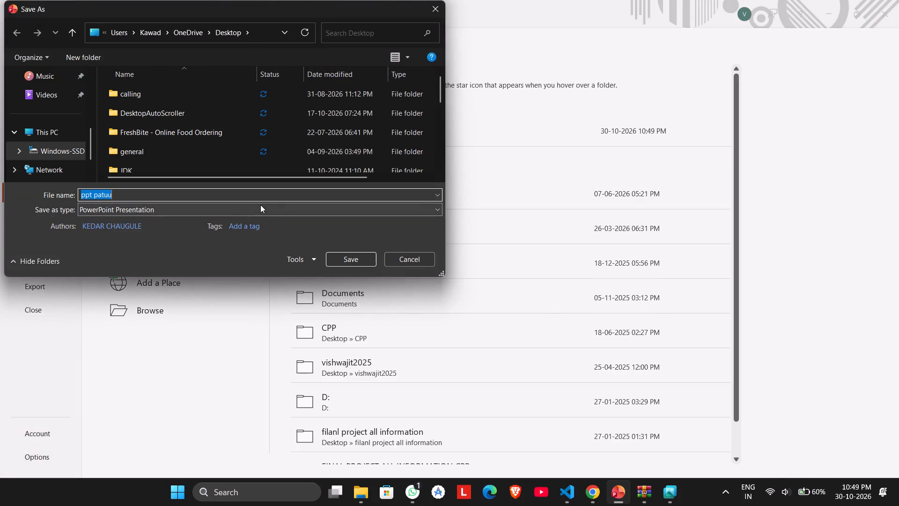
Save the presentation copy in the Desktop folder as "ppt patuu" in PowerPoint Presentation format.
{"action": "left_click", "coordinate": [336, 262]}
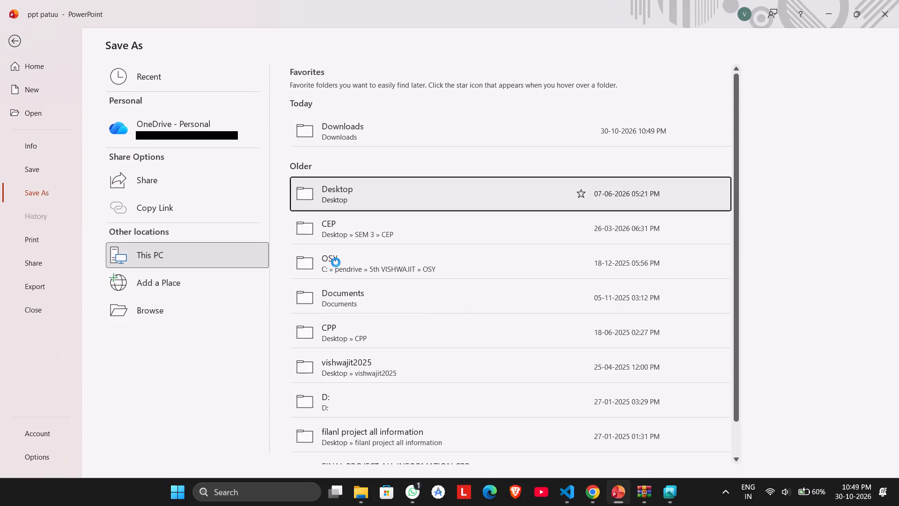
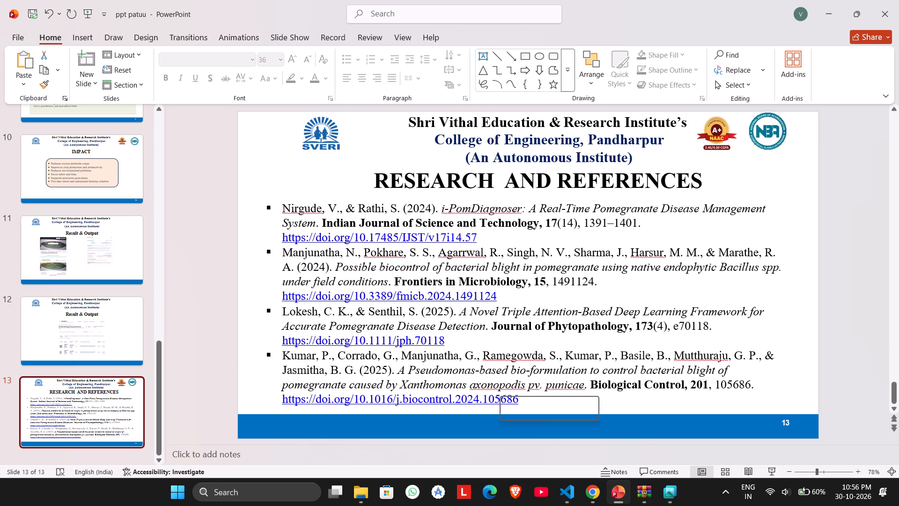
Select the slide number text in the blue footer bar of the Research and References slide.
{"action": "left_click_drag", "start_coordinate": [783, 425], "coordinate": [809, 424]}
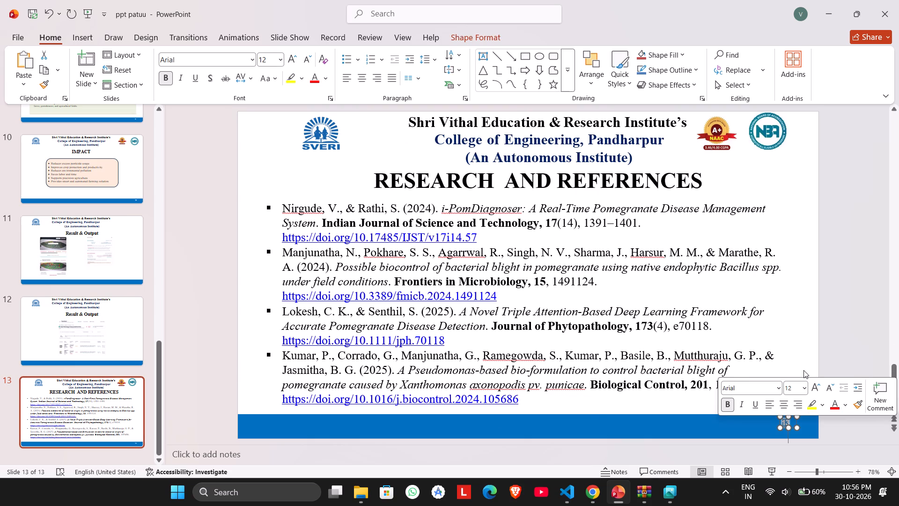
Review the final slides from Impact to Research and References, examining the pictures on both Result & Output slides, including slide 12 close up.
{"action": "left_click", "coordinate": [803, 370]}
{"action": "scroll", "coordinate": [803, 370], "scroll_direction": "up", "scroll_amount": 1}
{"action": "scroll", "coordinate": [803, 370], "scroll_direction": "down", "scroll_amount": 1}
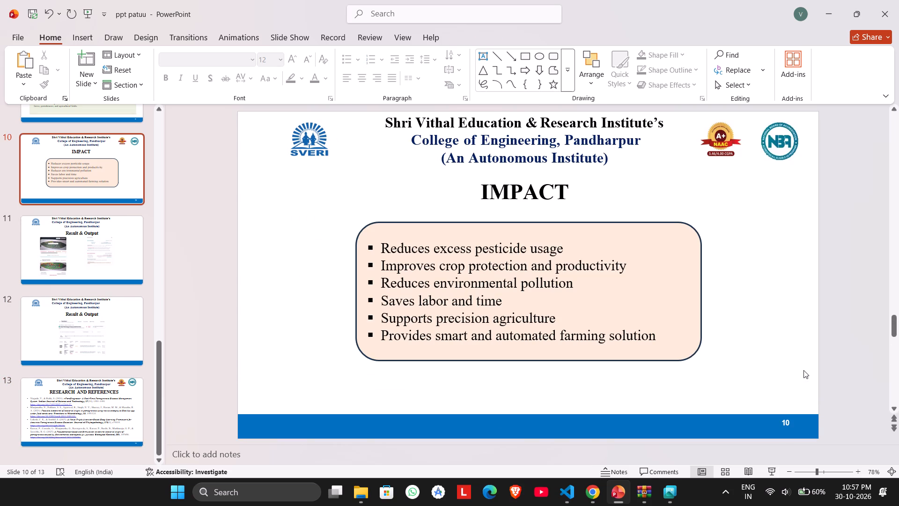
{"action": "scroll", "coordinate": [803, 370], "scroll_direction": "down", "scroll_amount": 3}
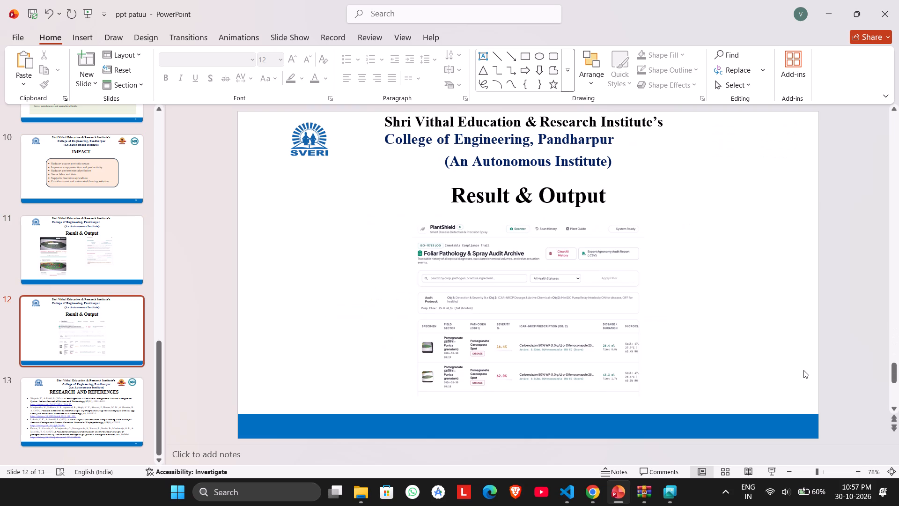
{"action": "scroll", "coordinate": [551, 273], "scroll_direction": "up", "scroll_amount": 5, "text": "ctrl"}
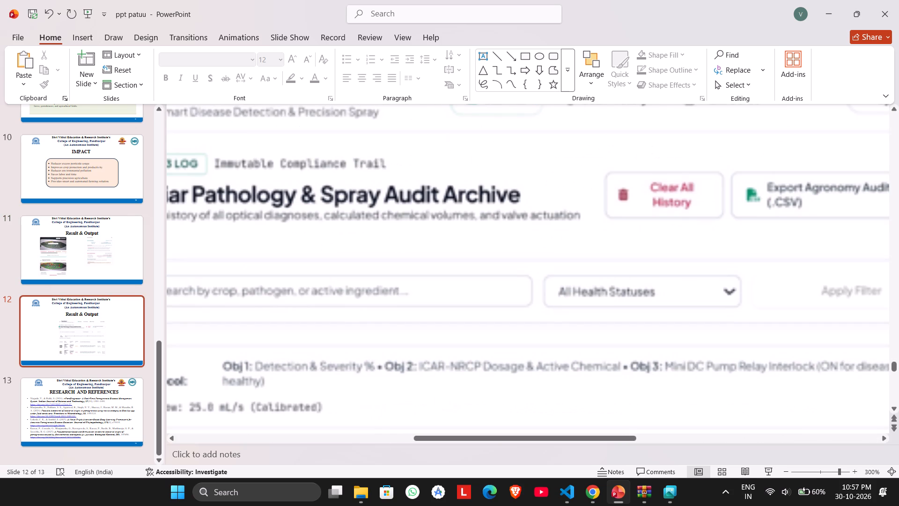
{"action": "scroll", "coordinate": [551, 273], "scroll_direction": "down", "scroll_amount": 5, "text": "ctrl"}
{"action": "scroll", "coordinate": [551, 273], "scroll_direction": "up", "scroll_amount": 1}
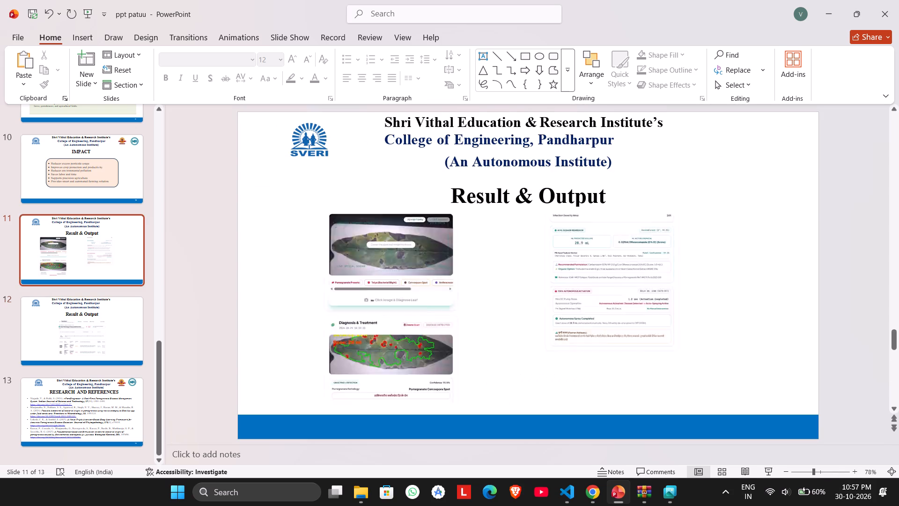
{"action": "scroll", "coordinate": [551, 273], "scroll_direction": "up", "scroll_amount": 1}
{"action": "scroll", "coordinate": [551, 273], "scroll_direction": "down", "scroll_amount": 1}
{"action": "scroll", "coordinate": [551, 273], "scroll_direction": "up", "scroll_amount": 1}
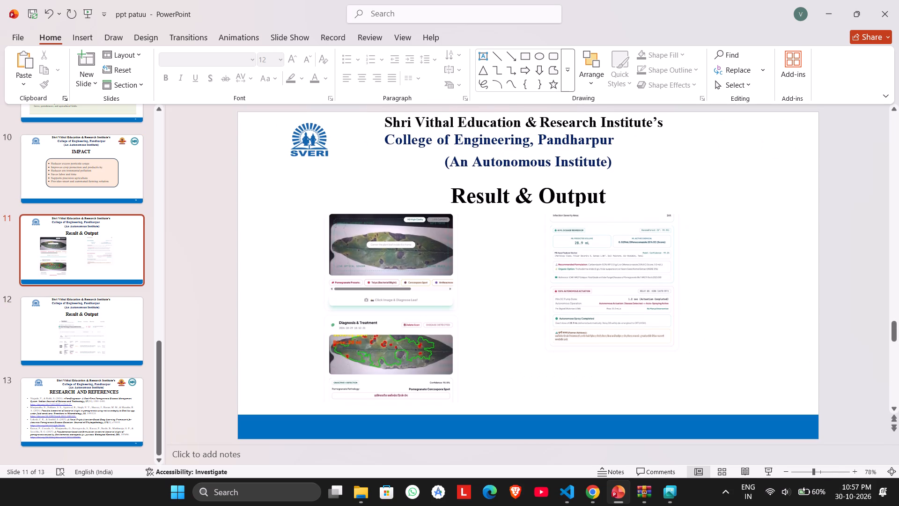
{"action": "scroll", "coordinate": [551, 273], "scroll_direction": "up", "scroll_amount": 1}
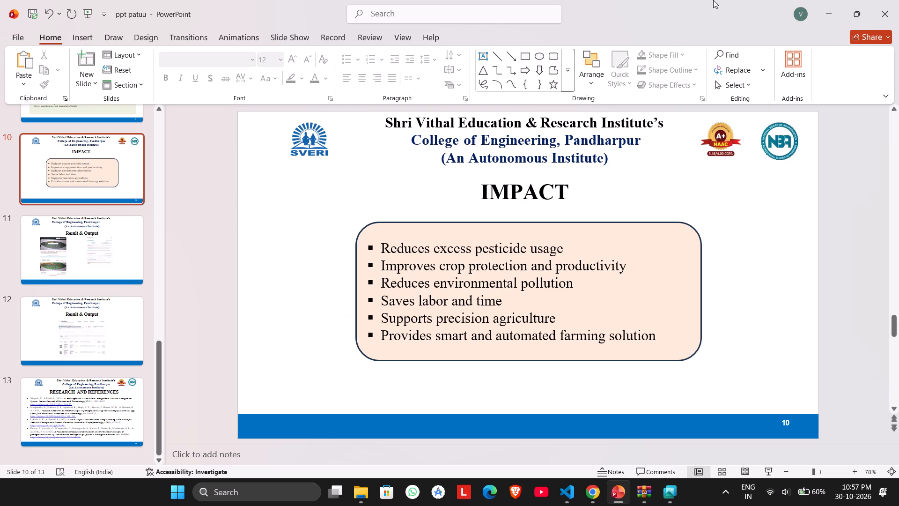
Minimize the presentation window to reveal the Desktop.
{"action": "left_click", "coordinate": [818, 0]}
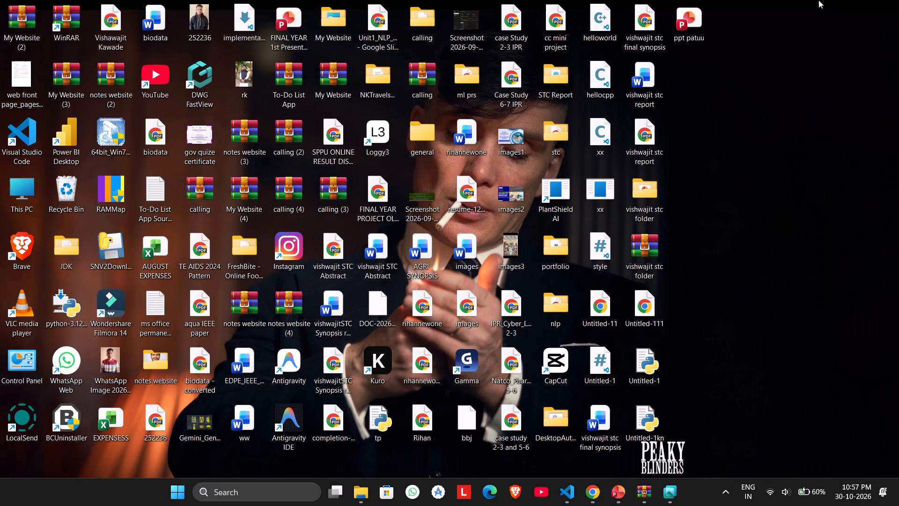
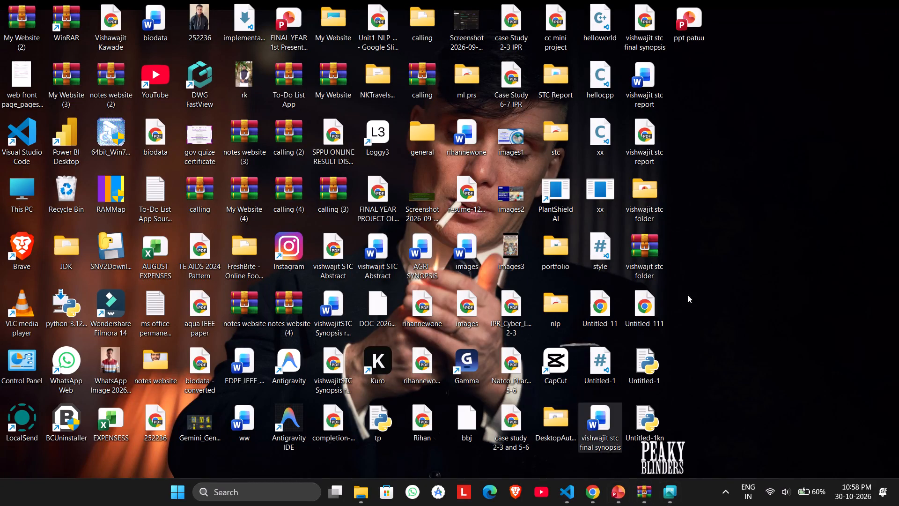
Open the "ppt patuu" presentation from the Desktop.
{"action": "double_click", "coordinate": [682, 37]}
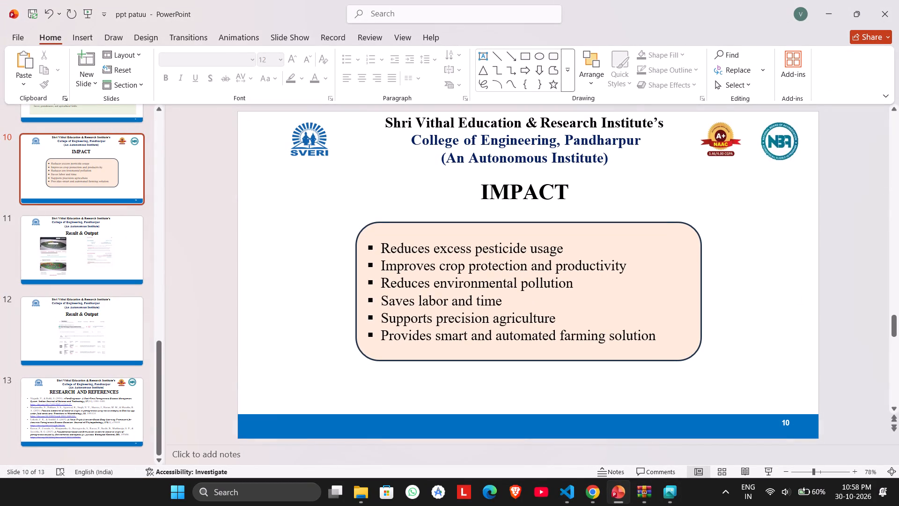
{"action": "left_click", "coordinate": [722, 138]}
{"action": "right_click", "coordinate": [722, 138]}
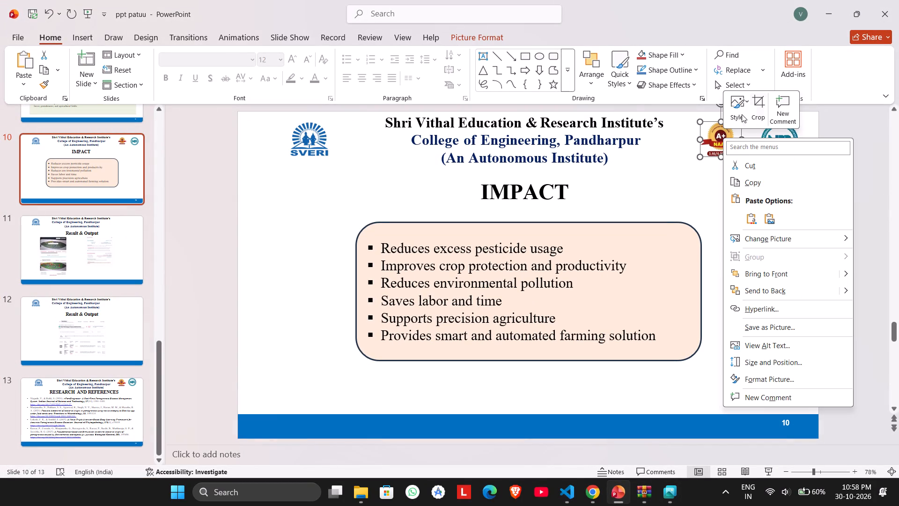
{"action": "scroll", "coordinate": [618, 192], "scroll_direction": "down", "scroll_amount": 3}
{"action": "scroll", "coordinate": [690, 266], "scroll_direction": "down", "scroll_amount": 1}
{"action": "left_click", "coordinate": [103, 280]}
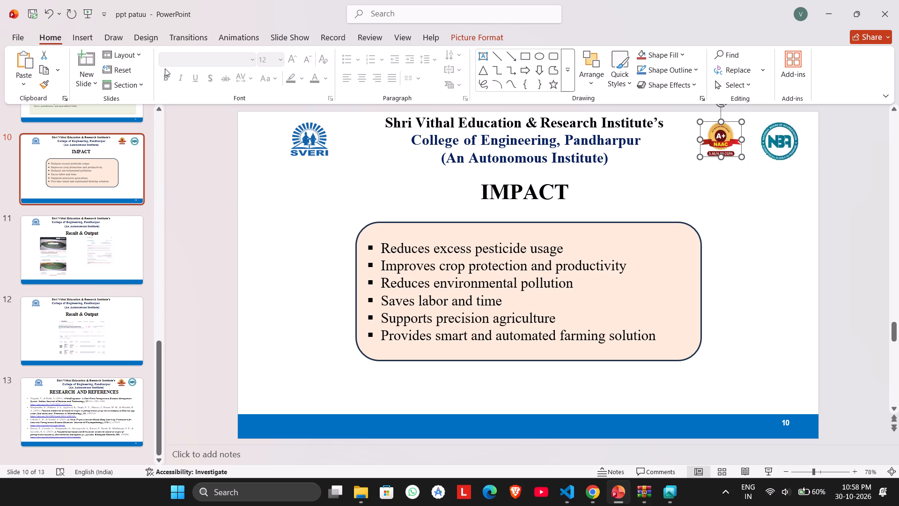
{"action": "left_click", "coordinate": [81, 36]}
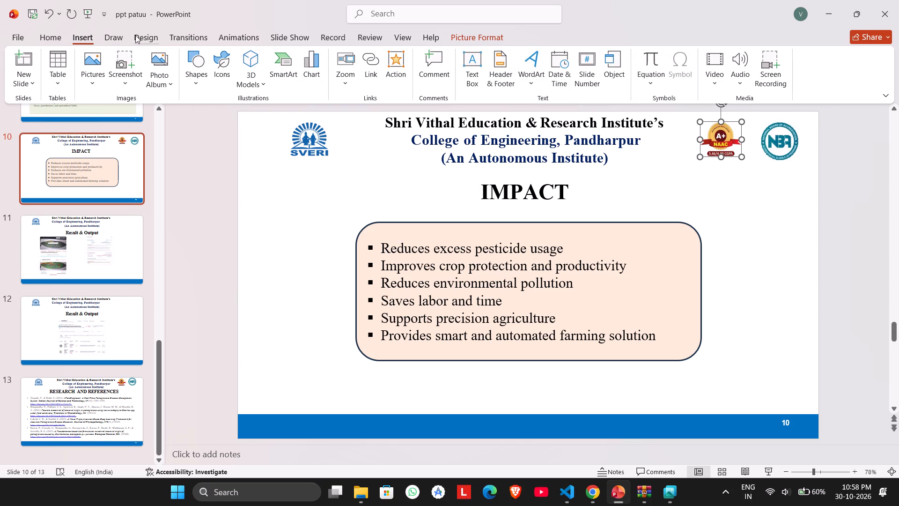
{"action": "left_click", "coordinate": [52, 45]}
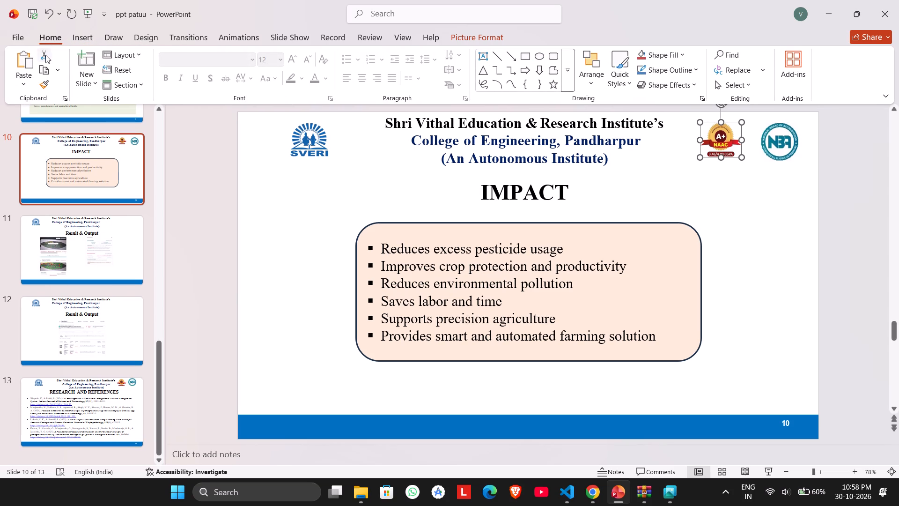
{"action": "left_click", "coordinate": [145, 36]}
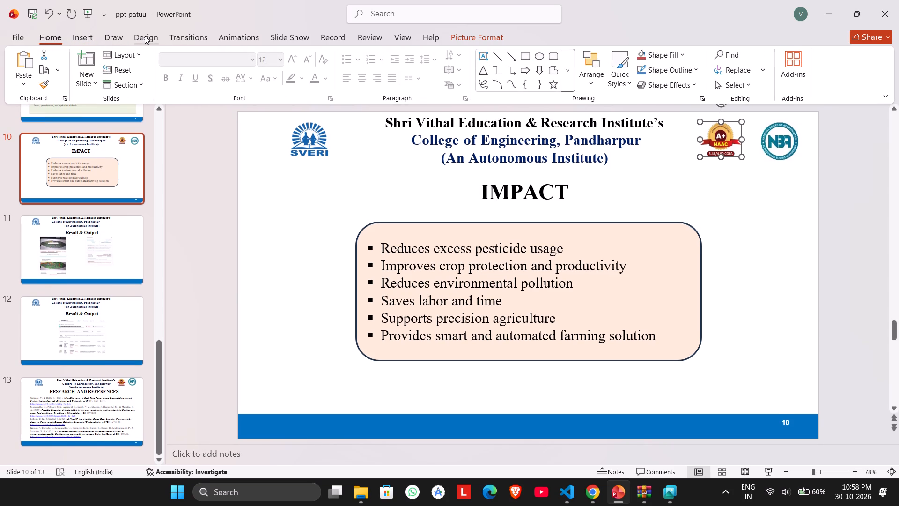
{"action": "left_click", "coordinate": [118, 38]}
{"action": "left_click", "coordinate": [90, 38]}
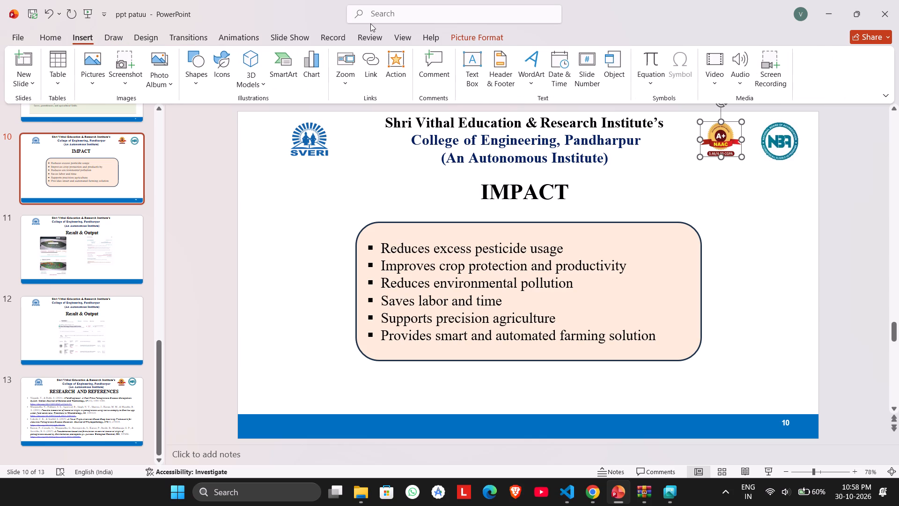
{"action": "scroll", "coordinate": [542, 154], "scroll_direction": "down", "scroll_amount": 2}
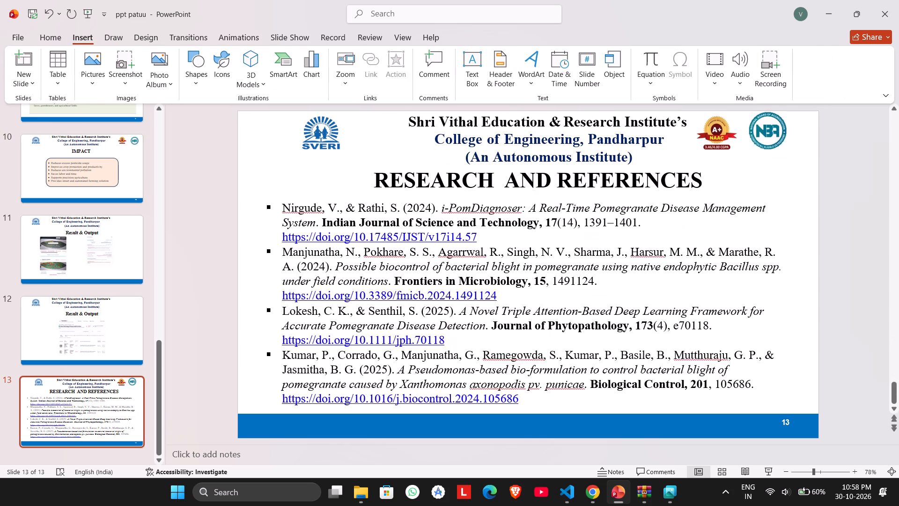
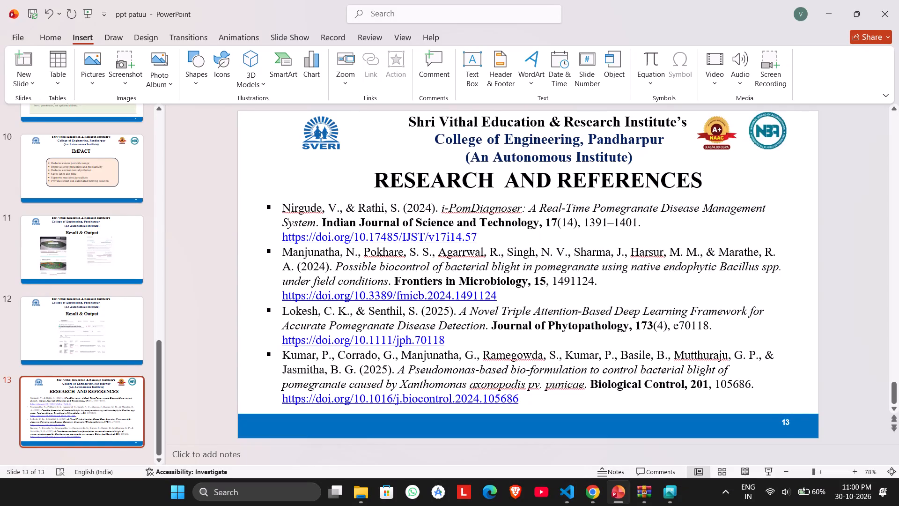
Review slides 7 and 11 to 13, checking the slide number in the Block Diagram slide's footer.
{"action": "scroll", "coordinate": [538, 220], "scroll_direction": "up", "scroll_amount": 1}
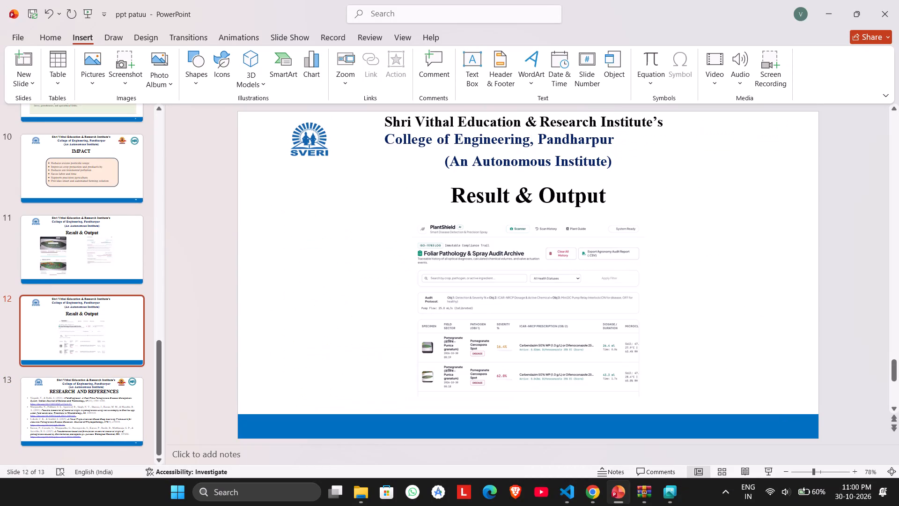
{"action": "scroll", "coordinate": [538, 220], "scroll_direction": "down", "scroll_amount": 1}
{"action": "scroll", "coordinate": [538, 220], "scroll_direction": "up", "scroll_amount": 1}
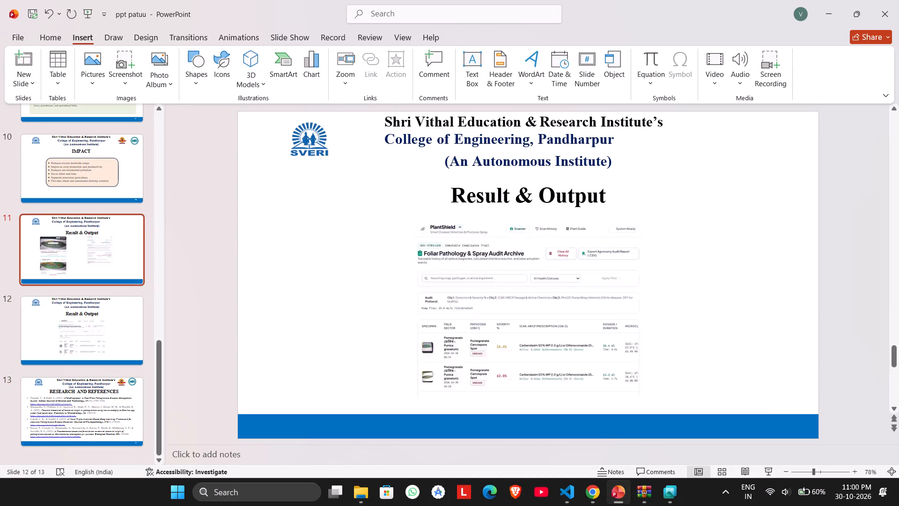
{"action": "scroll", "coordinate": [538, 220], "scroll_direction": "up", "scroll_amount": 1}
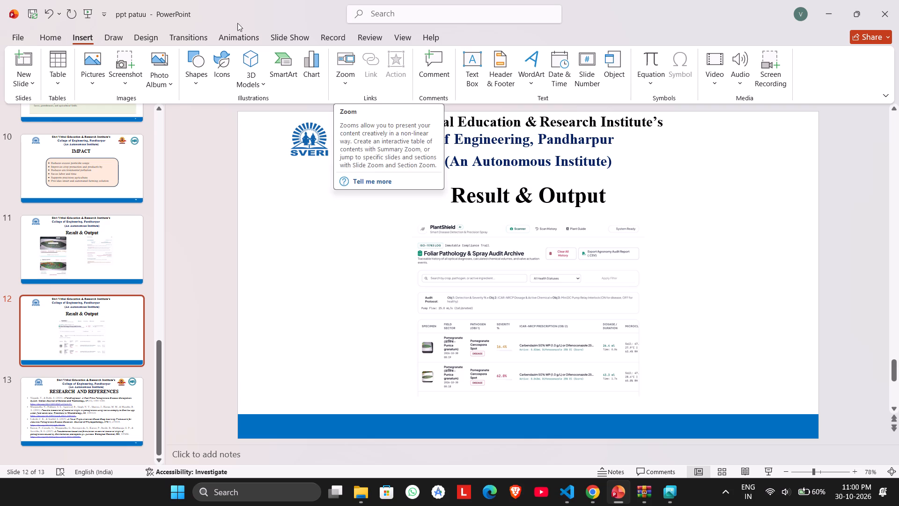
{"action": "left_click", "coordinate": [60, 37]}
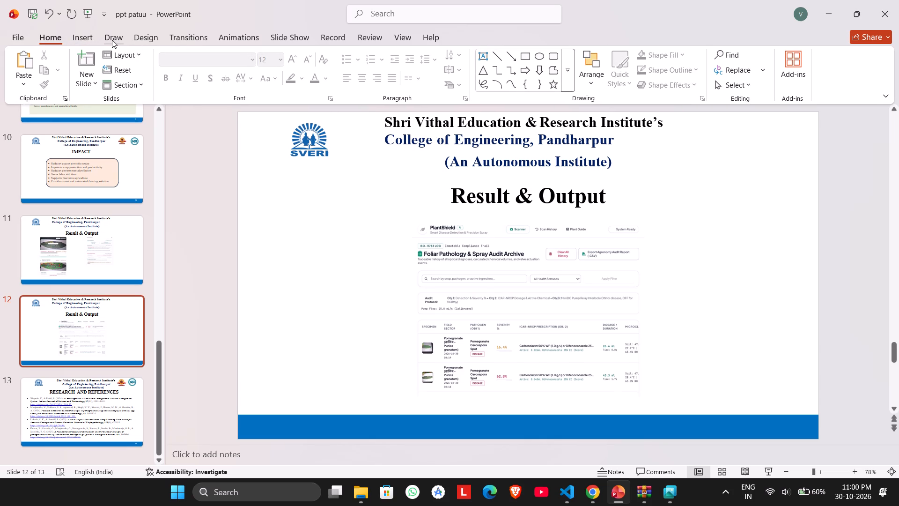
{"action": "left_click", "coordinate": [137, 82]}
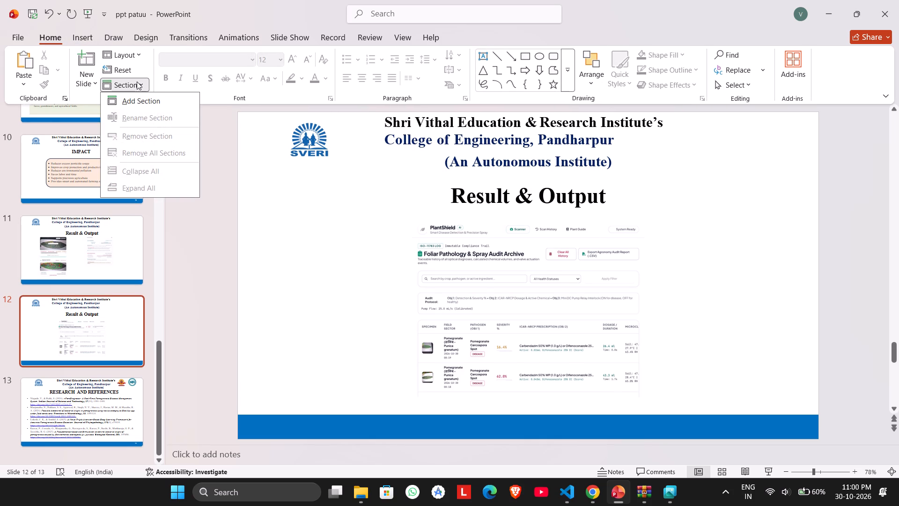
{"action": "left_click", "coordinate": [200, 234]}
{"action": "scroll", "coordinate": [564, 306], "scroll_direction": "up", "scroll_amount": 2}
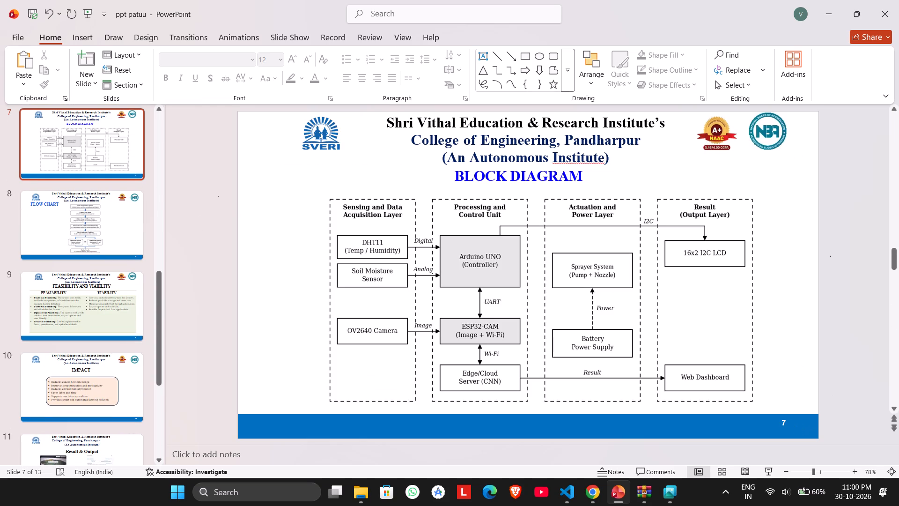
{"action": "left_click", "coordinate": [787, 424]}
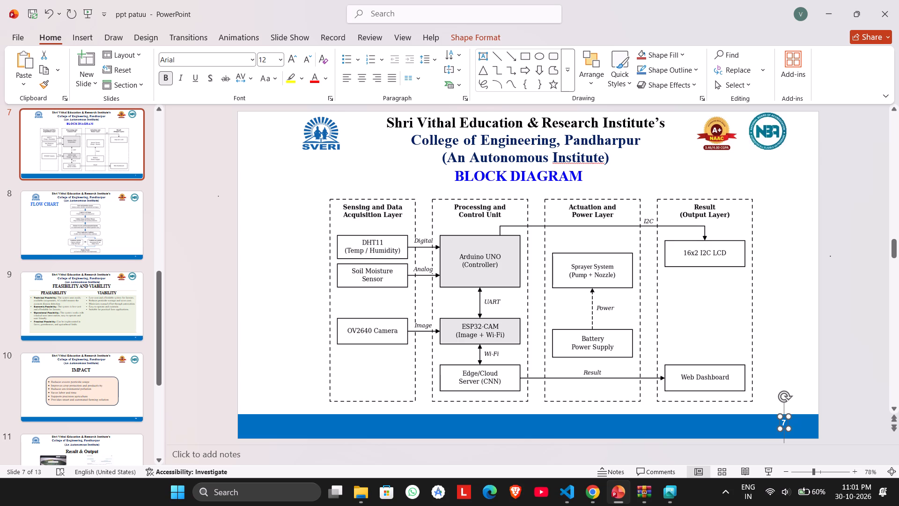
Examine slides 7 to 13, comparing the headers, logos and footers of the two Result & Output slides with the others.
{"action": "scroll", "coordinate": [299, 151], "scroll_direction": "down", "scroll_amount": 5}
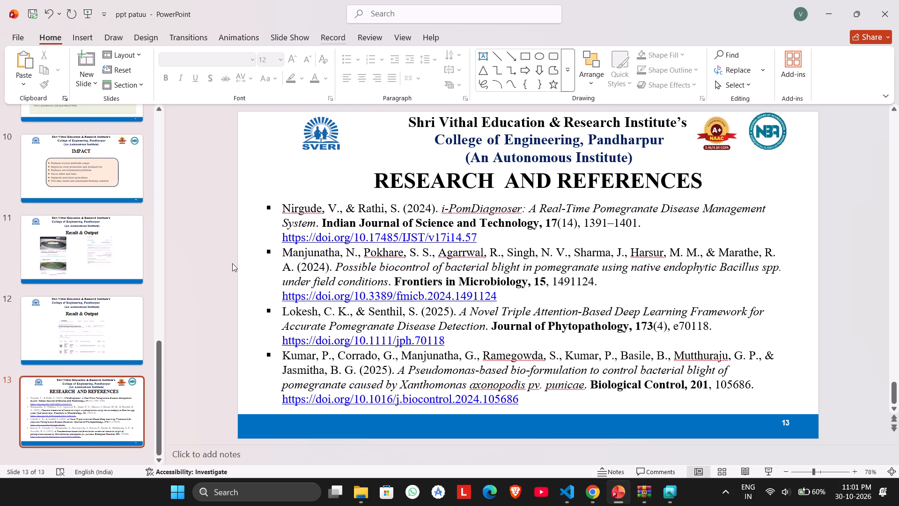
{"action": "scroll", "coordinate": [302, 234], "scroll_direction": "down", "scroll_amount": 4}
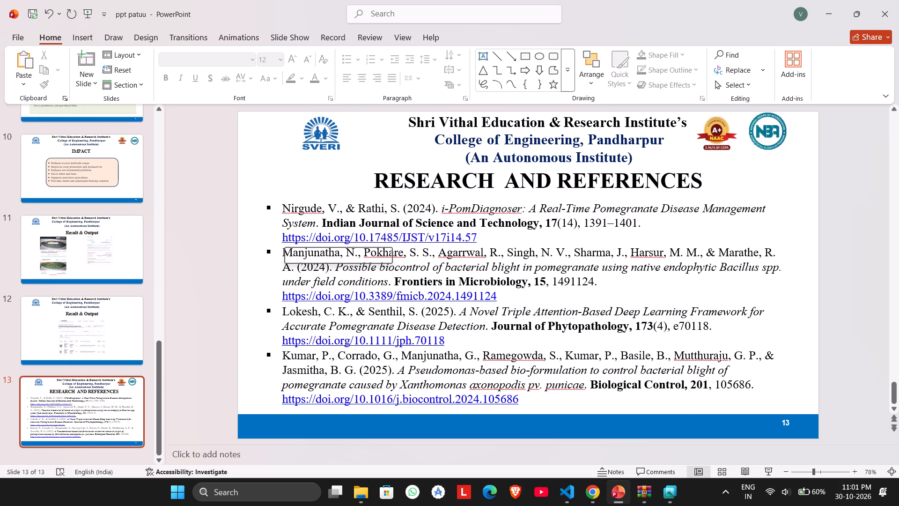
{"action": "scroll", "coordinate": [302, 234], "scroll_direction": "down", "scroll_amount": 1}
{"action": "scroll", "coordinate": [411, 163], "scroll_direction": "up", "scroll_amount": 1}
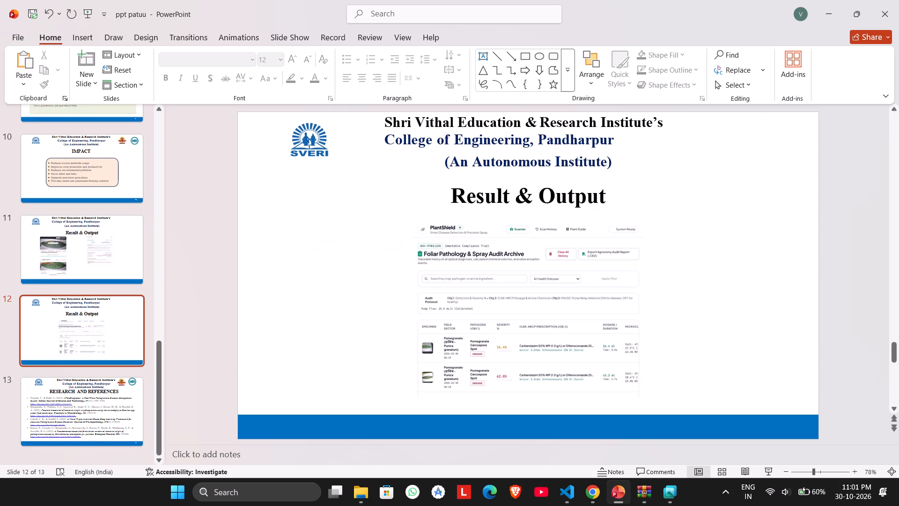
{"action": "scroll", "coordinate": [411, 163], "scroll_direction": "up", "scroll_amount": 1}
{"action": "scroll", "coordinate": [411, 163], "scroll_direction": "down", "scroll_amount": 3}
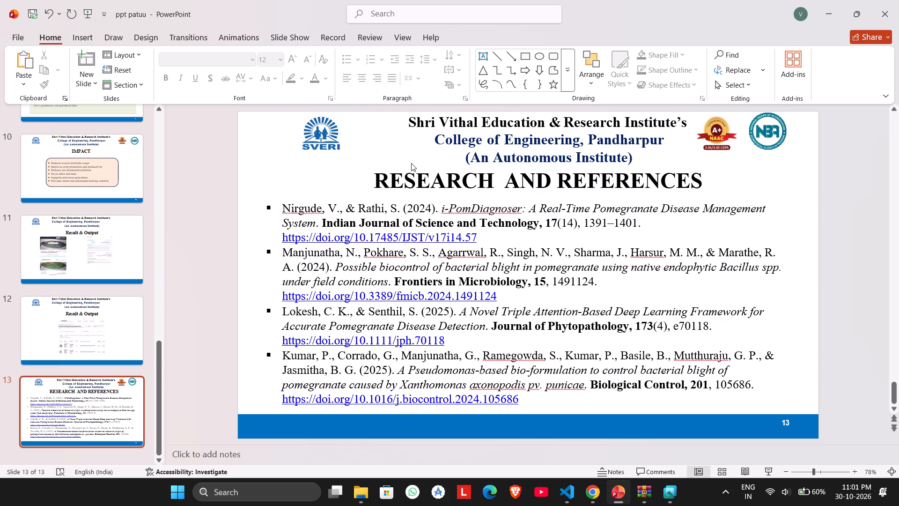
{"action": "scroll", "coordinate": [599, 159], "scroll_direction": "up", "scroll_amount": 1}
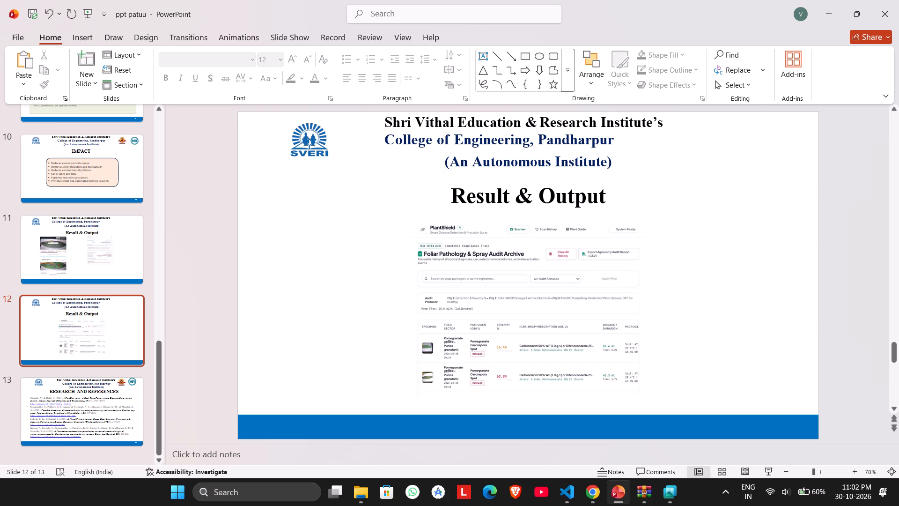
{"action": "scroll", "coordinate": [695, 235], "scroll_direction": "down", "scroll_amount": 1}
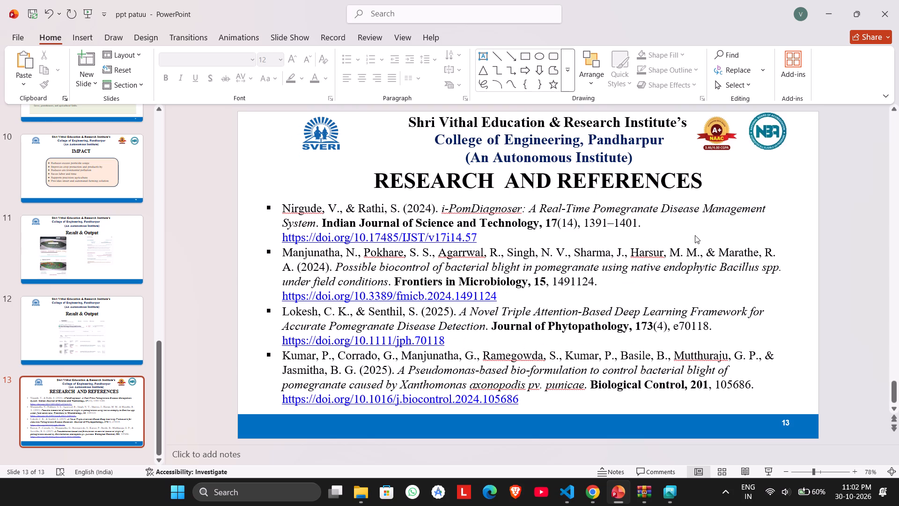
{"action": "scroll", "coordinate": [695, 235], "scroll_direction": "down", "scroll_amount": 3}
{"action": "scroll", "coordinate": [695, 235], "scroll_direction": "up", "scroll_amount": 1}
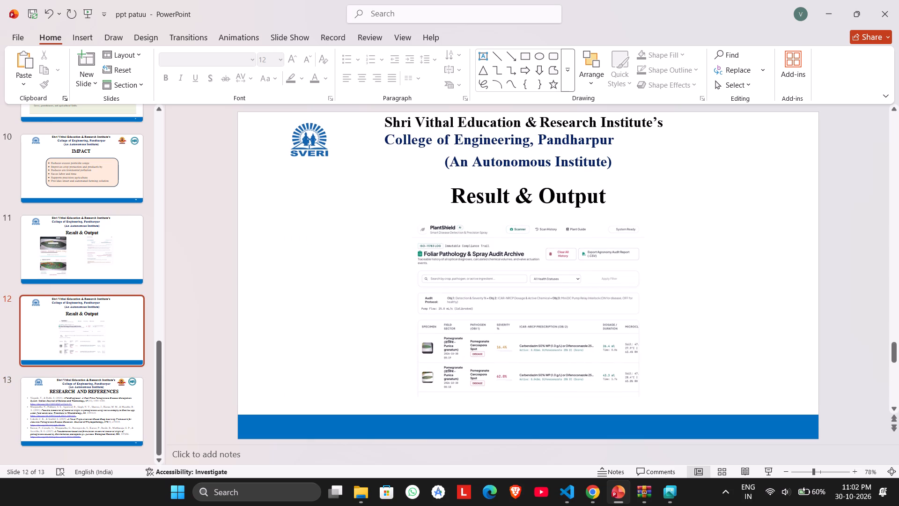
{"action": "scroll", "coordinate": [695, 235], "scroll_direction": "up", "scroll_amount": 2}
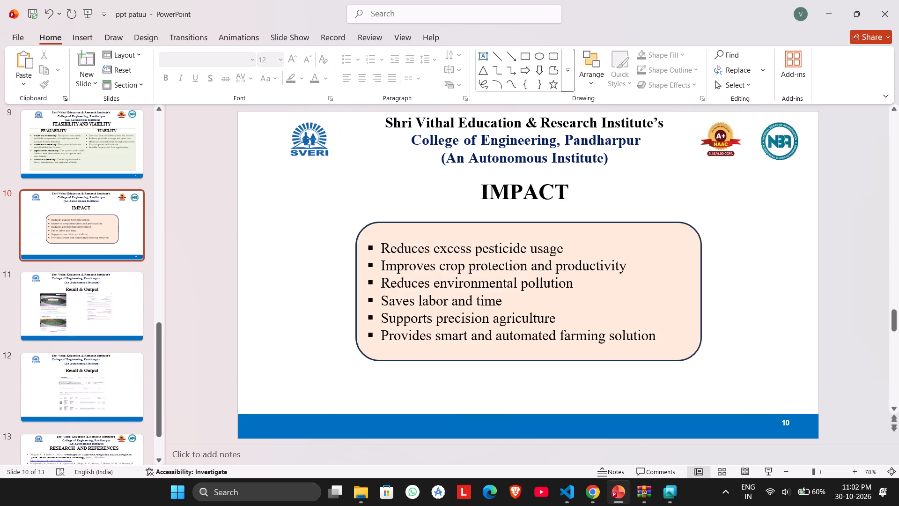
{"action": "scroll", "coordinate": [695, 235], "scroll_direction": "up", "scroll_amount": 3}
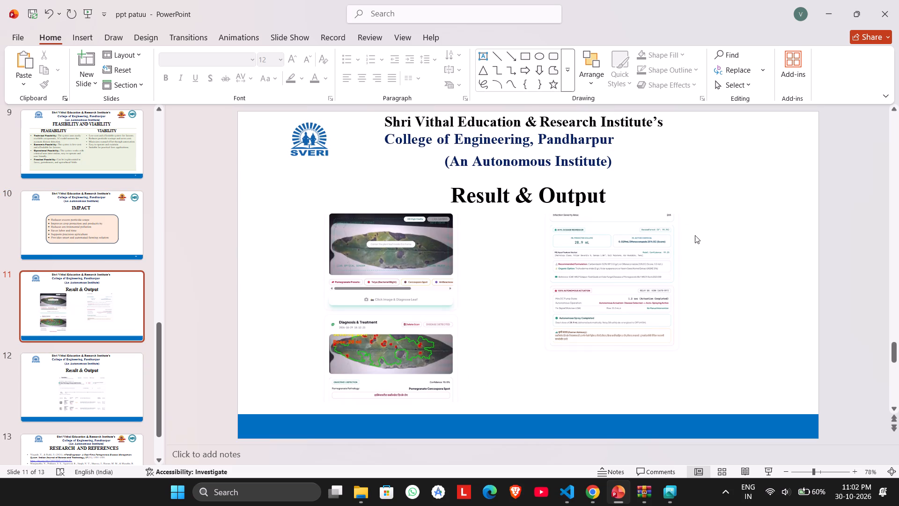
{"action": "scroll", "coordinate": [695, 235], "scroll_direction": "up", "scroll_amount": 1}
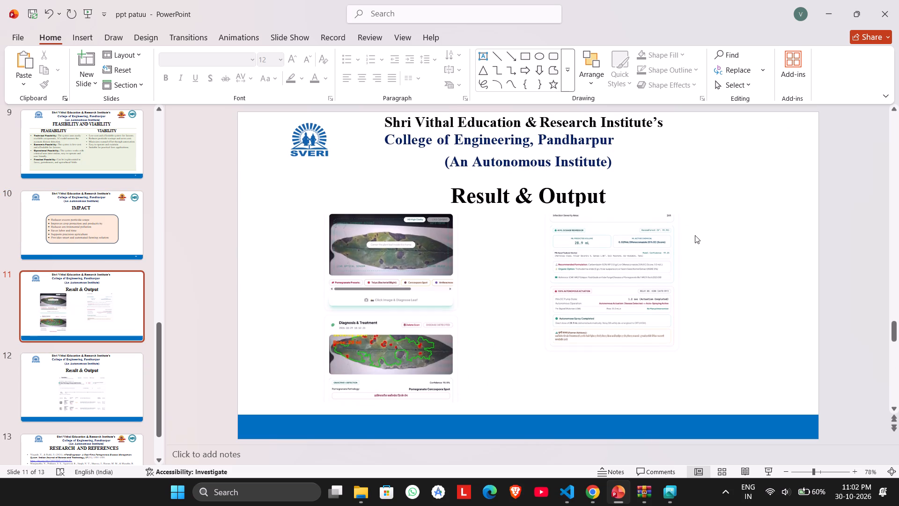
{"action": "scroll", "coordinate": [695, 235], "scroll_direction": "down", "scroll_amount": 2}
{"action": "scroll", "coordinate": [593, 199], "scroll_direction": "up", "scroll_amount": 1}
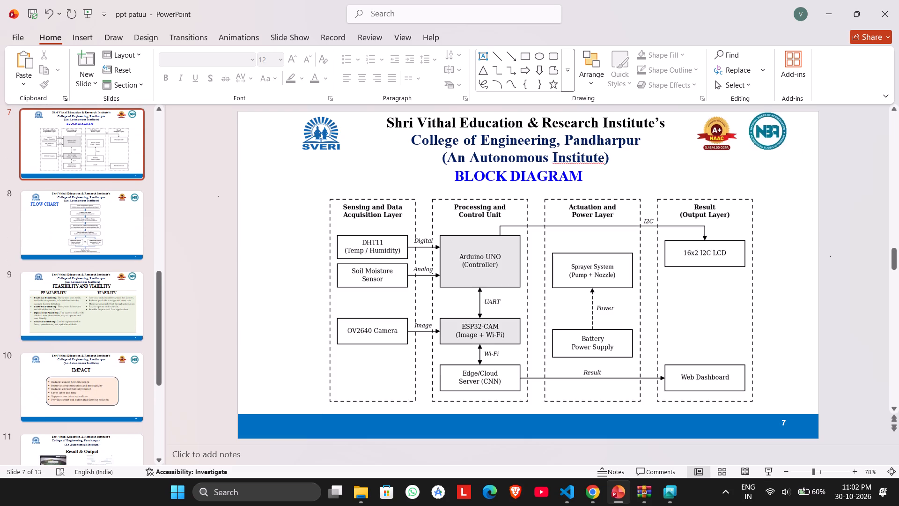
{"action": "scroll", "coordinate": [593, 199], "scroll_direction": "down", "scroll_amount": 1}
{"action": "scroll", "coordinate": [593, 199], "scroll_direction": "up", "scroll_amount": 1}
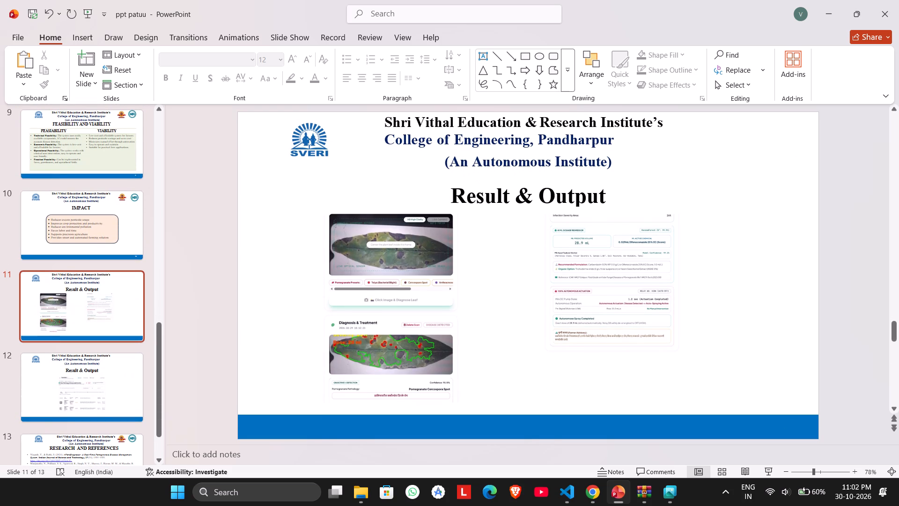
{"action": "scroll", "coordinate": [647, 200], "scroll_direction": "up", "scroll_amount": 1}
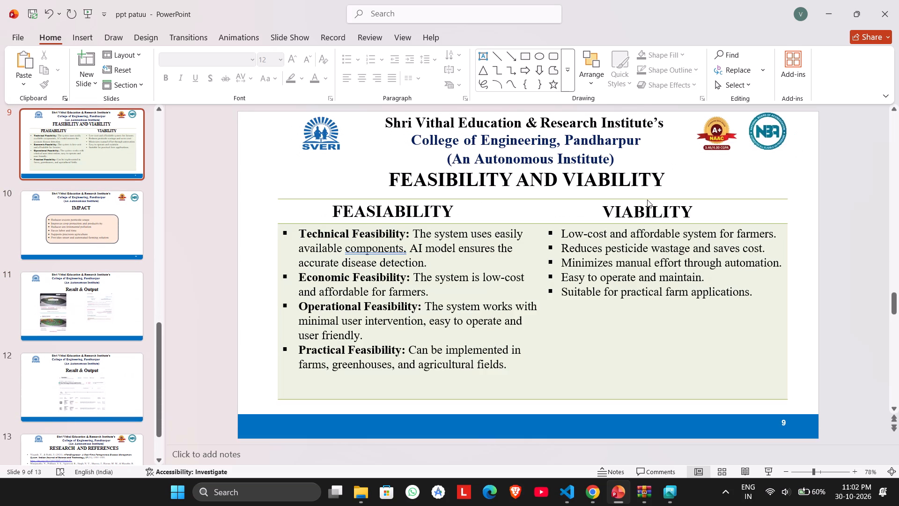
{"action": "scroll", "coordinate": [697, 149], "scroll_direction": "down", "scroll_amount": 1}
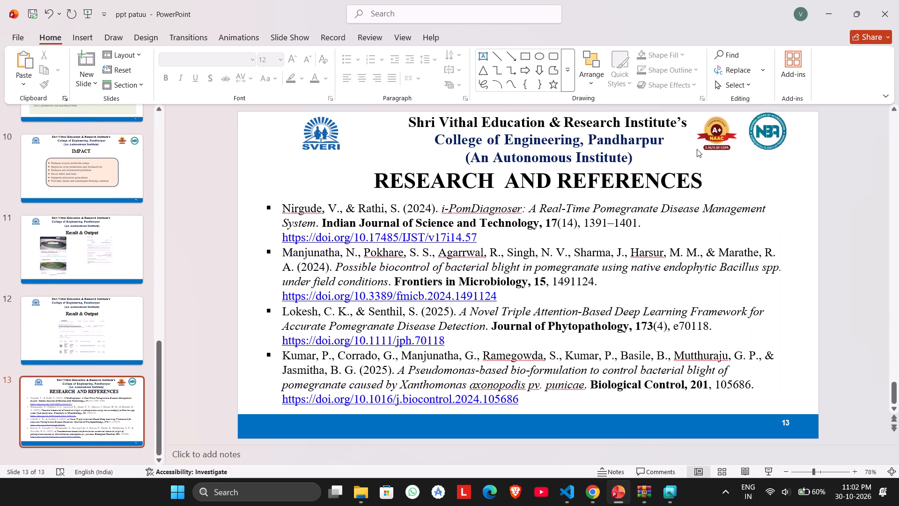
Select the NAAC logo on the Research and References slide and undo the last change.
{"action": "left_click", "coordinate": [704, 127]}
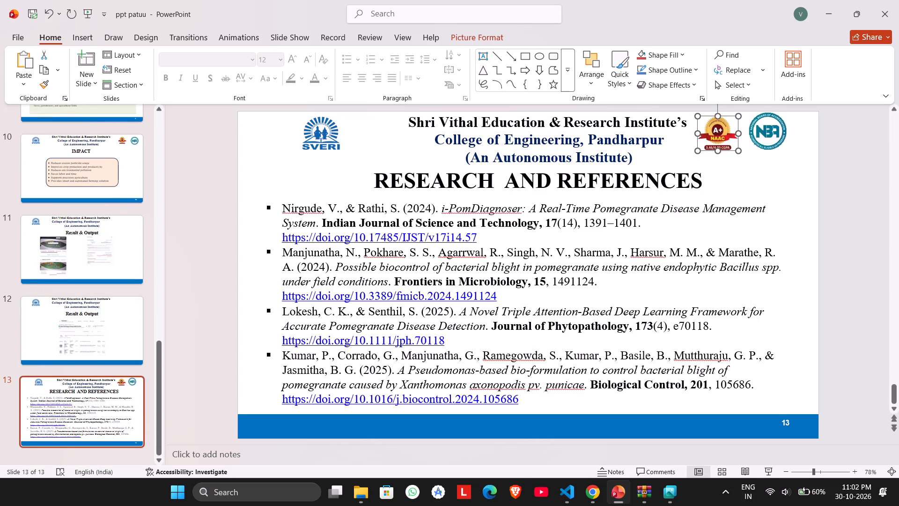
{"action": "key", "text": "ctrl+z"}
Copy the NAAC logo from the IMPACT slide and paste it onto Result & Output slide 12 using the destination theme.
{"action": "scroll", "coordinate": [670, 210], "scroll_direction": "up", "scroll_amount": 1}
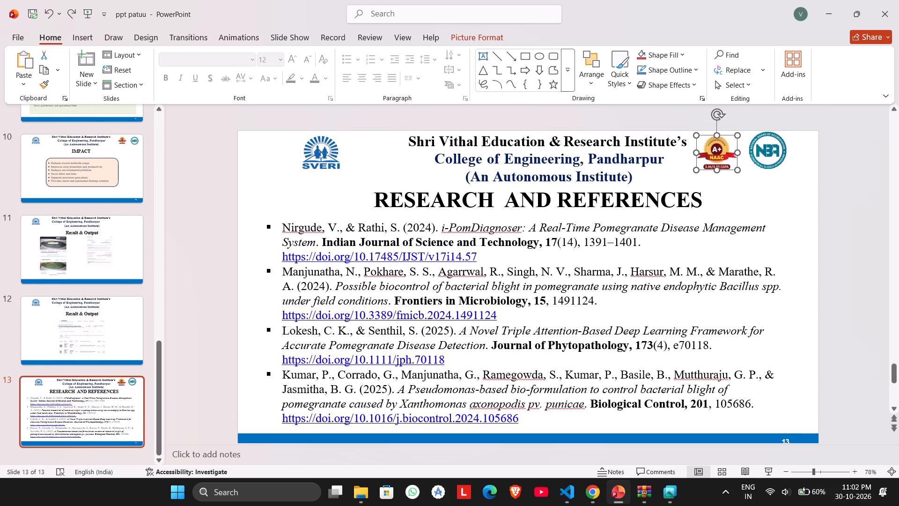
{"action": "scroll", "coordinate": [670, 210], "scroll_direction": "up", "scroll_amount": 1}
{"action": "left_click", "coordinate": [682, 133]}
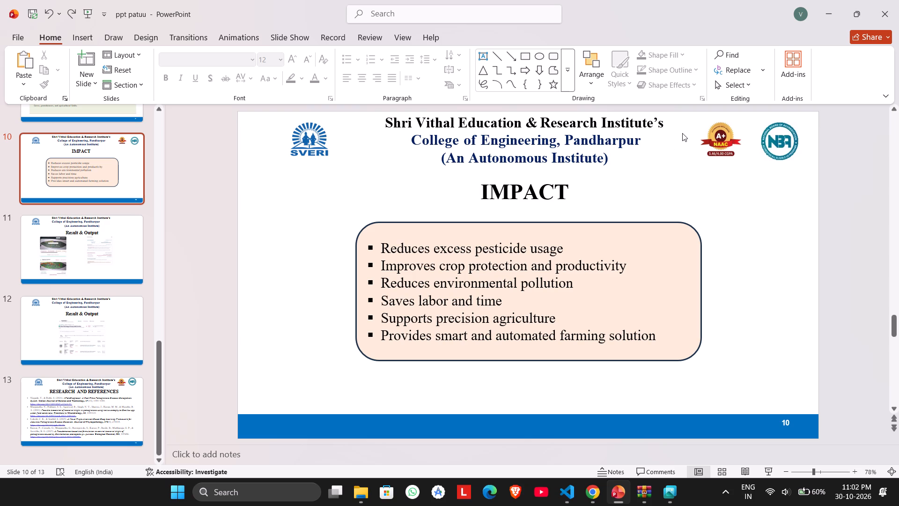
{"action": "left_click_drag", "start_coordinate": [682, 133], "coordinate": [797, 166]}
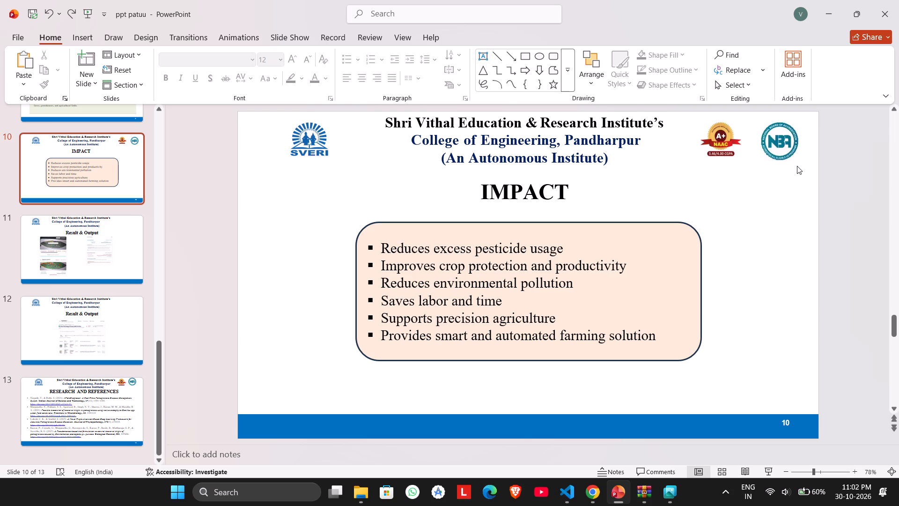
{"action": "left_click", "coordinate": [797, 166]}
{"action": "left_click", "coordinate": [786, 155]}
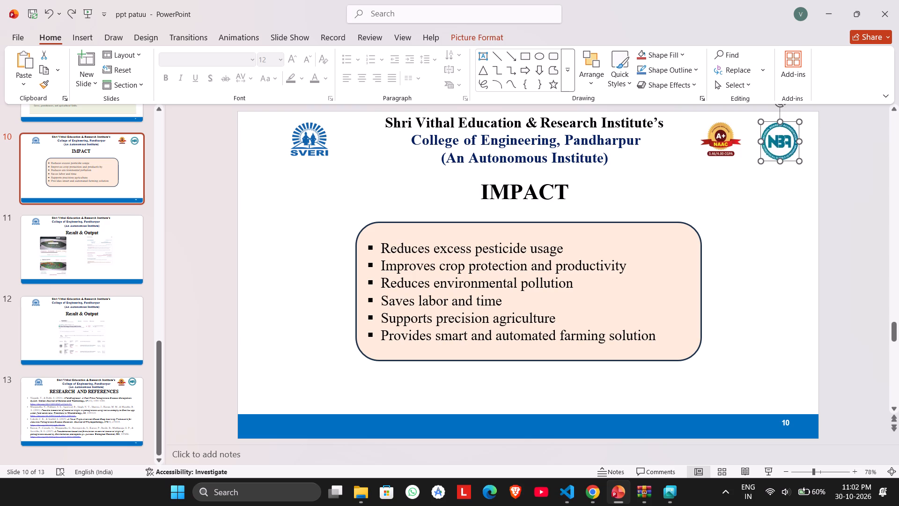
{"action": "left_click", "coordinate": [713, 145]}
{"action": "right_click", "coordinate": [713, 145]}
{"action": "left_click", "coordinate": [732, 185]}
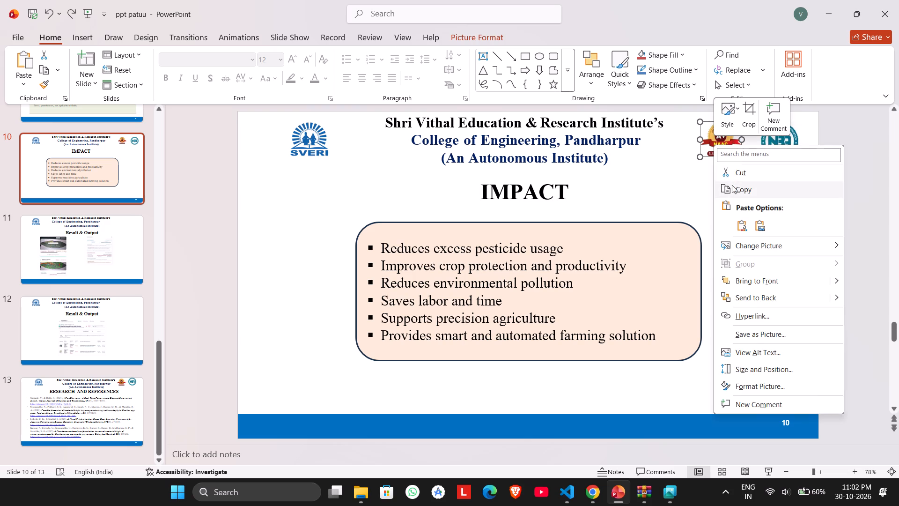
{"action": "scroll", "coordinate": [732, 185], "scroll_direction": "down", "scroll_amount": 3}
{"action": "scroll", "coordinate": [732, 185], "scroll_direction": "up", "scroll_amount": 1}
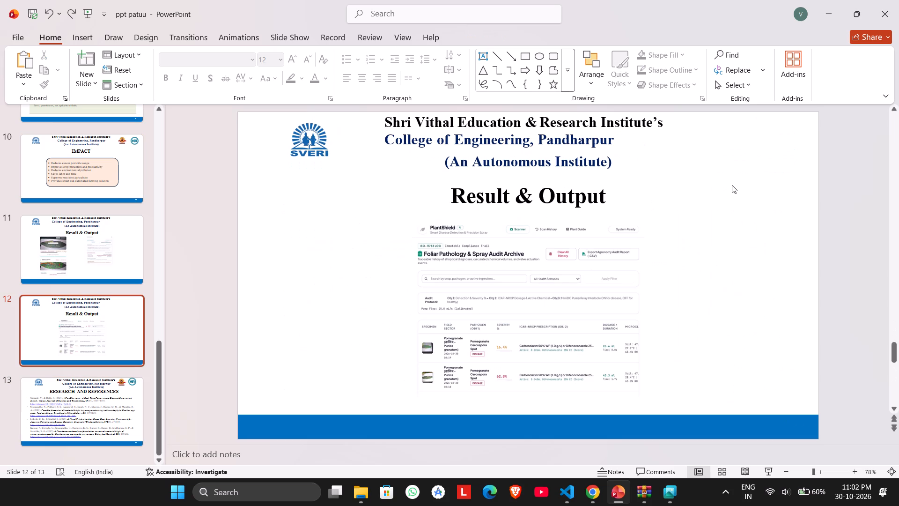
{"action": "left_click", "coordinate": [705, 144]}
{"action": "right_click", "coordinate": [705, 144]}
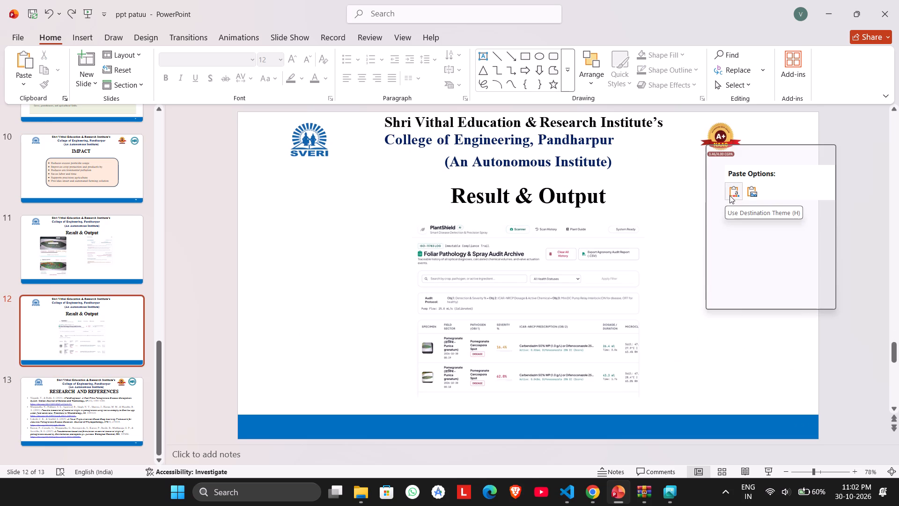
{"action": "left_click", "coordinate": [730, 195]}
Copy the NBA logo from the IMPACT slide and paste it onto Result & Output slide 12 using the destination theme.
{"action": "scroll", "coordinate": [760, 176], "scroll_direction": "up", "scroll_amount": 1}
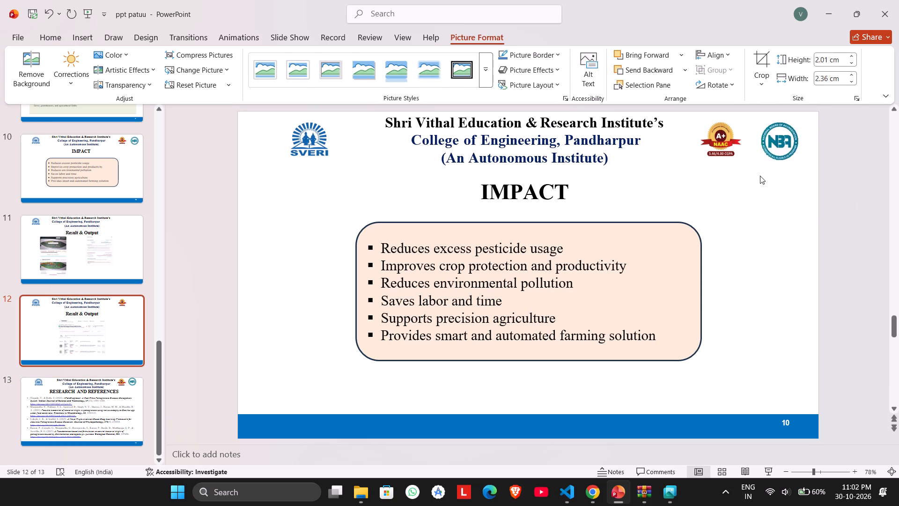
{"action": "left_click", "coordinate": [780, 144]}
{"action": "right_click", "coordinate": [780, 144]}
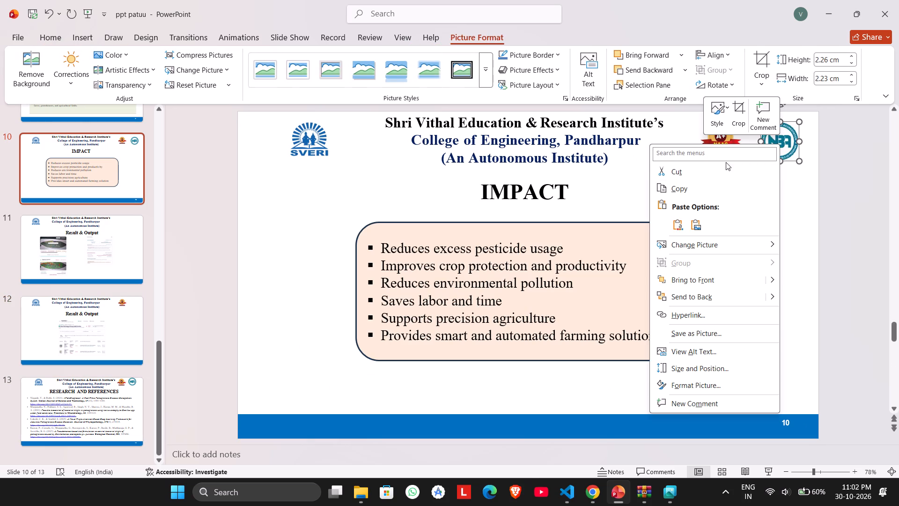
{"action": "left_click", "coordinate": [695, 187]}
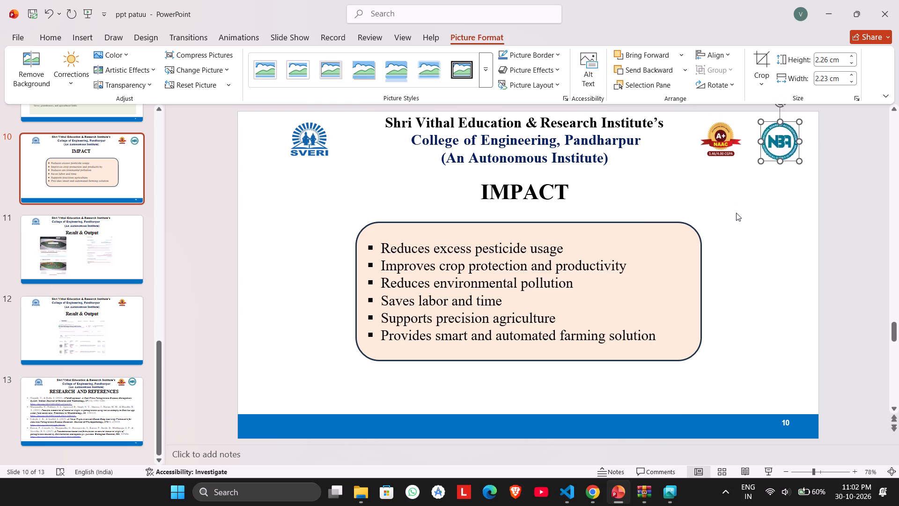
{"action": "scroll", "coordinate": [736, 213], "scroll_direction": "down", "scroll_amount": 2}
{"action": "left_click", "coordinate": [764, 141]}
{"action": "right_click", "coordinate": [764, 141]}
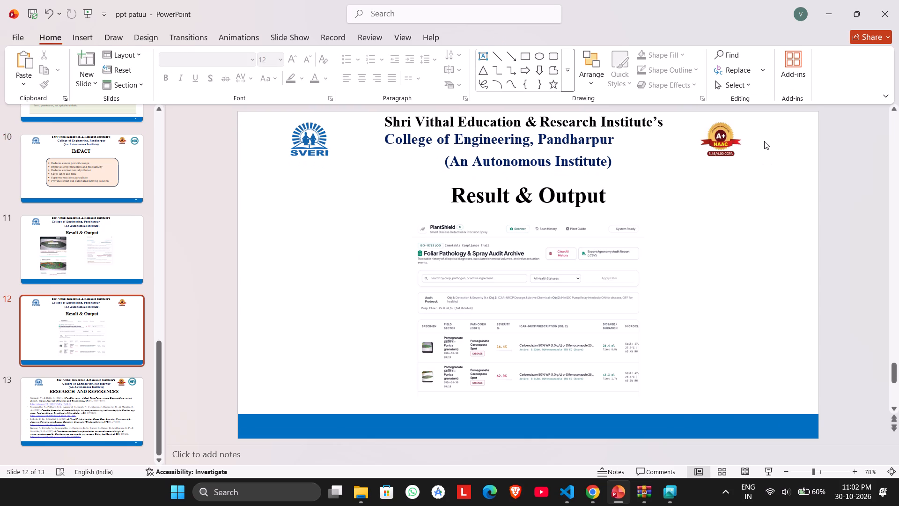
{"action": "left_click", "coordinate": [793, 190]}
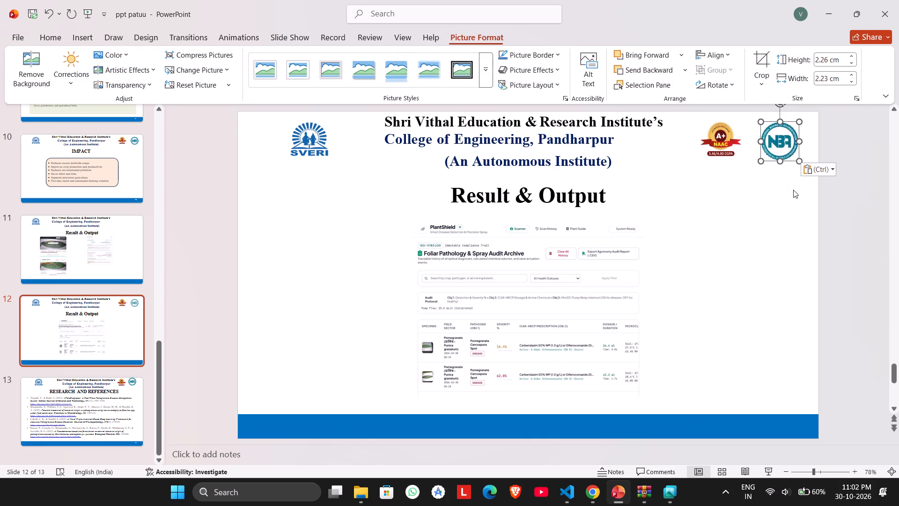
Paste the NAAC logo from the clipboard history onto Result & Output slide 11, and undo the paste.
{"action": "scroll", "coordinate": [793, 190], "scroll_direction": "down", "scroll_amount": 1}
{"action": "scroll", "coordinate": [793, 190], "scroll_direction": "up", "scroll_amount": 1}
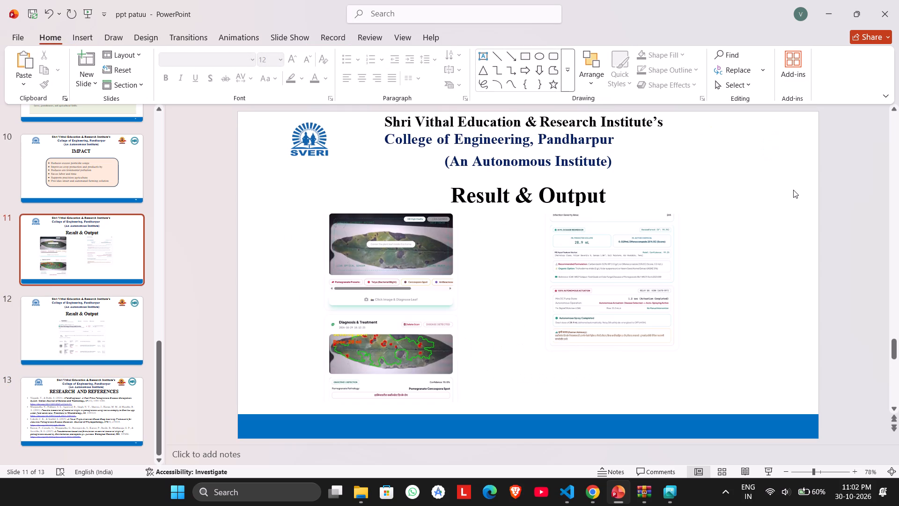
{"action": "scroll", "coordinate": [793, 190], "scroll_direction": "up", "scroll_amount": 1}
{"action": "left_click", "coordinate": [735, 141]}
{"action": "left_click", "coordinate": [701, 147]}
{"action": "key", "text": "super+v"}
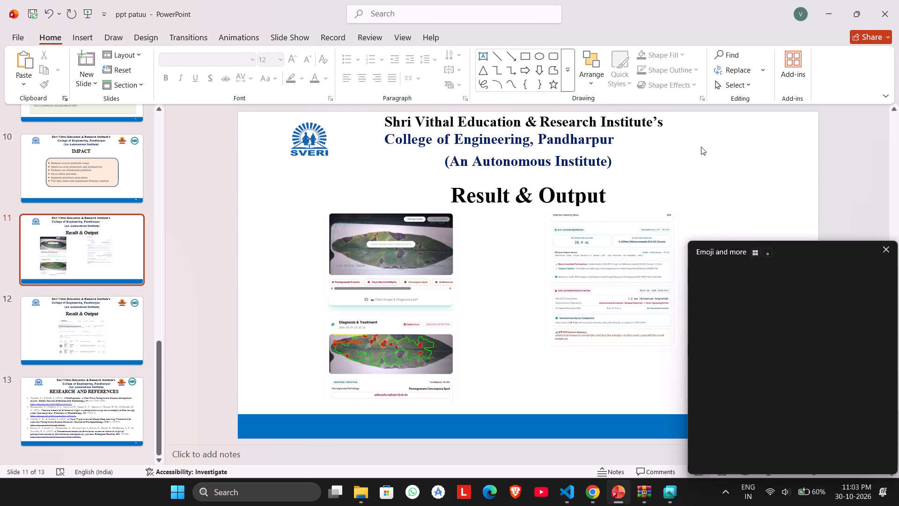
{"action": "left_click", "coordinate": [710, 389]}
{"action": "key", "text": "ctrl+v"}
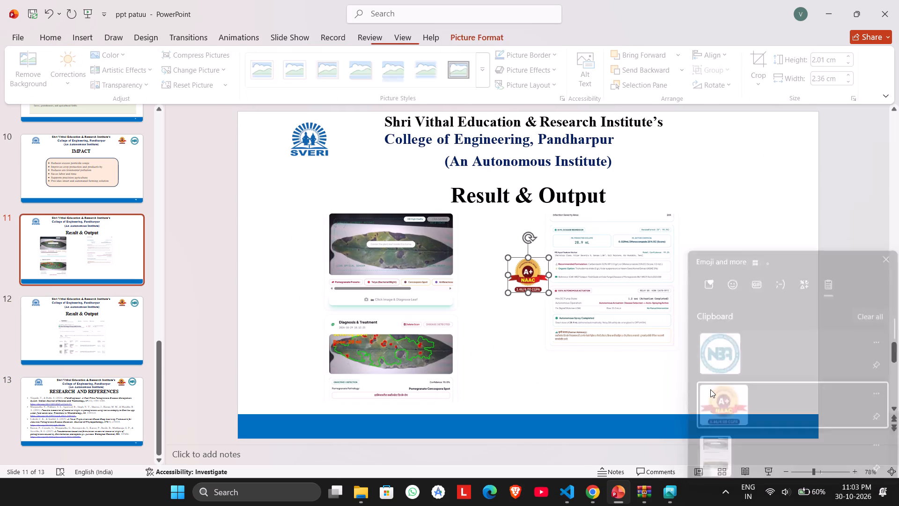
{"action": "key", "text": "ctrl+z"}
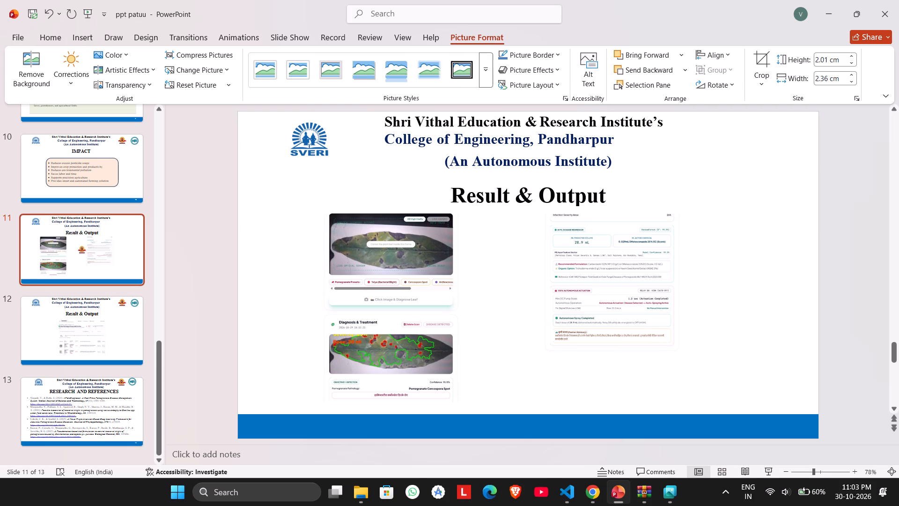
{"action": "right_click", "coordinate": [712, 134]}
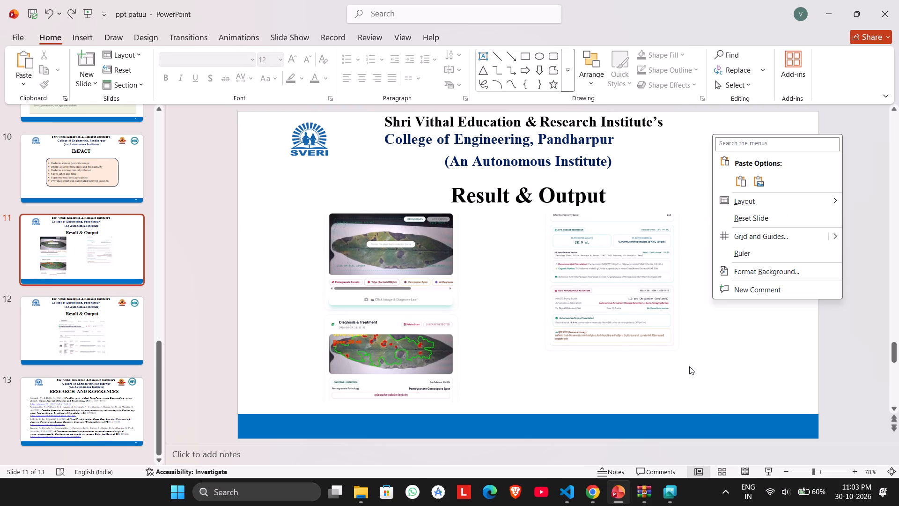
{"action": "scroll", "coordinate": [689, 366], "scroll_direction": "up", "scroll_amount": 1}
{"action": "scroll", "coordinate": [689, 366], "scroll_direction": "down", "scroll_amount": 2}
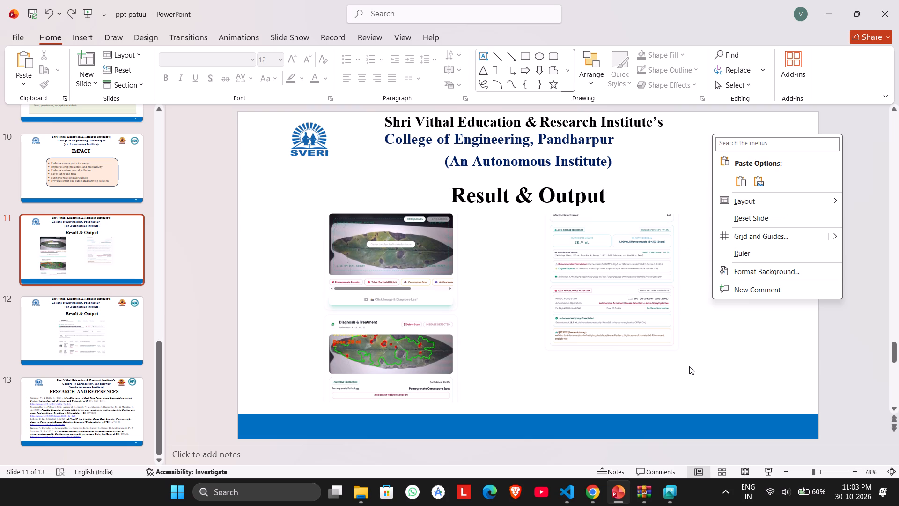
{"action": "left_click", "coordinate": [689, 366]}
Copy the NAAC logo from the Research and References slide and paste it into the header of Result & Output slide 11.
{"action": "scroll", "coordinate": [689, 366], "scroll_direction": "down", "scroll_amount": 2}
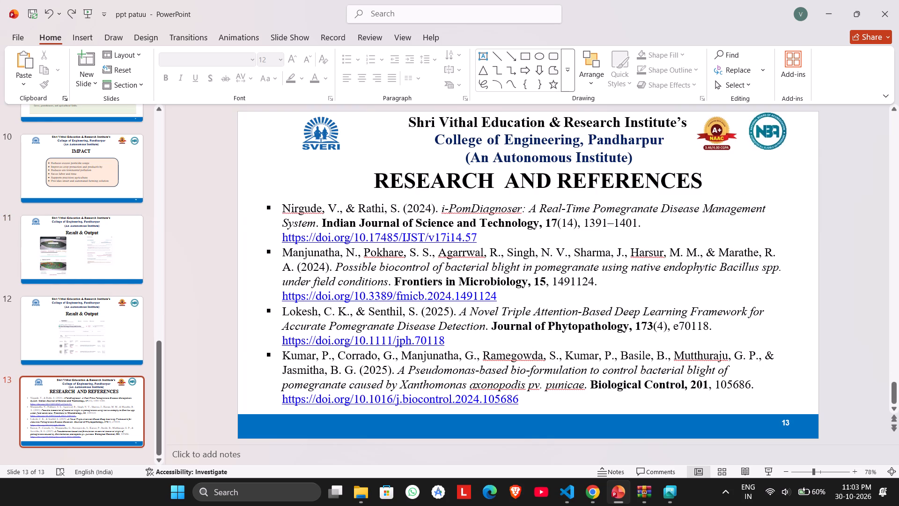
{"action": "left_click", "coordinate": [719, 135]}
{"action": "right_click", "coordinate": [719, 135]}
{"action": "left_click", "coordinate": [755, 173]}
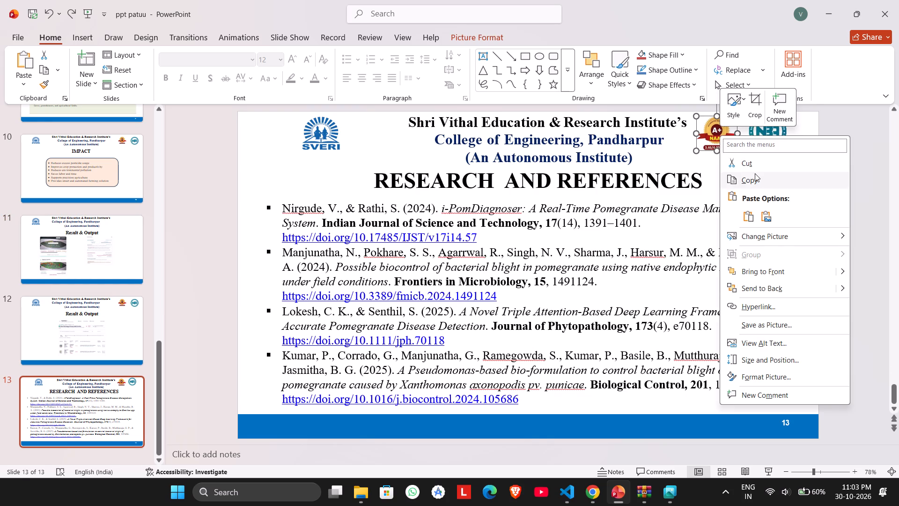
{"action": "scroll", "coordinate": [755, 173], "scroll_direction": "up", "scroll_amount": 2}
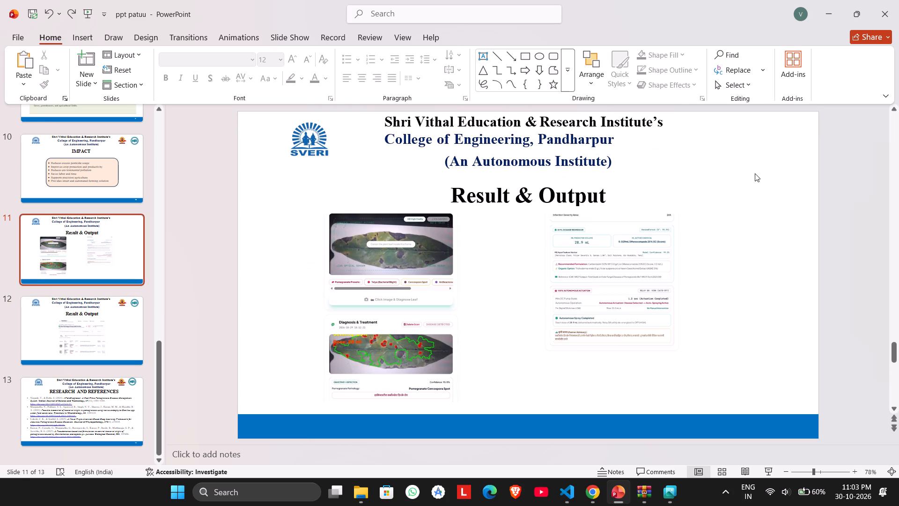
{"action": "left_click", "coordinate": [734, 154]}
{"action": "left_click", "coordinate": [721, 134]}
{"action": "key", "text": "ctrl+v"}
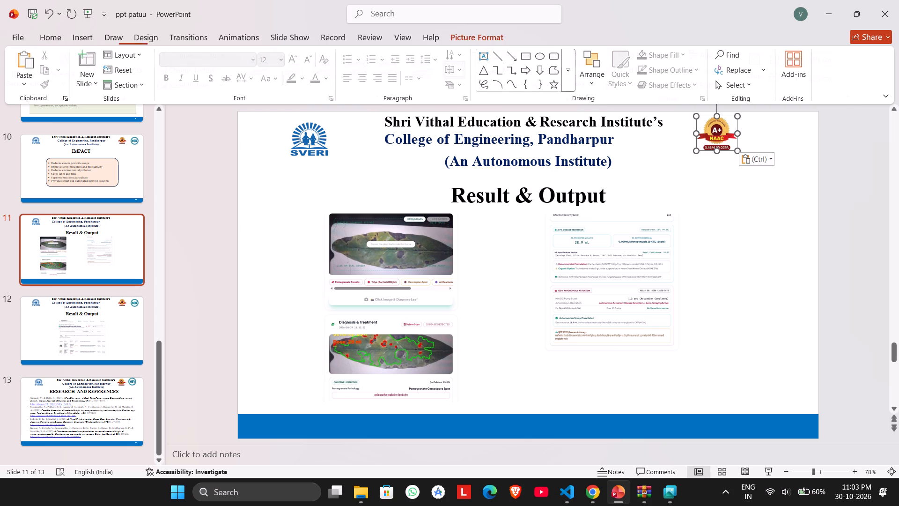
Copy the NBA logo from Result & Output slide 12 and paste it into the header of slide 11.
{"action": "scroll", "coordinate": [721, 194], "scroll_direction": "down", "scroll_amount": 1}
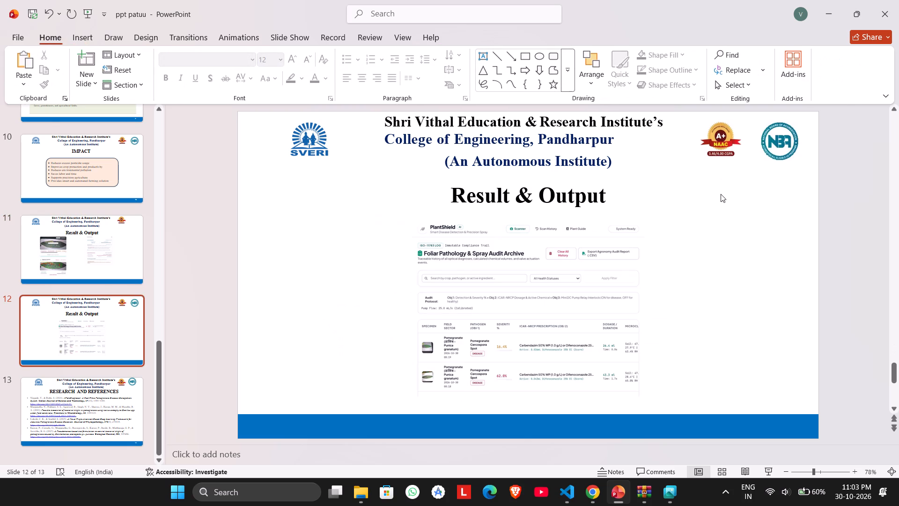
{"action": "left_click", "coordinate": [767, 153]}
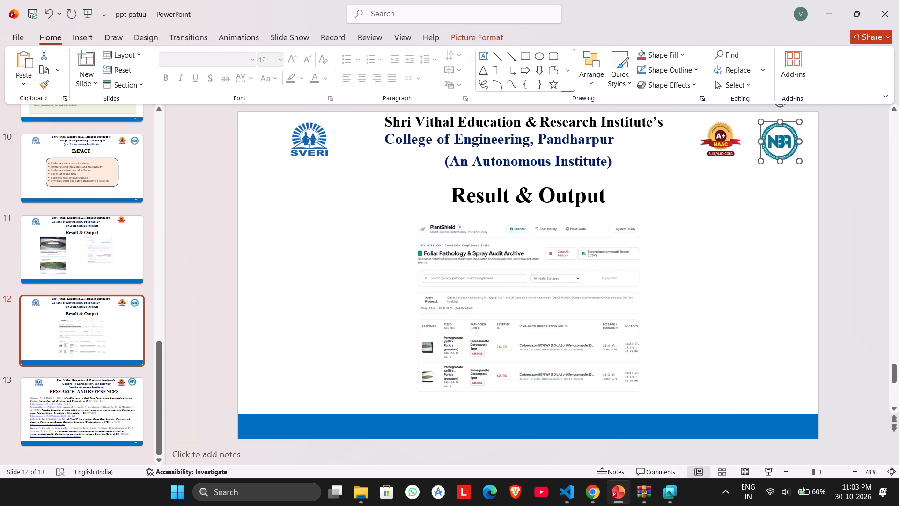
{"action": "key", "text": "ctrl+c"}
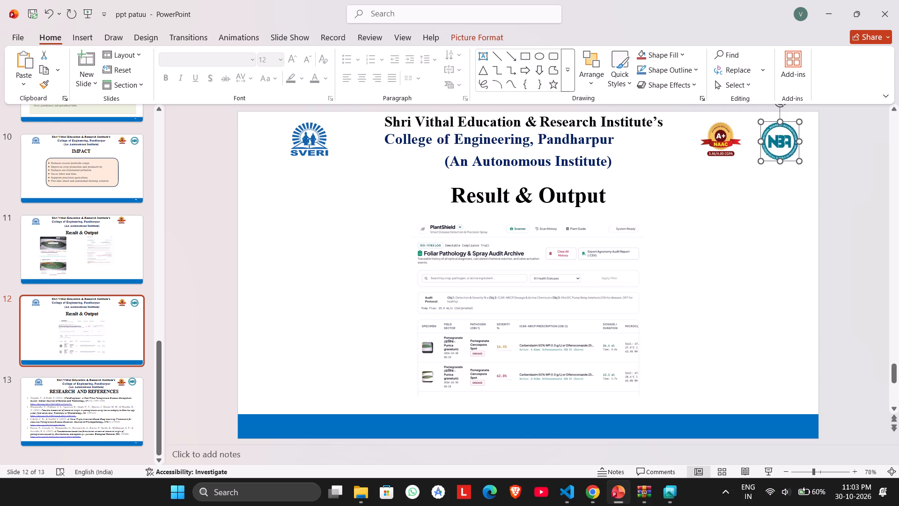
{"action": "scroll", "coordinate": [686, 225], "scroll_direction": "up", "scroll_amount": 1}
{"action": "left_click", "coordinate": [759, 152]}
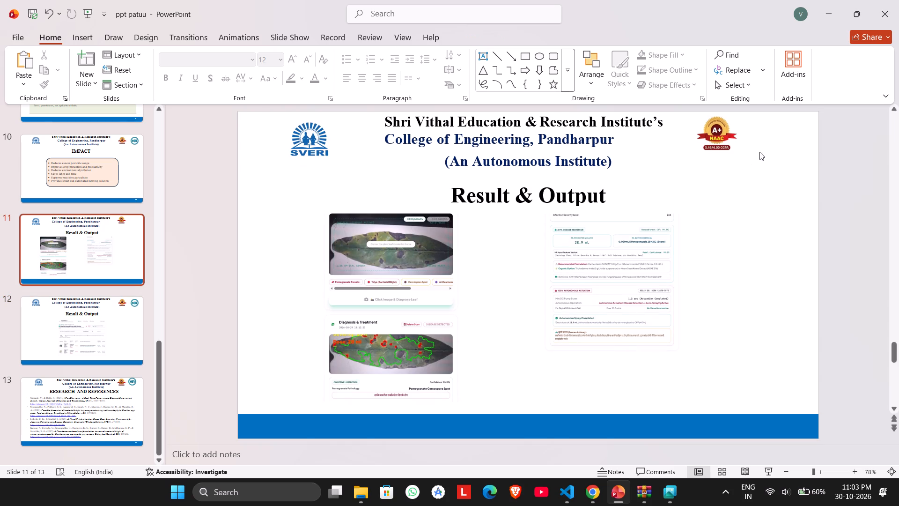
{"action": "key", "text": "ctrl+v"}
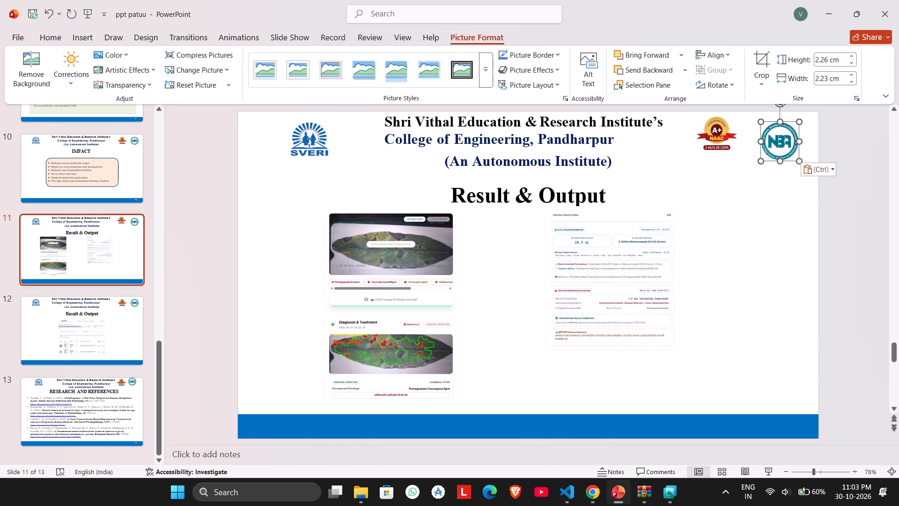
Move the NAAC logo on slide 11 slightly down and toward the NBA logo so the two line up.
{"action": "left_click", "coordinate": [715, 134]}
{"action": "left_click_drag", "start_coordinate": [715, 134], "coordinate": [715, 143]}
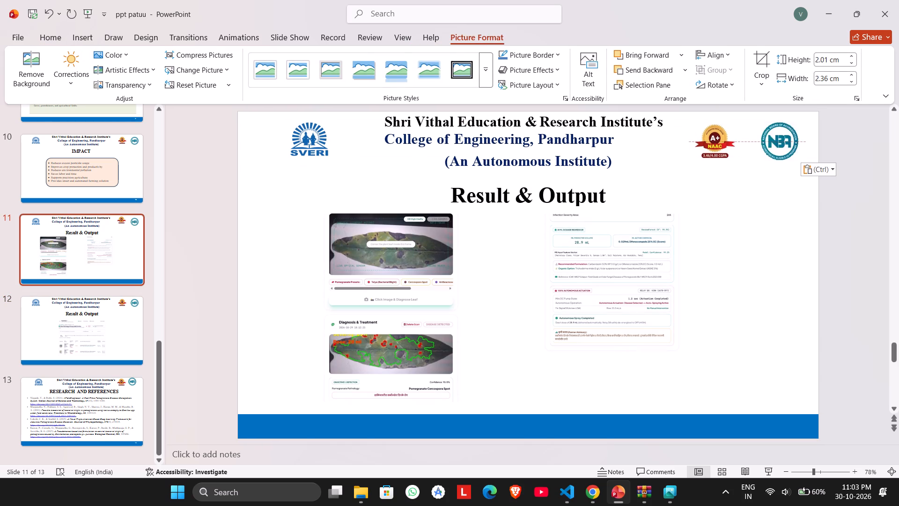
{"action": "left_click_drag", "start_coordinate": [715, 143], "coordinate": [717, 140]}
{"action": "left_click", "coordinate": [730, 205]}
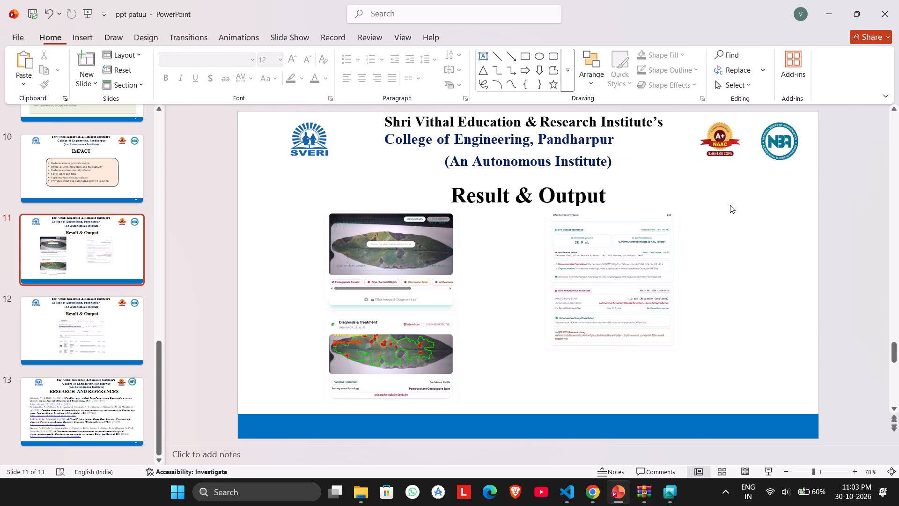
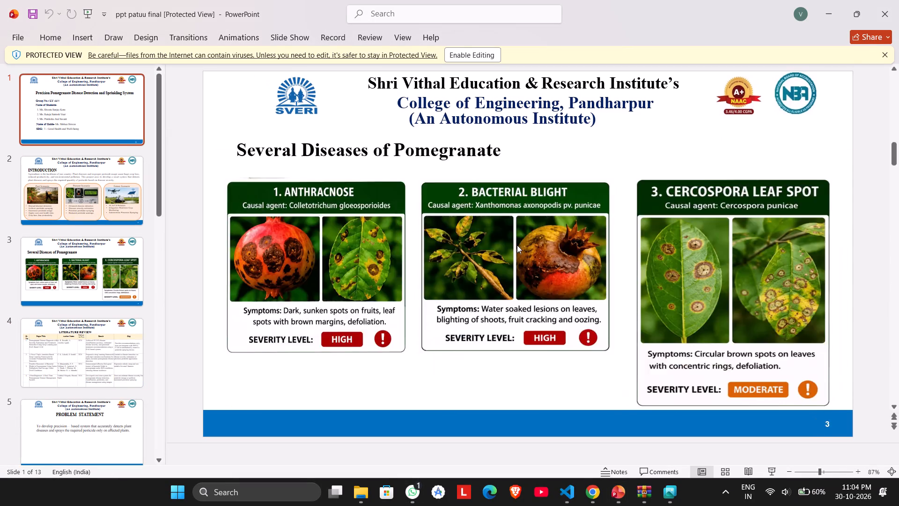
Review Result & Output slides 11 and 12, including the slide number in the footer of slide 11.
{"action": "scroll", "coordinate": [517, 245], "scroll_direction": "down", "scroll_amount": 15}
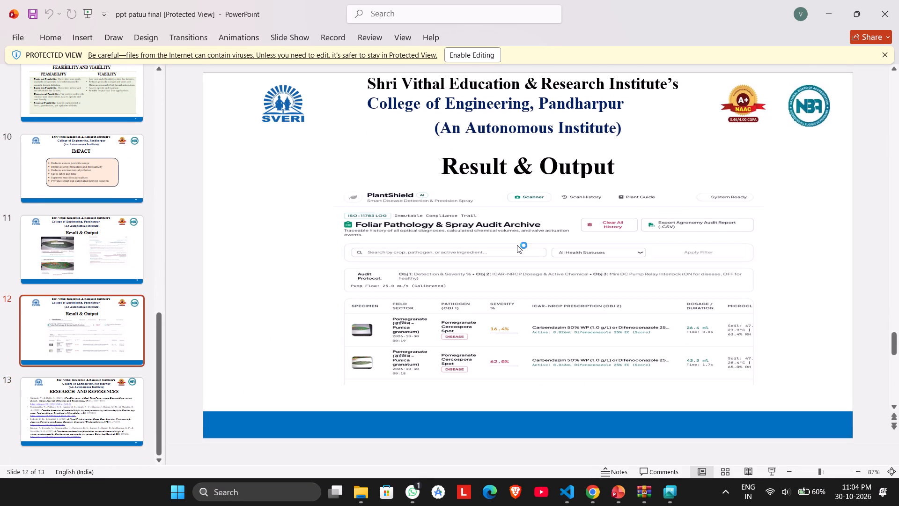
{"action": "scroll", "coordinate": [517, 245], "scroll_direction": "up", "scroll_amount": 1}
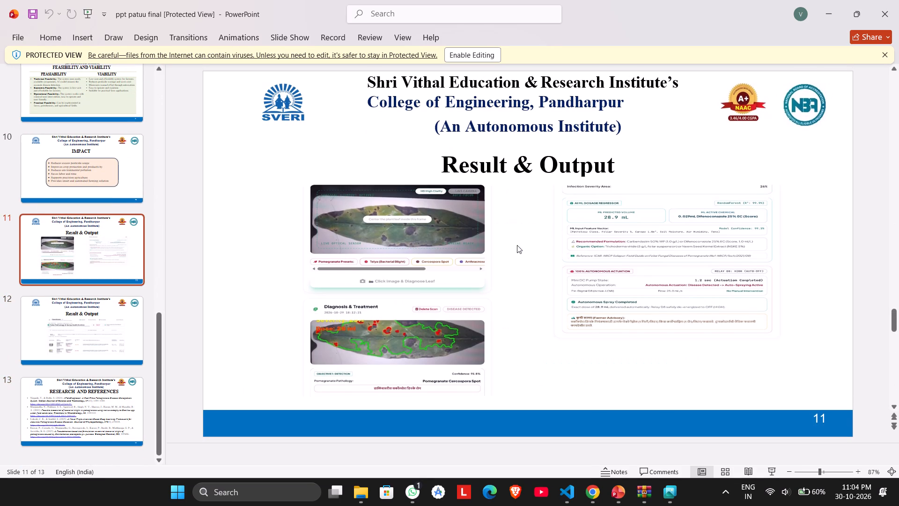
{"action": "scroll", "coordinate": [517, 245], "scroll_direction": "up", "scroll_amount": 1}
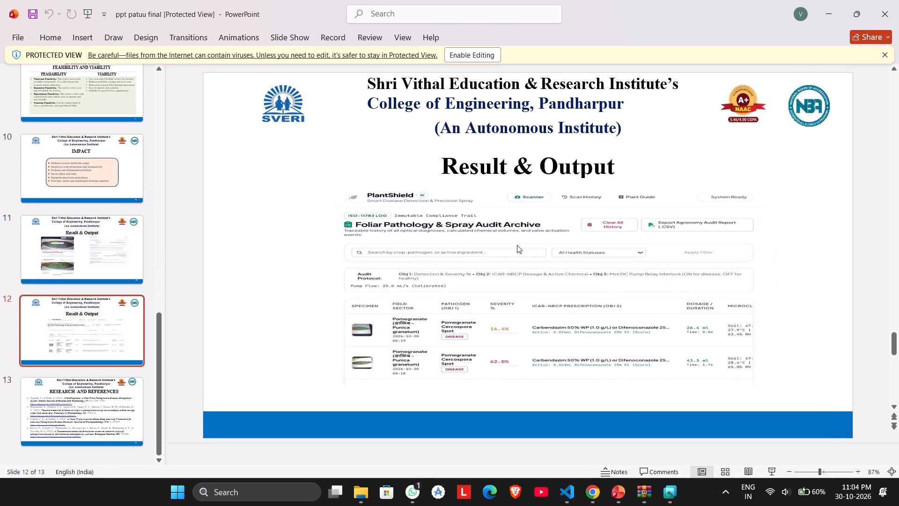
{"action": "scroll", "coordinate": [517, 245], "scroll_direction": "up", "scroll_amount": 1}
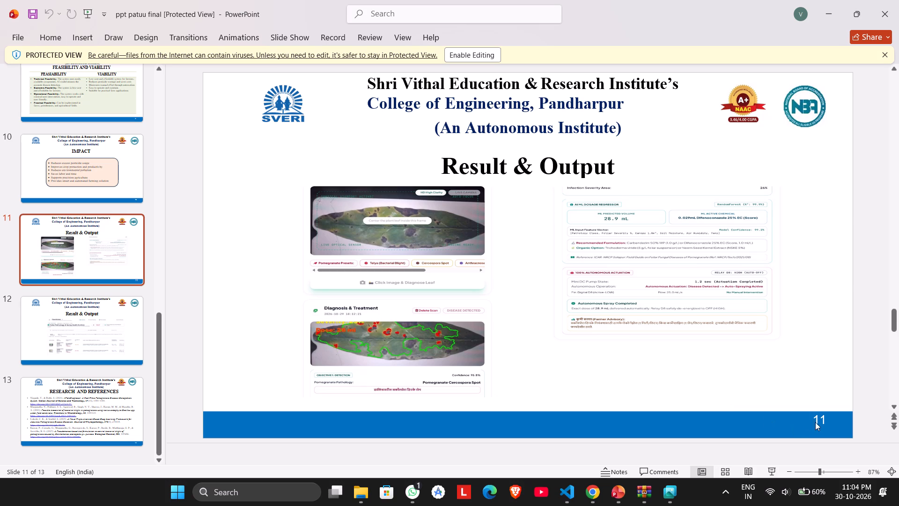
{"action": "left_click", "coordinate": [817, 420]}
{"action": "double_click", "coordinate": [817, 420]}
Enable editing of the presentation opened in Protected View.
{"action": "left_click", "coordinate": [458, 51]}
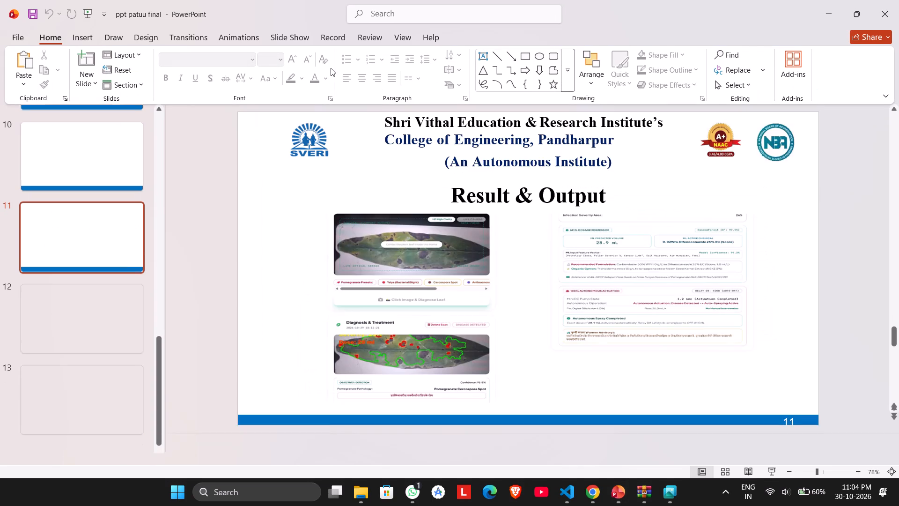
{"action": "left_click", "coordinate": [192, 58]}
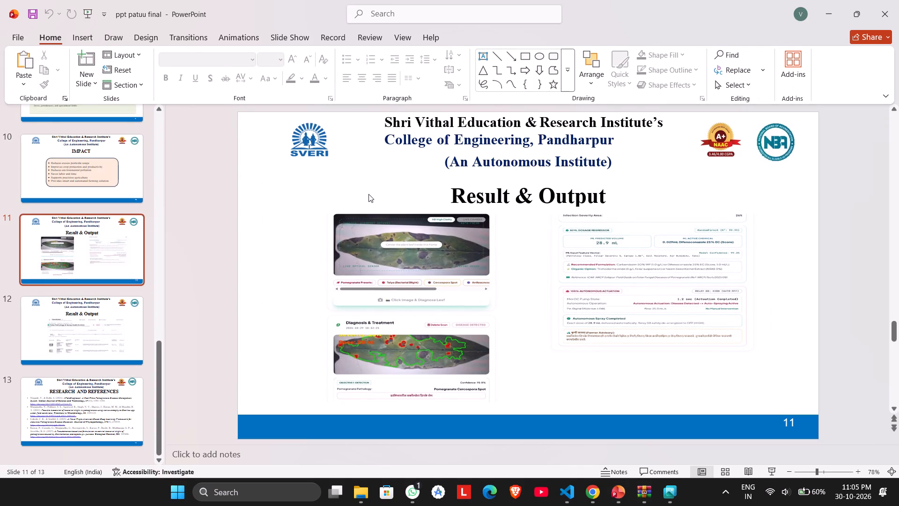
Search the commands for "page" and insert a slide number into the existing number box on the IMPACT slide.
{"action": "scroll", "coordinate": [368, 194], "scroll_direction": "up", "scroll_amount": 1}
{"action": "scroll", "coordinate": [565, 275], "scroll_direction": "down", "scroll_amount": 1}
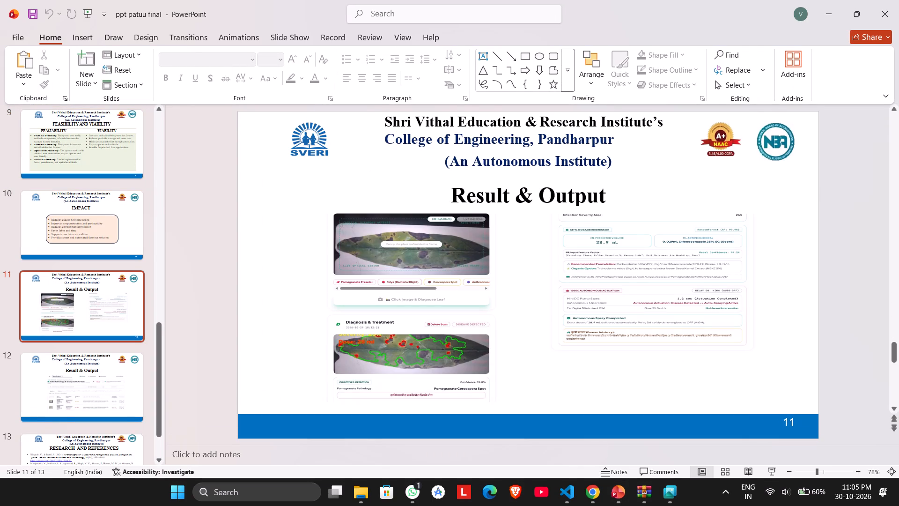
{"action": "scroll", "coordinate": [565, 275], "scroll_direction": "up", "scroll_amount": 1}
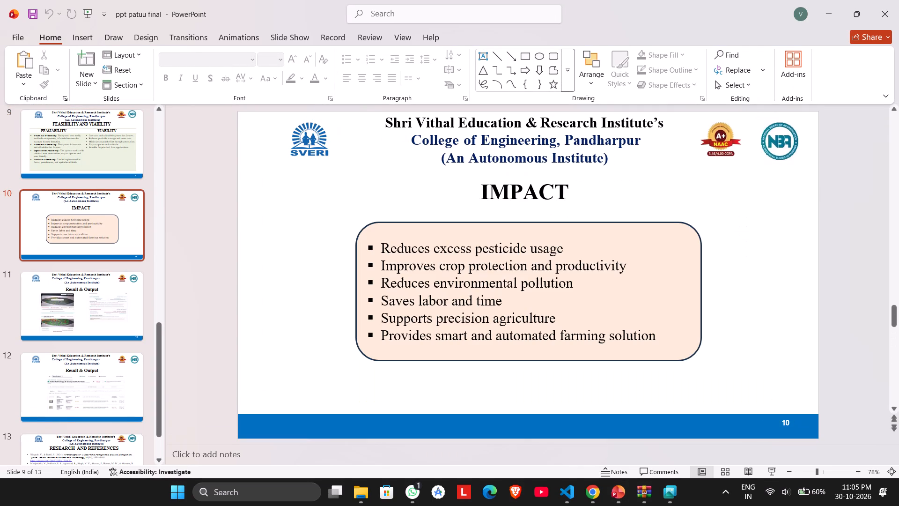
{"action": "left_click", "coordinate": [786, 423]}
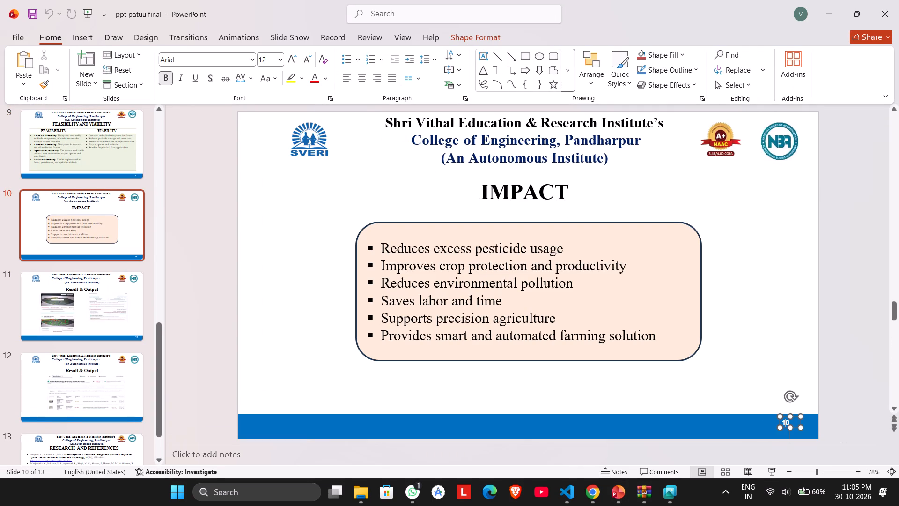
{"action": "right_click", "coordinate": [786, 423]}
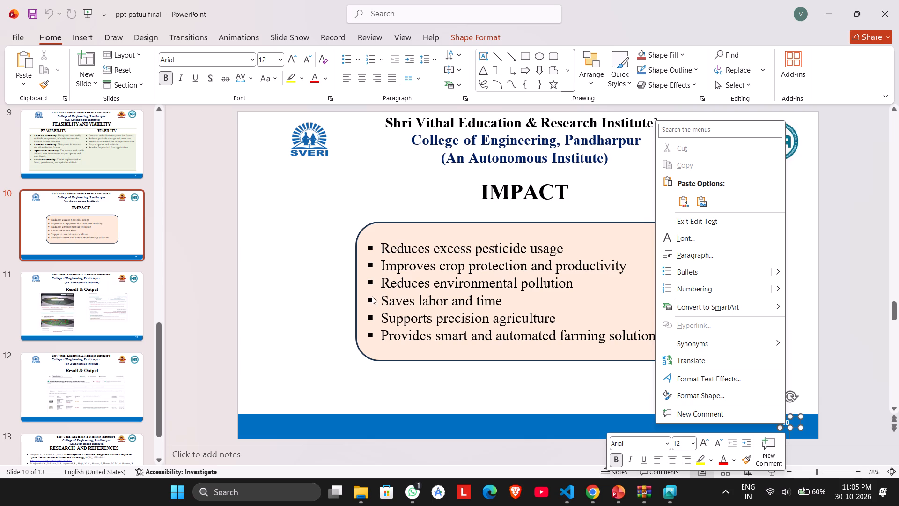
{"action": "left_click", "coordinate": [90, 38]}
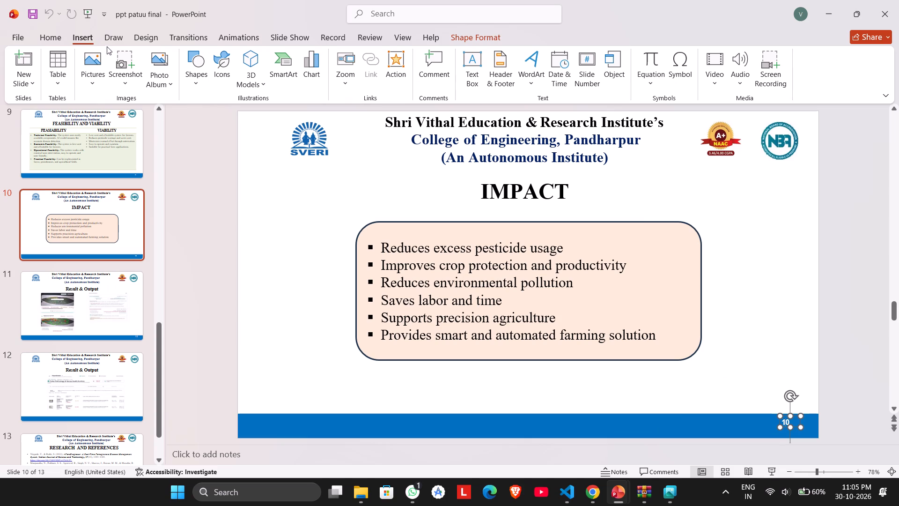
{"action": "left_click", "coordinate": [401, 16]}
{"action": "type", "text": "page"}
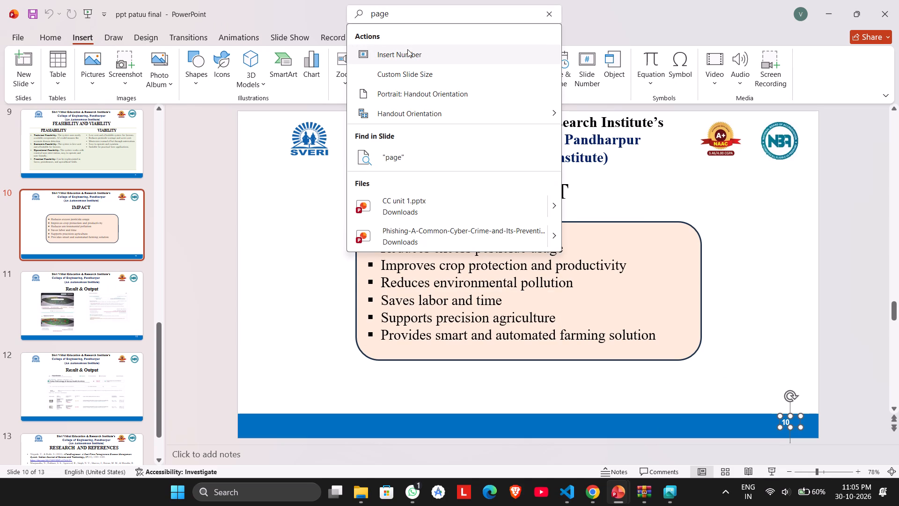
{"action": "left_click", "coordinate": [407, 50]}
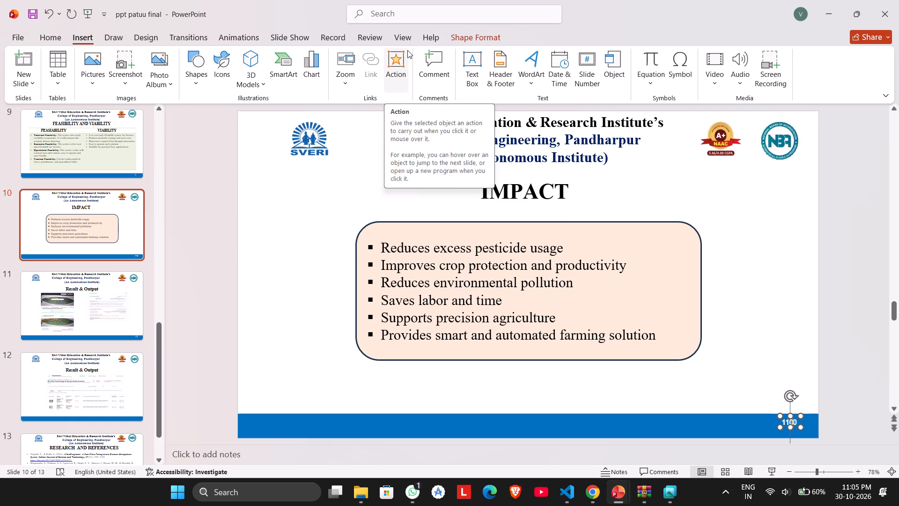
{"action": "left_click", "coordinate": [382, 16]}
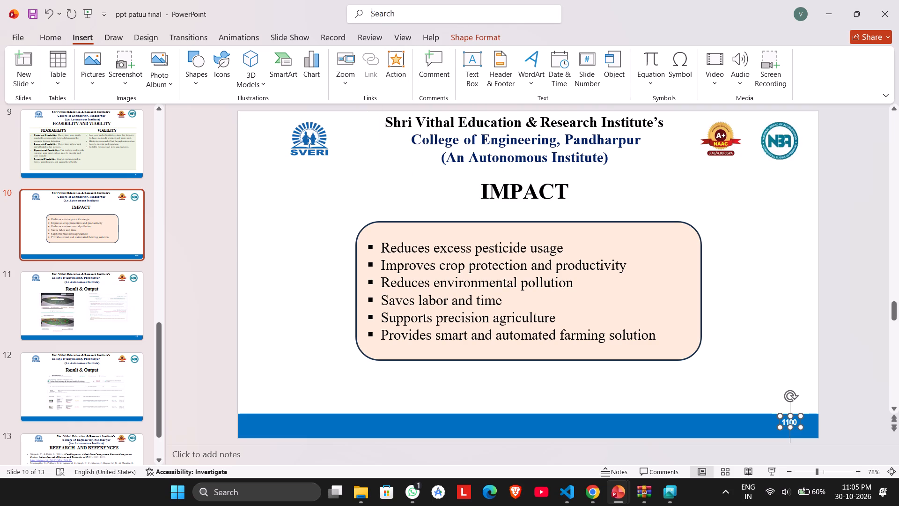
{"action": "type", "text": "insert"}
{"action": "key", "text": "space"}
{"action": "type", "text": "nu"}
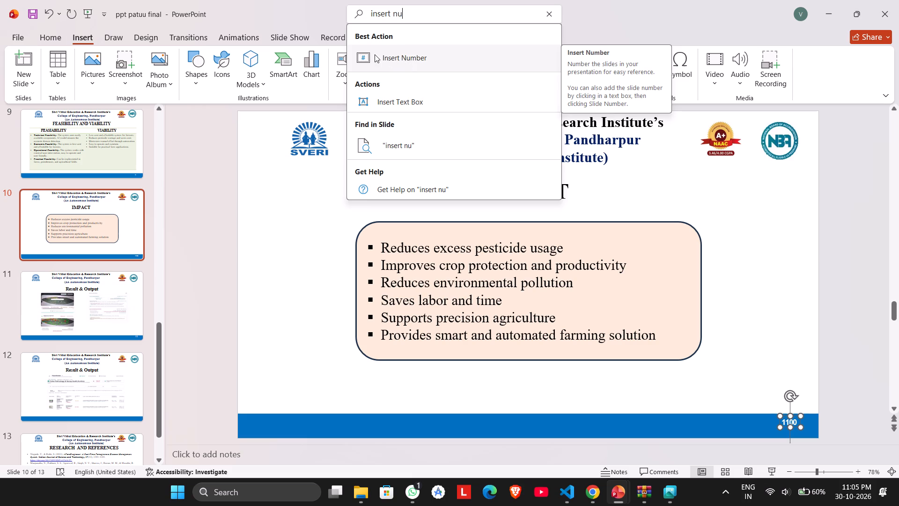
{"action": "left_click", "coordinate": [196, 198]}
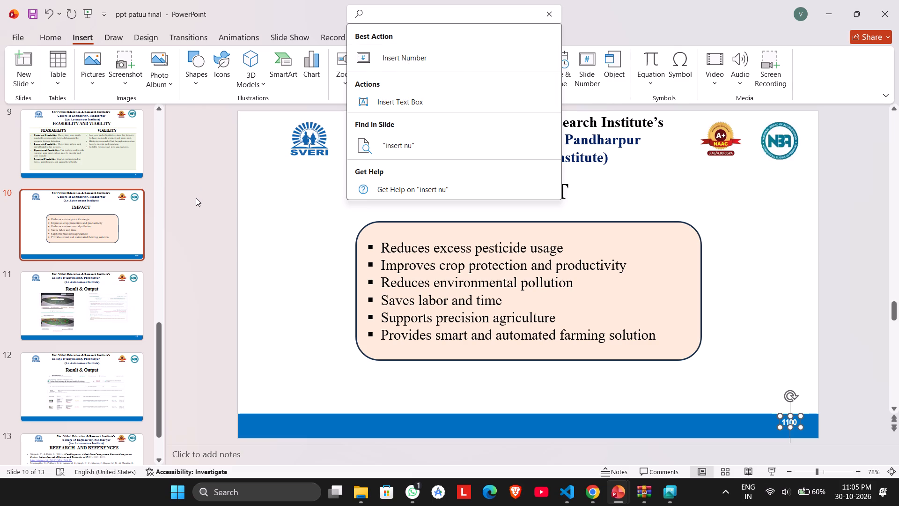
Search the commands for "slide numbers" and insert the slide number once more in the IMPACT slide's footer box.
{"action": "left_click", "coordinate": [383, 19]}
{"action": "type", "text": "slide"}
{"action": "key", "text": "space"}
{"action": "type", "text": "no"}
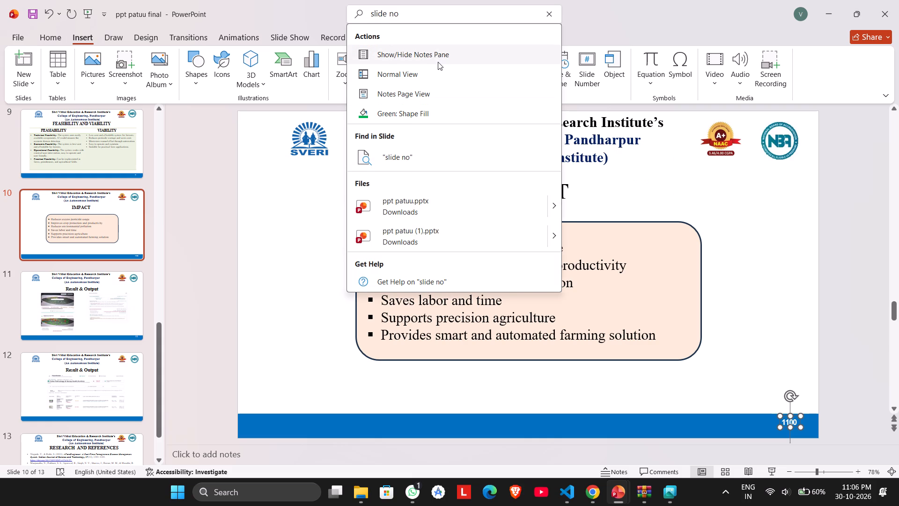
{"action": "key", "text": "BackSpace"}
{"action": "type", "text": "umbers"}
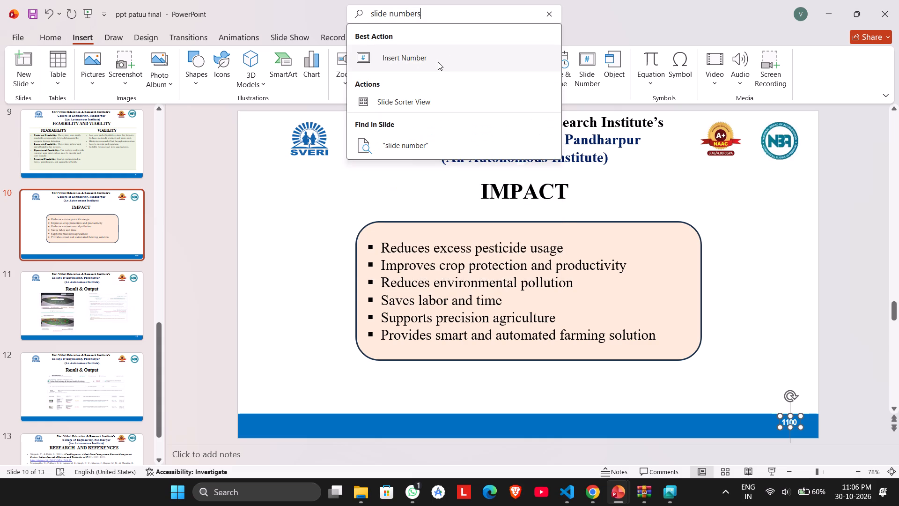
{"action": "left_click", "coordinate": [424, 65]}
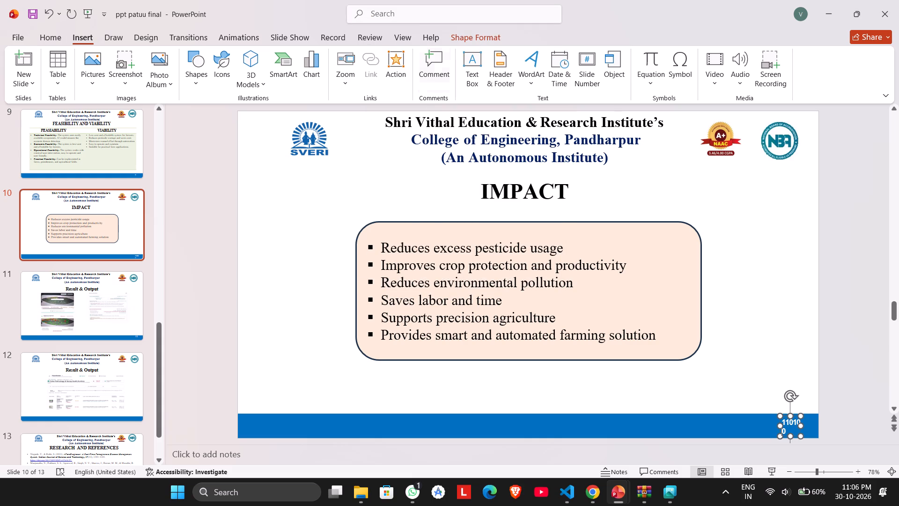
Copy the slide number box from the footer of the FLOW CHART slide.
{"action": "scroll", "coordinate": [484, 269], "scroll_direction": "down", "scroll_amount": 2}
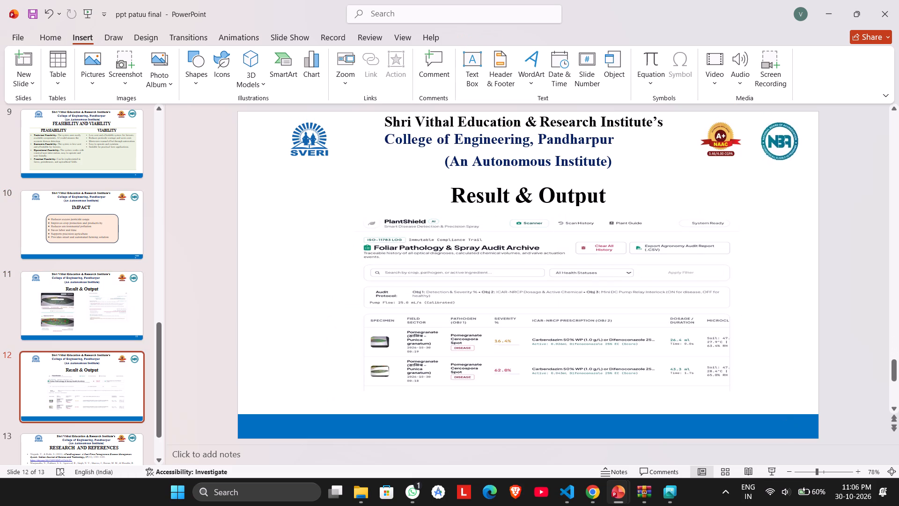
{"action": "scroll", "coordinate": [484, 269], "scroll_direction": "down", "scroll_amount": 1}
{"action": "scroll", "coordinate": [484, 269], "scroll_direction": "up", "scroll_amount": 1}
{"action": "scroll", "coordinate": [484, 269], "scroll_direction": "down", "scroll_amount": 1}
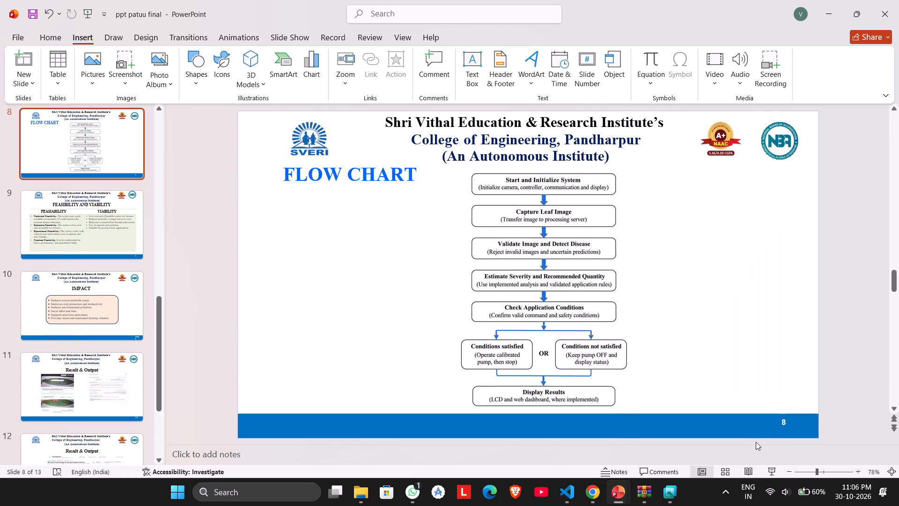
{"action": "left_click", "coordinate": [777, 424]}
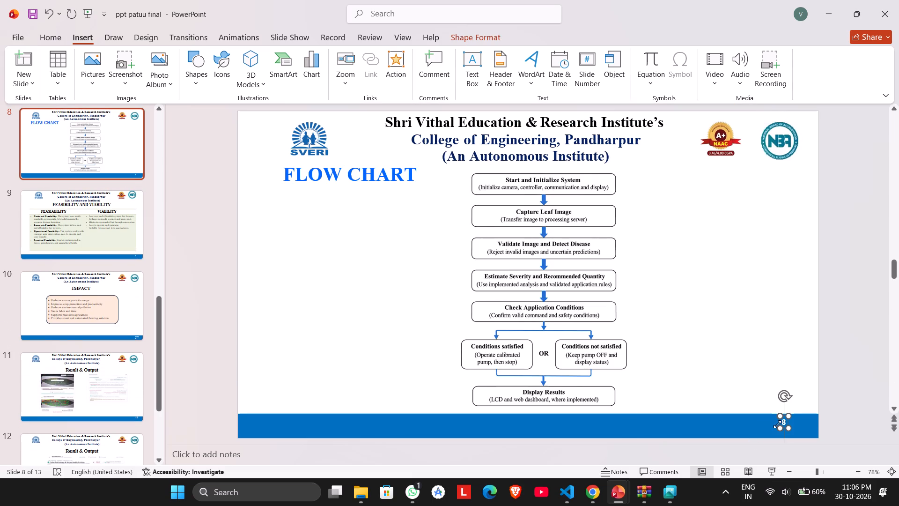
{"action": "right_click", "coordinate": [782, 423]}
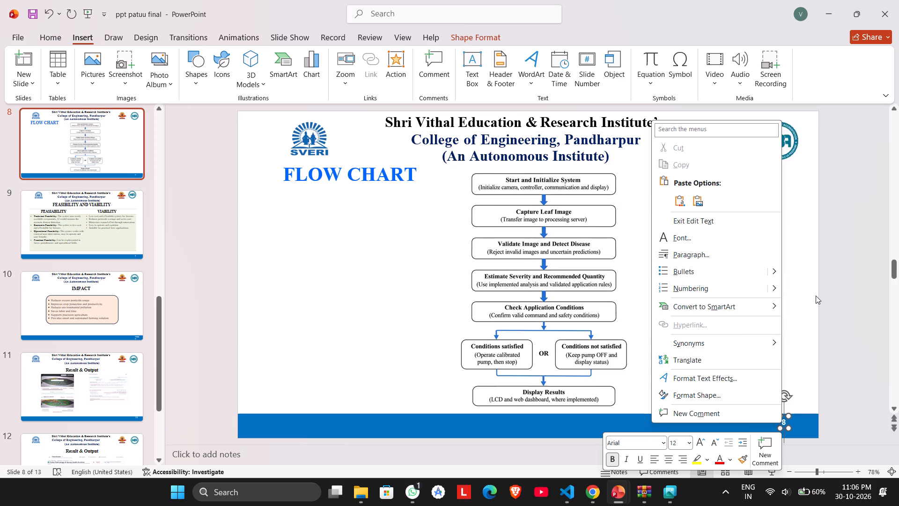
{"action": "left_click", "coordinate": [716, 225]}
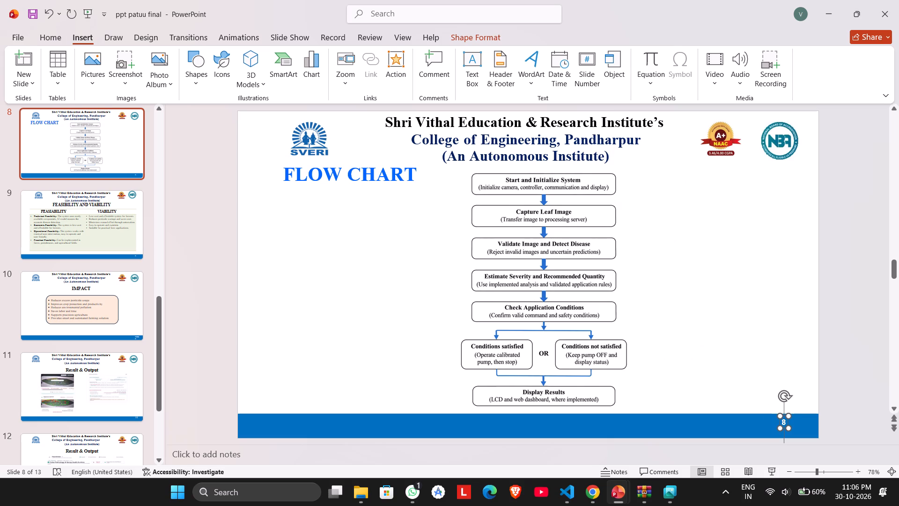
{"action": "key", "text": "ctrl+c"}
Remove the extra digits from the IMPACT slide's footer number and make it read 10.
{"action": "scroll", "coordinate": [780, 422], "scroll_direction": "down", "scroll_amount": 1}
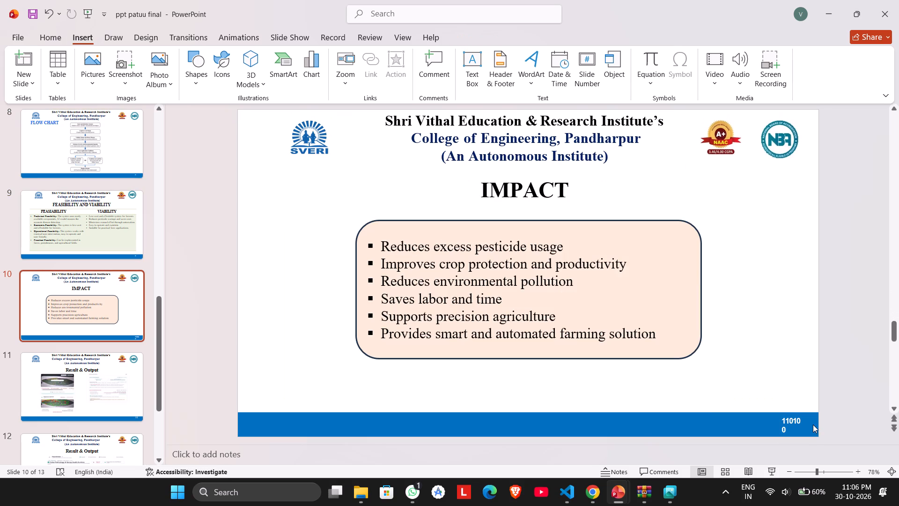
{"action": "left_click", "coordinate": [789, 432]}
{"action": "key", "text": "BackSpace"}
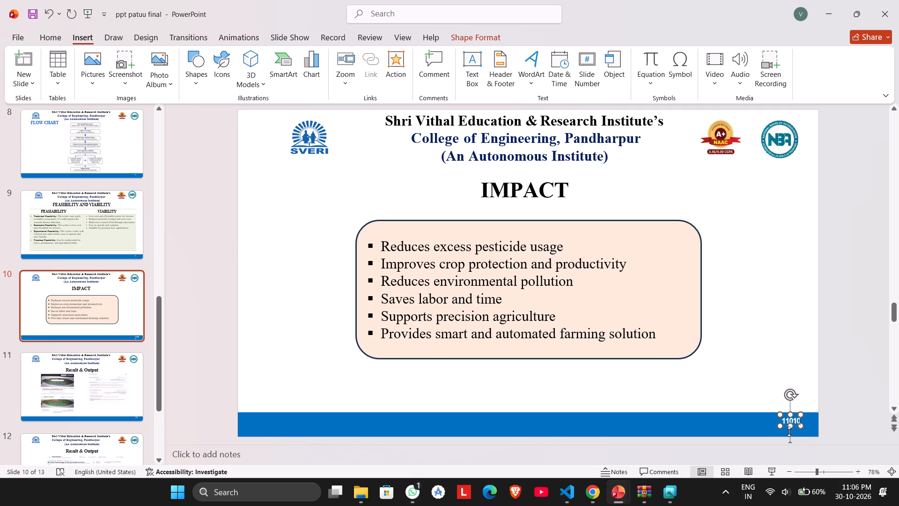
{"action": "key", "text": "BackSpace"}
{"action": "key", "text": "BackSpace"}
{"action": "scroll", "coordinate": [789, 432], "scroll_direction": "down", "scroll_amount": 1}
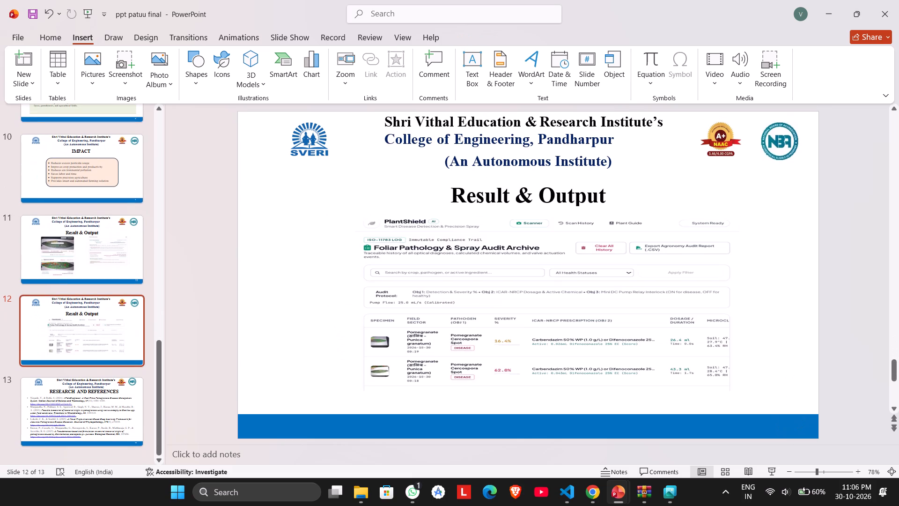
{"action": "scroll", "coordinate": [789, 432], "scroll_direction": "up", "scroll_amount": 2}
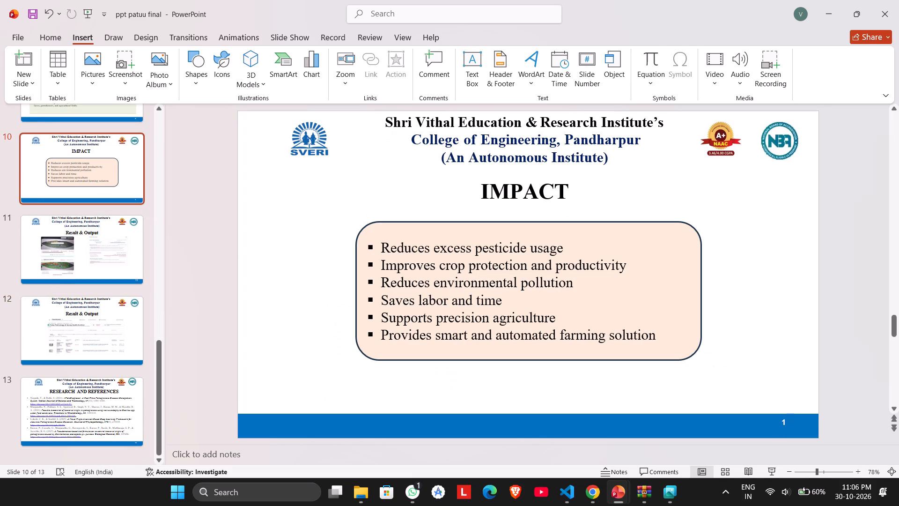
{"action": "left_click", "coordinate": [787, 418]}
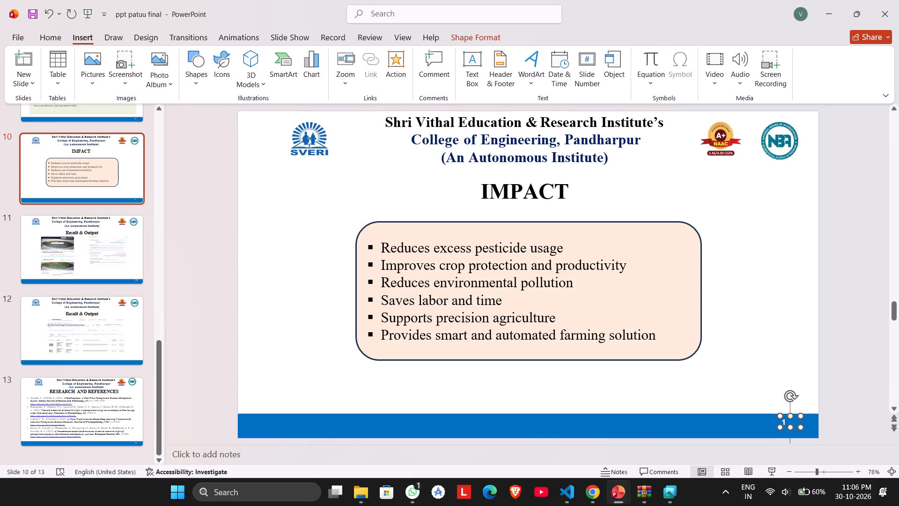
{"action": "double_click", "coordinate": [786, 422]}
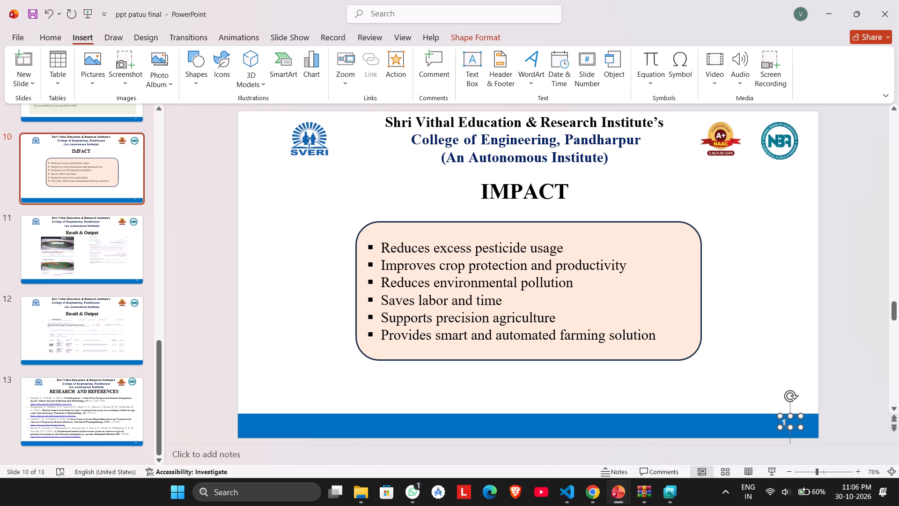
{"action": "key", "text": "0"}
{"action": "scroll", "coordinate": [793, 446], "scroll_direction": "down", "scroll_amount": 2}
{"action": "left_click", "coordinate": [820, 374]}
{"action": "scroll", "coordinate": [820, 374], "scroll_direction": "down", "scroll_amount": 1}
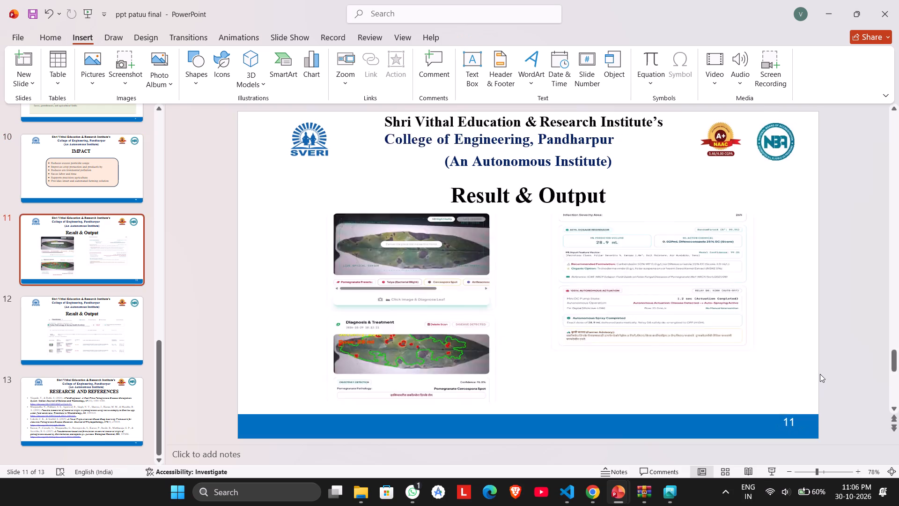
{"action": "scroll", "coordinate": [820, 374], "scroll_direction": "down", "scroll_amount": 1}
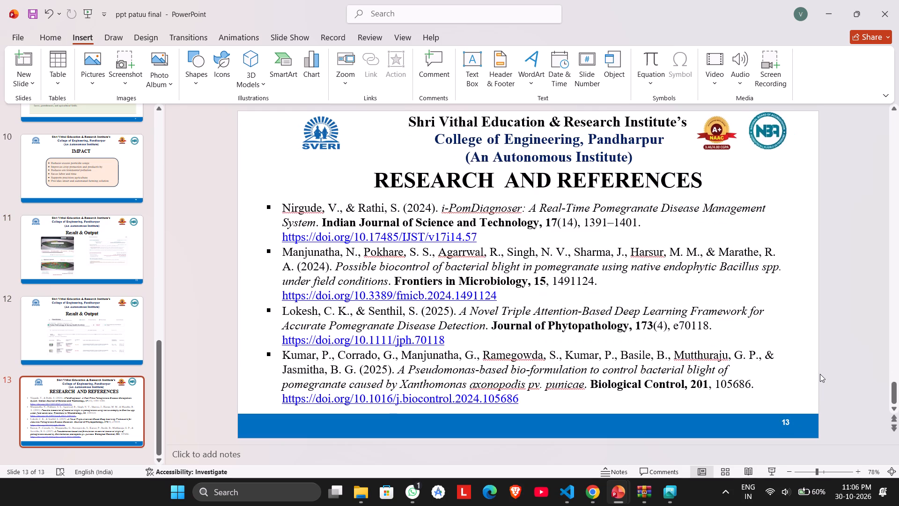
Paste the copied slide number box into slide 11's footer and widen it so 11 fits on one line.
{"action": "scroll", "coordinate": [820, 374], "scroll_direction": "up", "scroll_amount": 1}
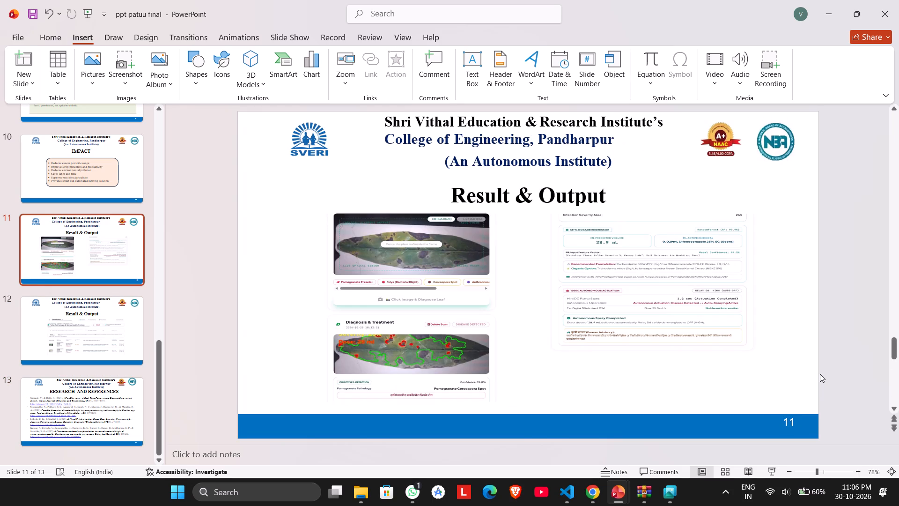
{"action": "scroll", "coordinate": [820, 374], "scroll_direction": "up", "scroll_amount": 1}
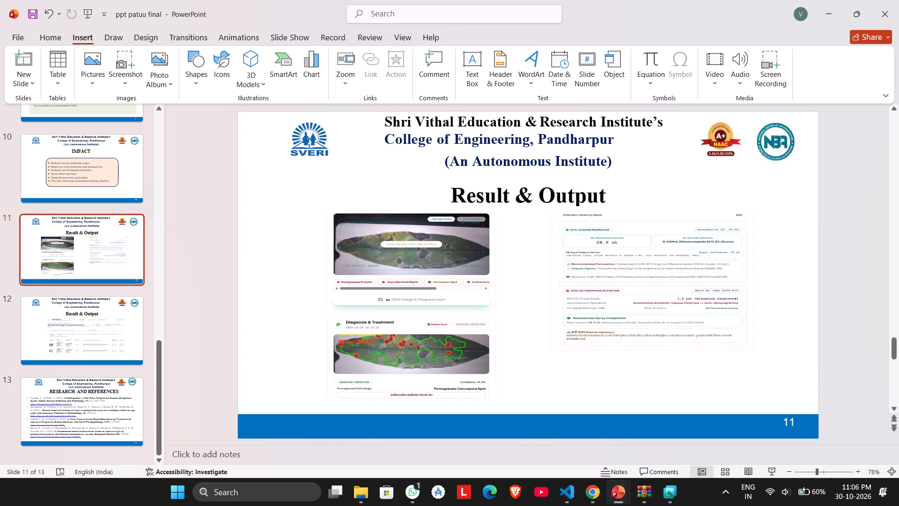
{"action": "double_click", "coordinate": [788, 423]}
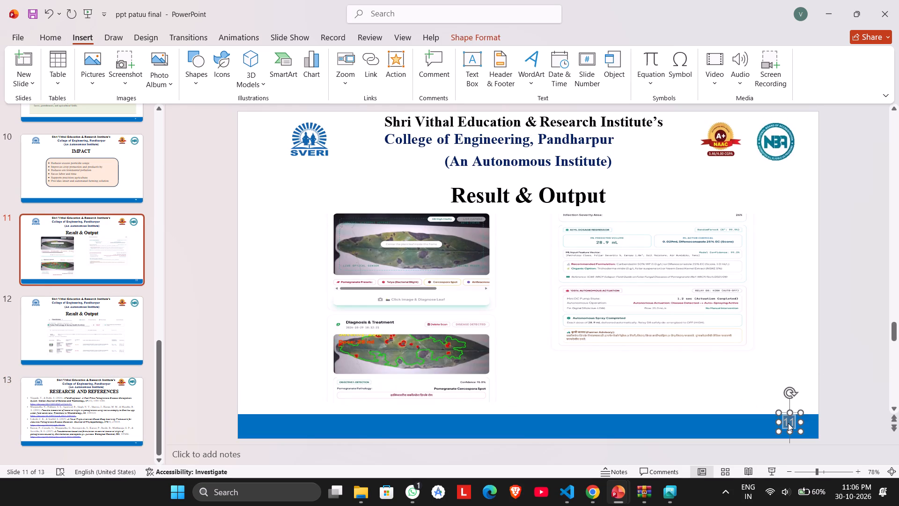
{"action": "key", "text": "ctrl+v"}
{"action": "left_click", "coordinate": [804, 434]}
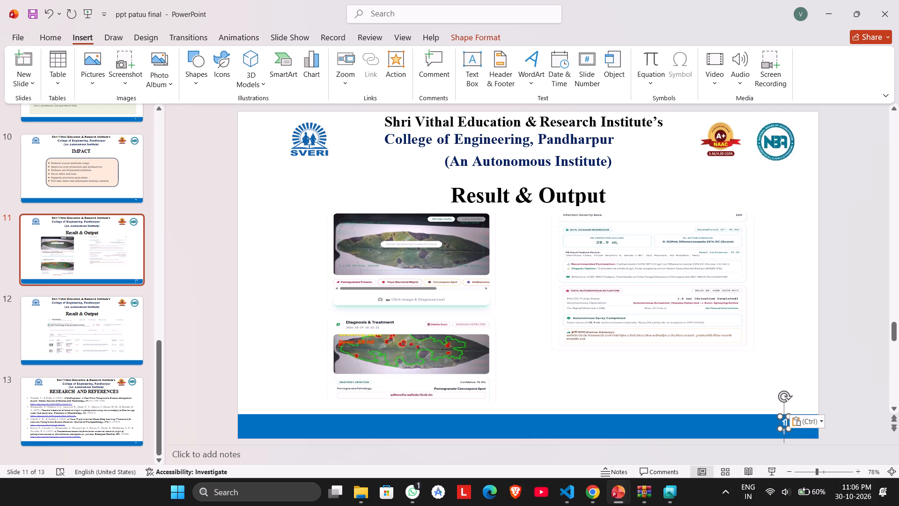
{"action": "left_click", "coordinate": [757, 427]}
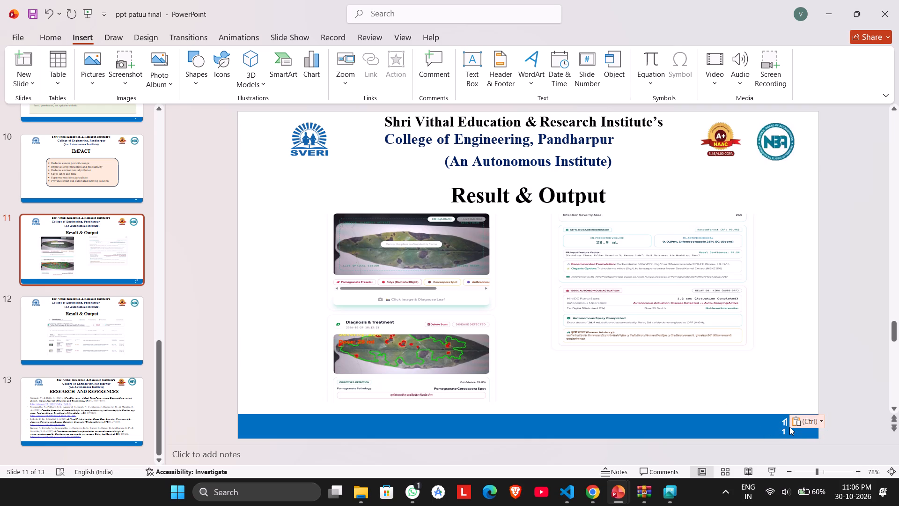
{"action": "left_click", "coordinate": [785, 426]}
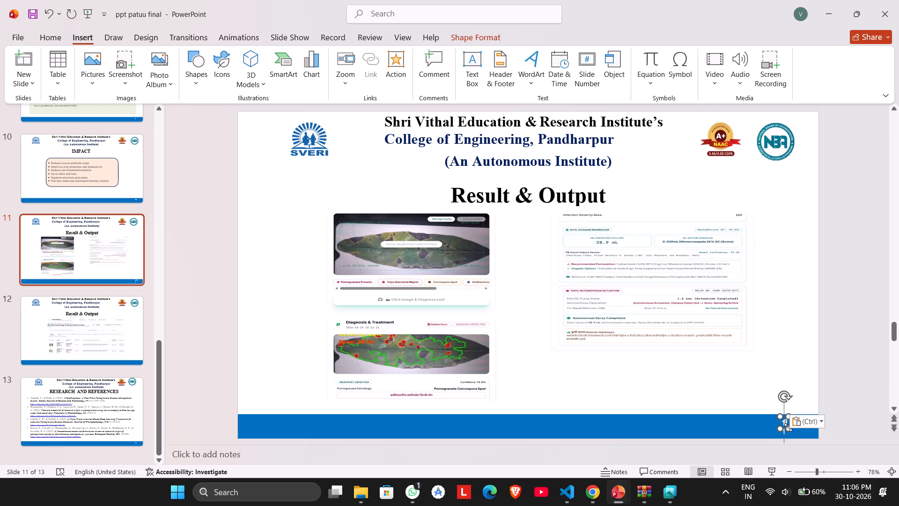
{"action": "left_click", "coordinate": [788, 429]}
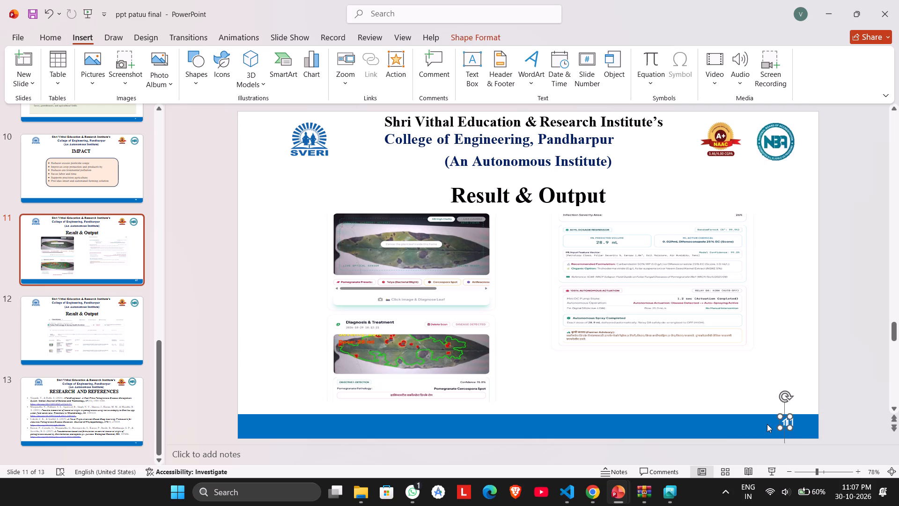
{"action": "left_click", "coordinate": [767, 424]}
Delete the old, larger slide number from the footer of slide 11.
{"action": "left_click", "coordinate": [793, 419]}
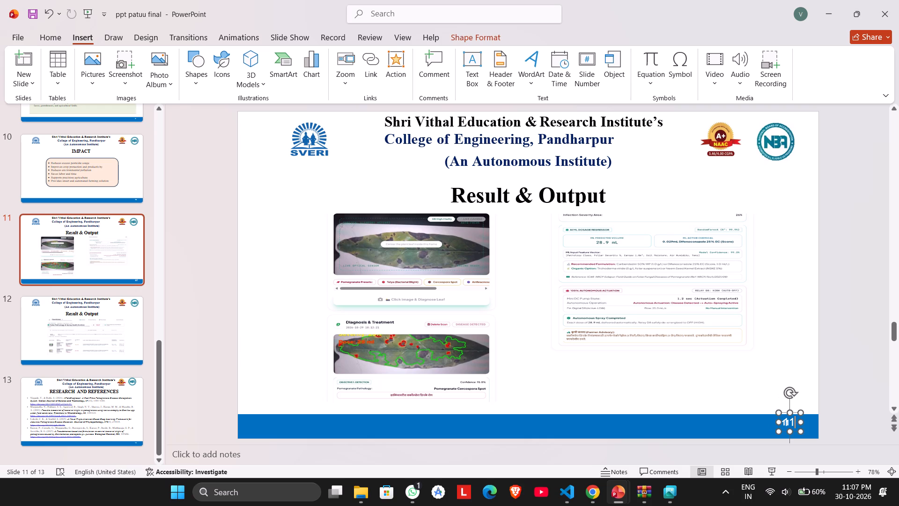
{"action": "key", "text": "BackSpace"}
{"action": "key", "text": "BackSpace"}
{"action": "left_click", "coordinate": [819, 424]}
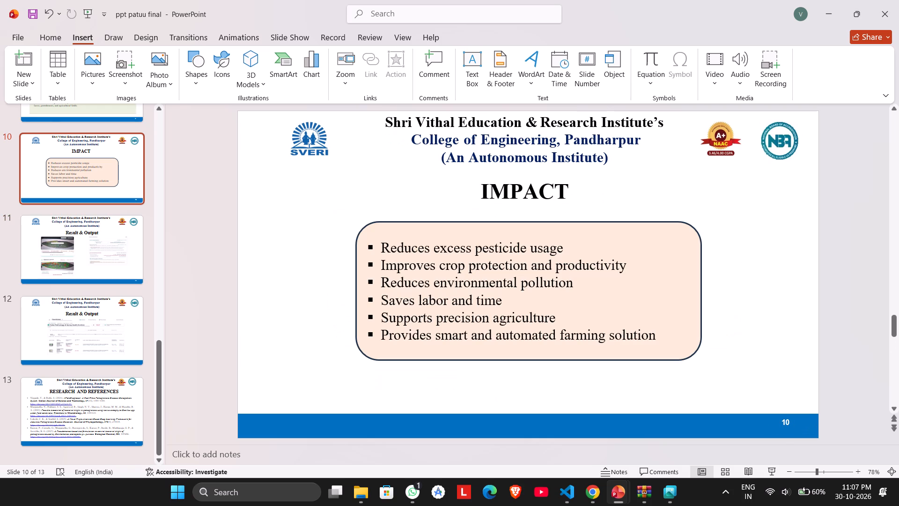
Paste the copied slide number box into slide 12's footer using the destination theme, and widen it so 12 fits on one line.
{"action": "scroll", "coordinate": [762, 432], "scroll_direction": "down", "scroll_amount": 1}
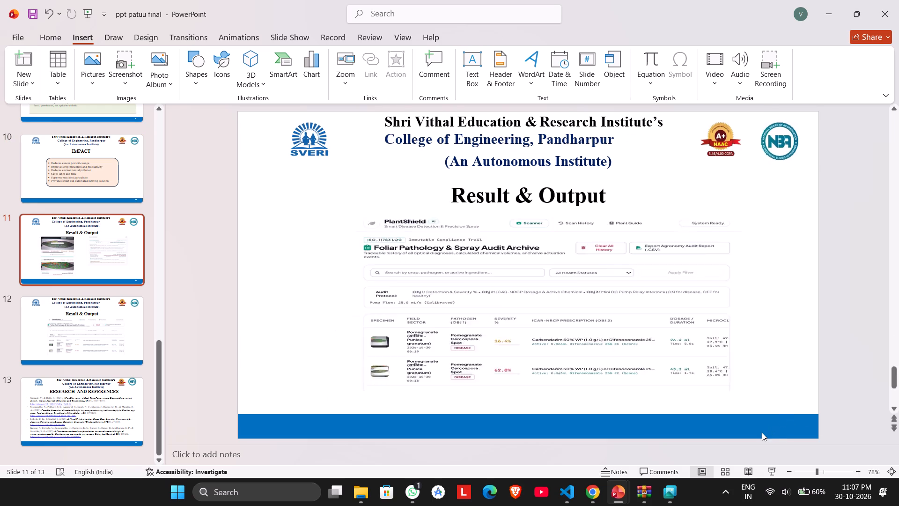
{"action": "scroll", "coordinate": [762, 432], "scroll_direction": "down", "scroll_amount": 1}
{"action": "scroll", "coordinate": [762, 432], "scroll_direction": "up", "scroll_amount": 1}
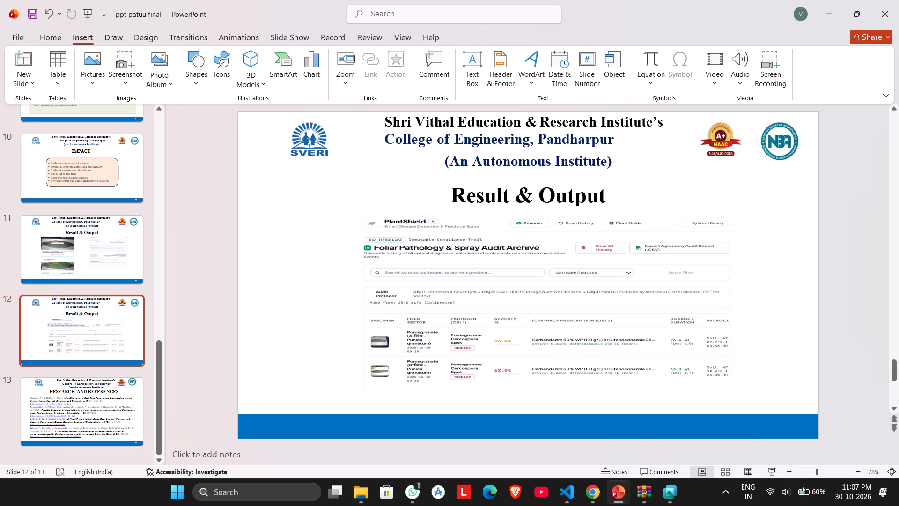
{"action": "right_click", "coordinate": [784, 422]}
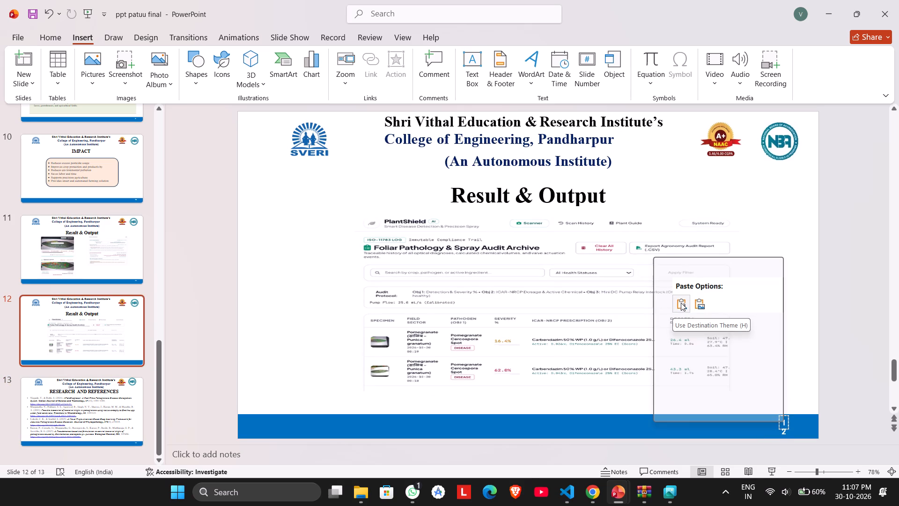
{"action": "left_click", "coordinate": [681, 303]}
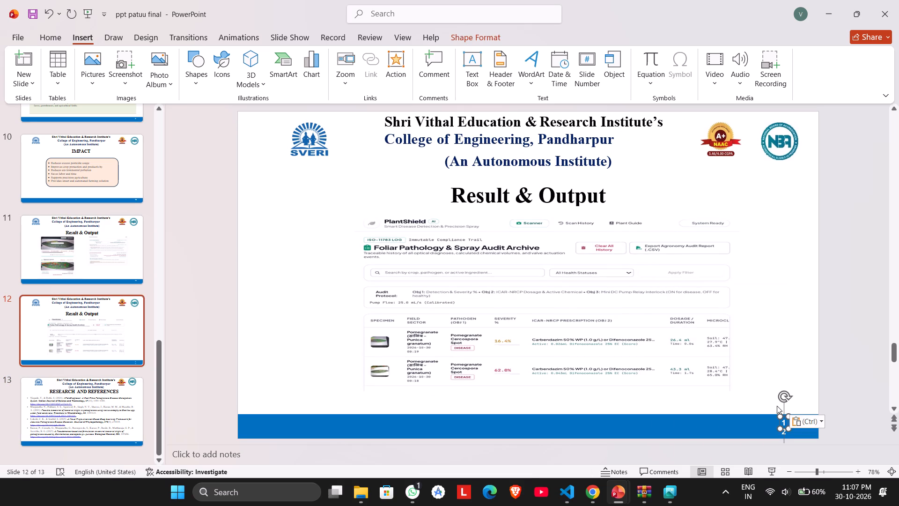
{"action": "left_click", "coordinate": [788, 428]}
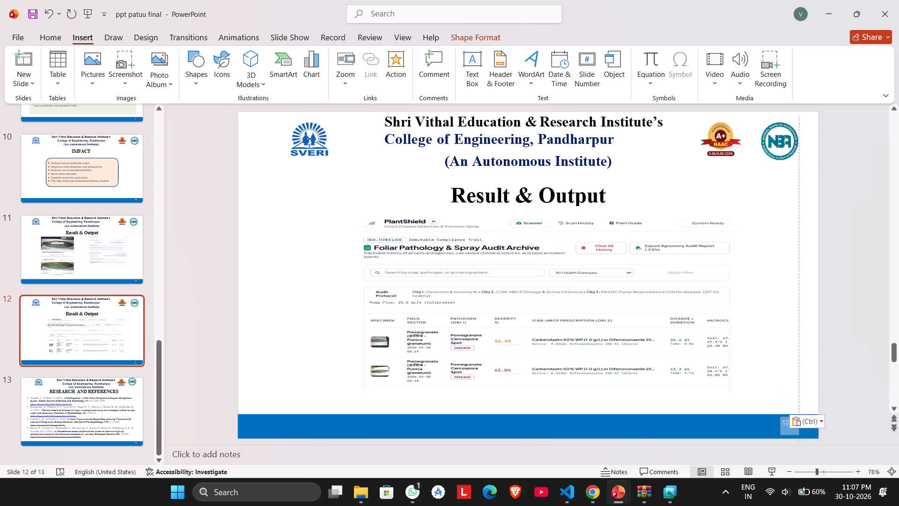
{"action": "left_click", "coordinate": [814, 430]}
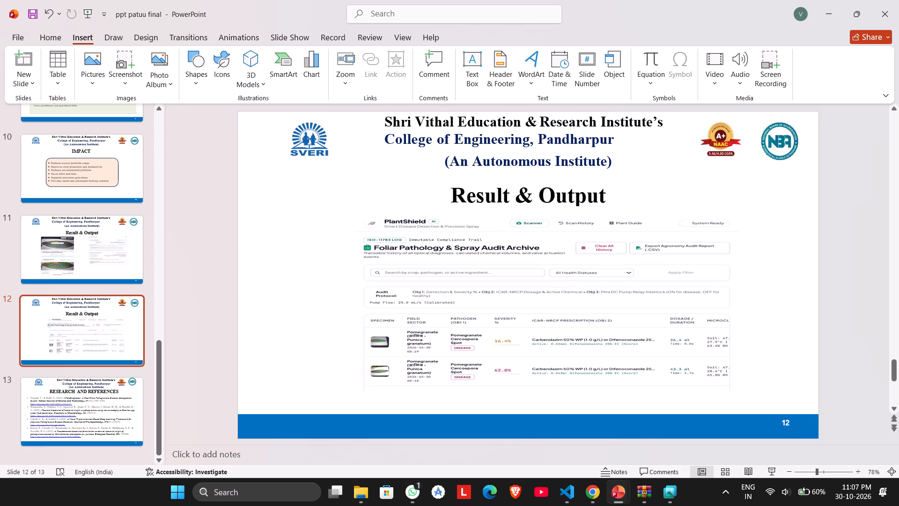
Save the presentation.
{"action": "left_click", "coordinate": [20, 42]}
{"action": "left_click", "coordinate": [43, 167]}
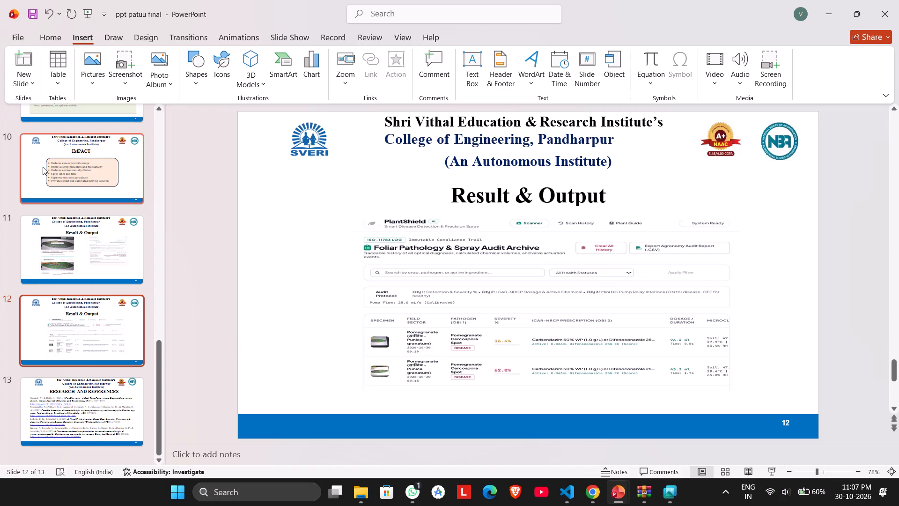
Save a copy of the presentation in the Desktop folder as a PowerPoint Presentation named ppt patuu final.
{"action": "left_click", "coordinate": [27, 40]}
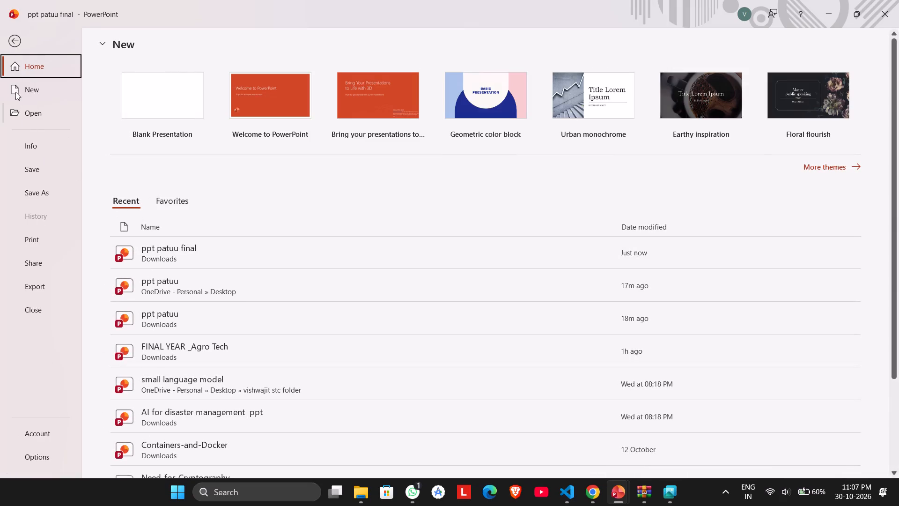
{"action": "left_click", "coordinate": [42, 195]}
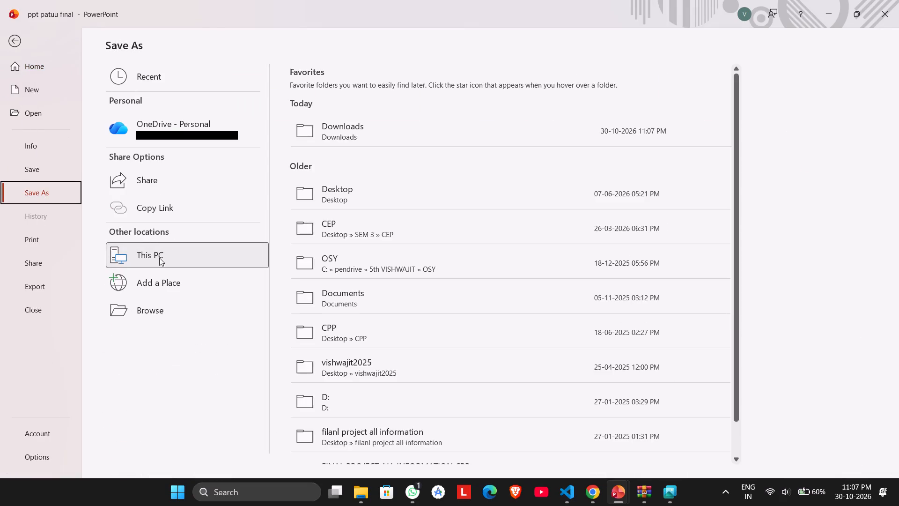
{"action": "left_click", "coordinate": [159, 257]}
{"action": "left_click", "coordinate": [376, 183]}
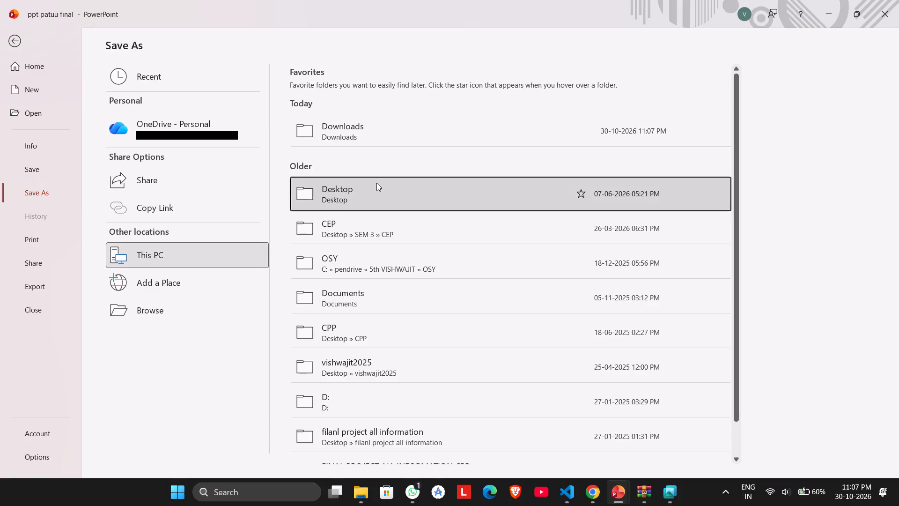
{"action": "double_click", "coordinate": [502, 200]}
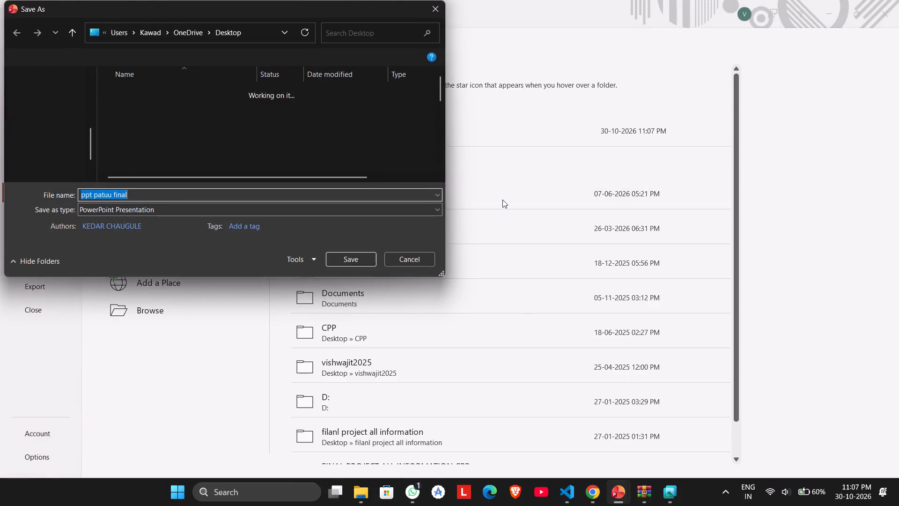
{"action": "left_click", "coordinate": [345, 260]}
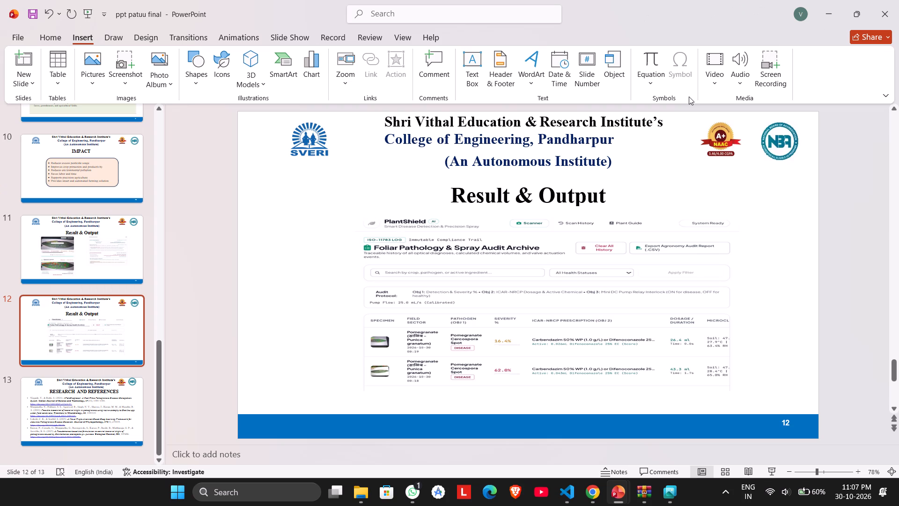
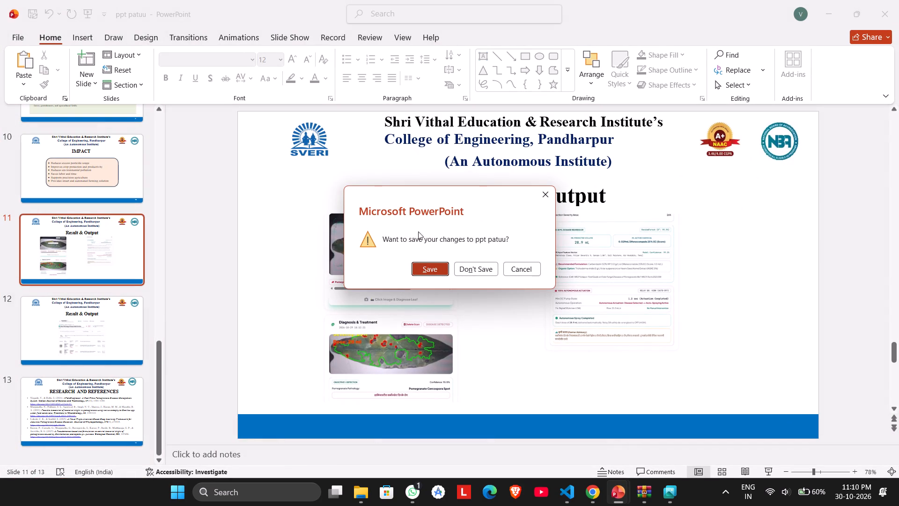
Close the ppt patuu presentation without saving its changes.
{"action": "left_click", "coordinate": [470, 266]}
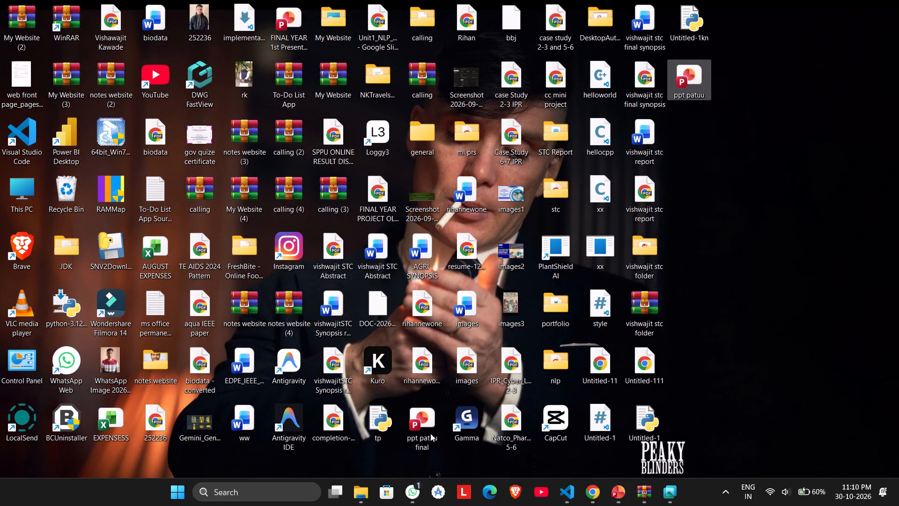
Open the ppt patuu final presentation from the Desktop.
{"action": "double_click", "coordinate": [427, 432]}
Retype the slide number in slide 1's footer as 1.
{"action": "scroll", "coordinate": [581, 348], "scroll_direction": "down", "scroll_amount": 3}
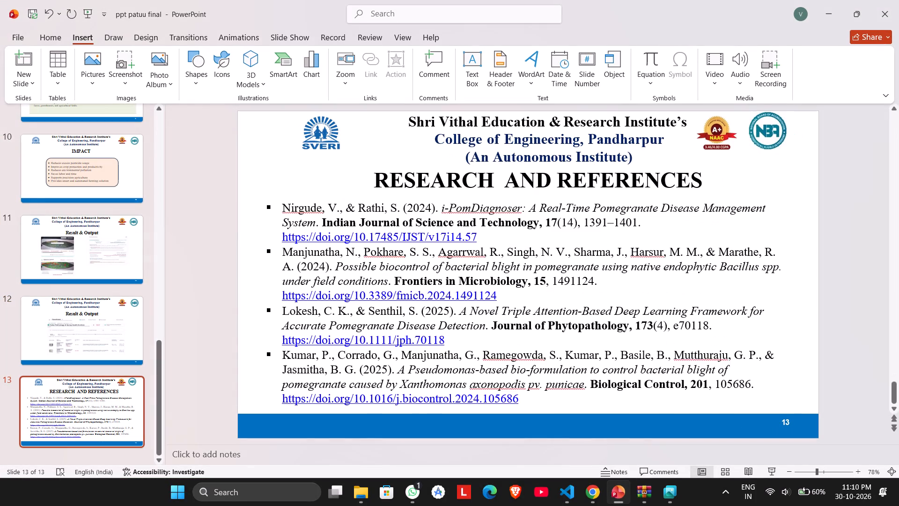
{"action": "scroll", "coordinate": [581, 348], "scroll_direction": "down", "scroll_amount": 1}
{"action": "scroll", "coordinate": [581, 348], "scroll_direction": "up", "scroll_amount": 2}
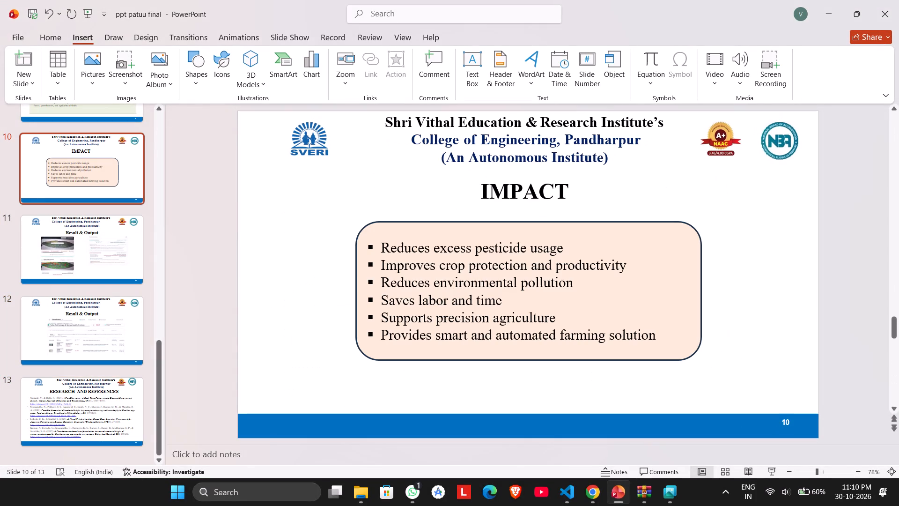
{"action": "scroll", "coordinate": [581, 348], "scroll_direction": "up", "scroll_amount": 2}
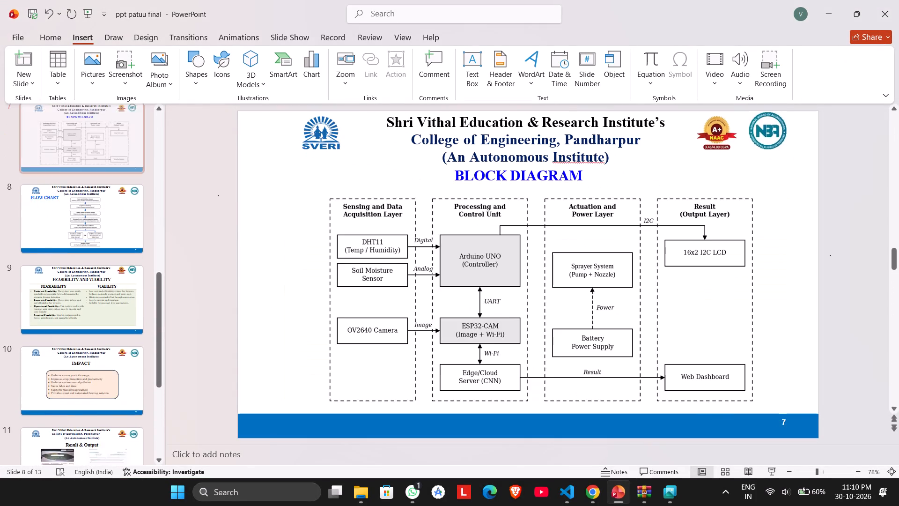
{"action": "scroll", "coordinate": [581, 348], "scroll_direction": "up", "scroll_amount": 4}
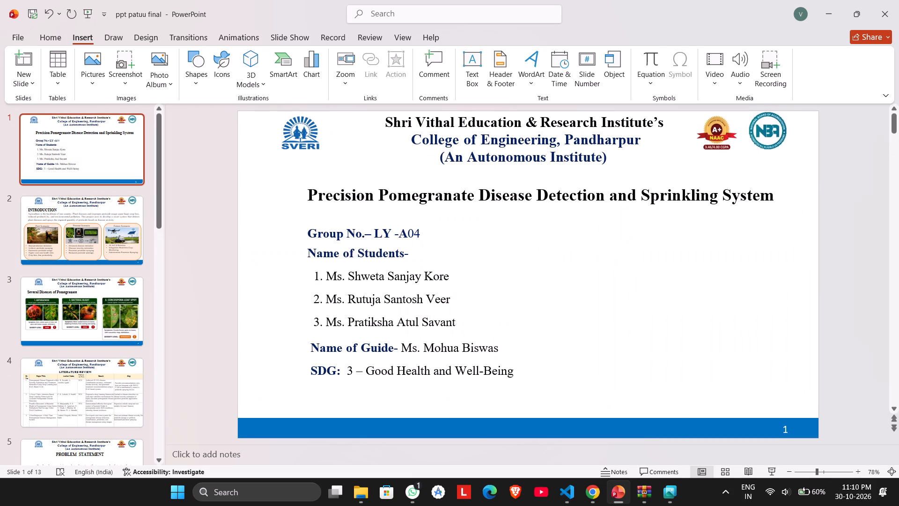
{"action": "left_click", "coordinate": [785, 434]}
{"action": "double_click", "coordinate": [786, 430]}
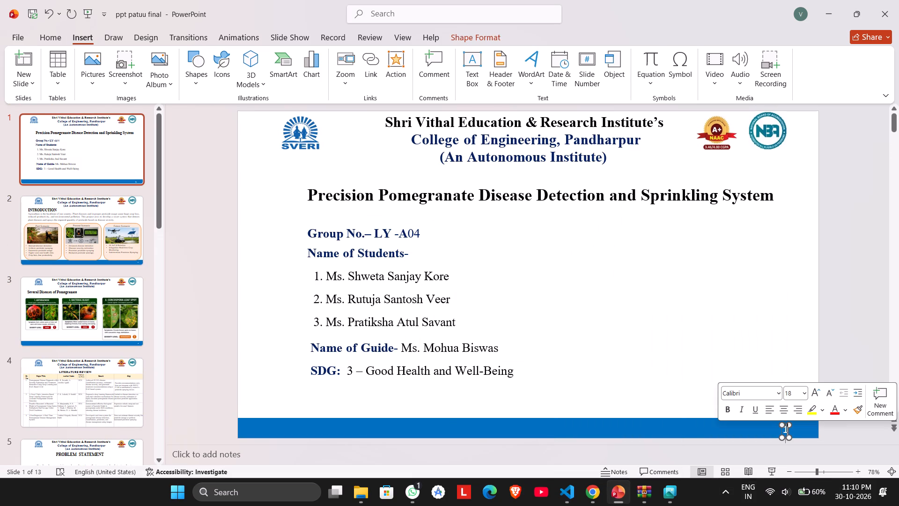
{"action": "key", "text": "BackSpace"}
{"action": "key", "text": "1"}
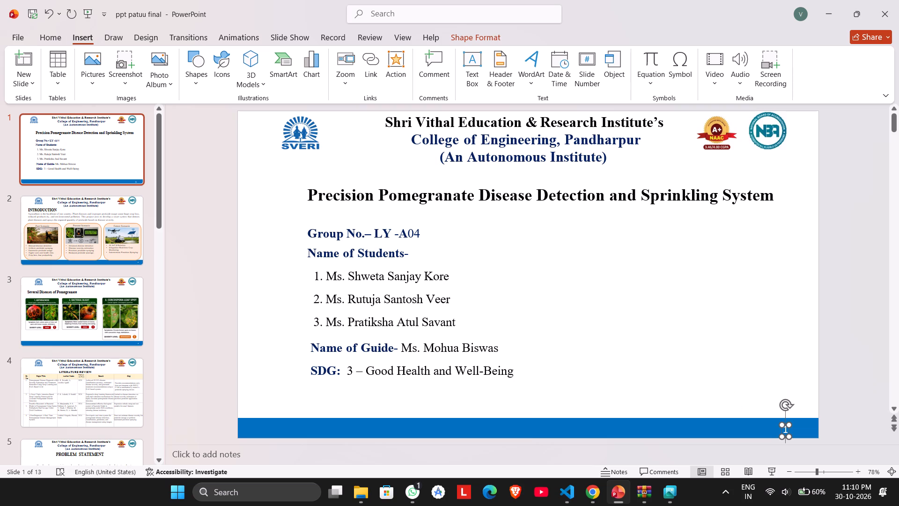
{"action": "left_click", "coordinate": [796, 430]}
Compare the look of slide 1's footer number with the footer numbers on the following slides.
{"action": "scroll", "coordinate": [796, 430], "scroll_direction": "down", "scroll_amount": 2}
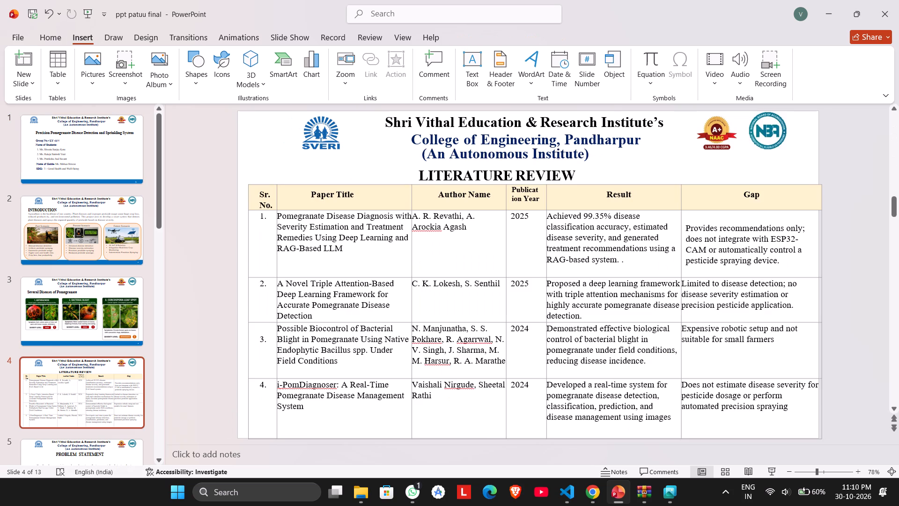
{"action": "scroll", "coordinate": [799, 396], "scroll_direction": "up", "scroll_amount": 1}
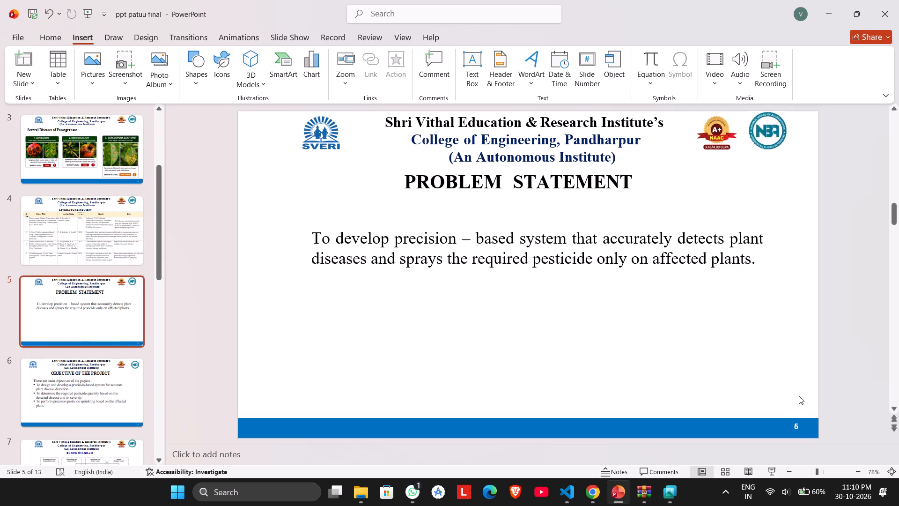
{"action": "scroll", "coordinate": [799, 396], "scroll_direction": "up", "scroll_amount": 2}
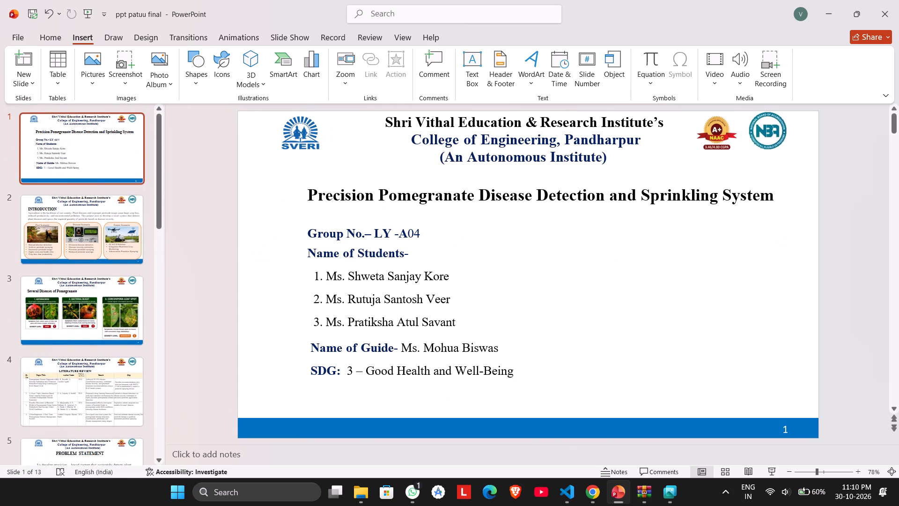
{"action": "scroll", "coordinate": [799, 396], "scroll_direction": "up", "scroll_amount": 1}
{"action": "left_click", "coordinate": [787, 431]}
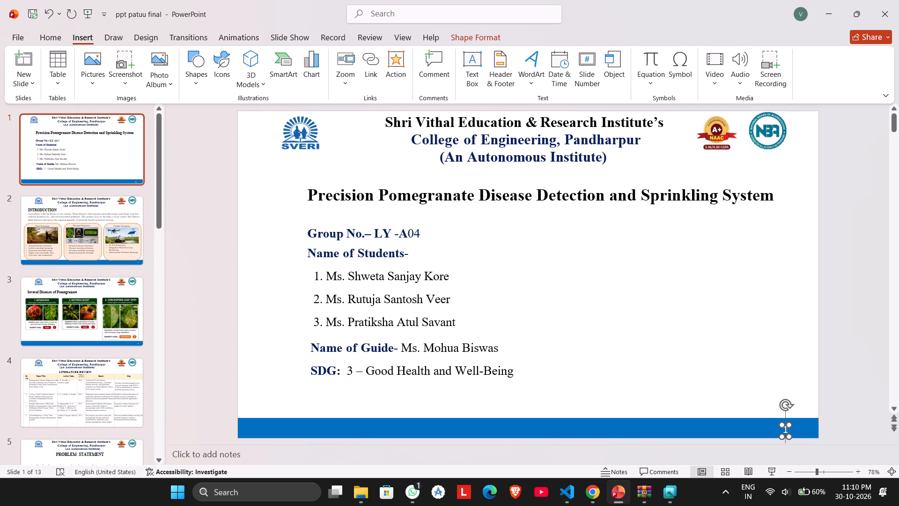
{"action": "double_click", "coordinate": [785, 431]}
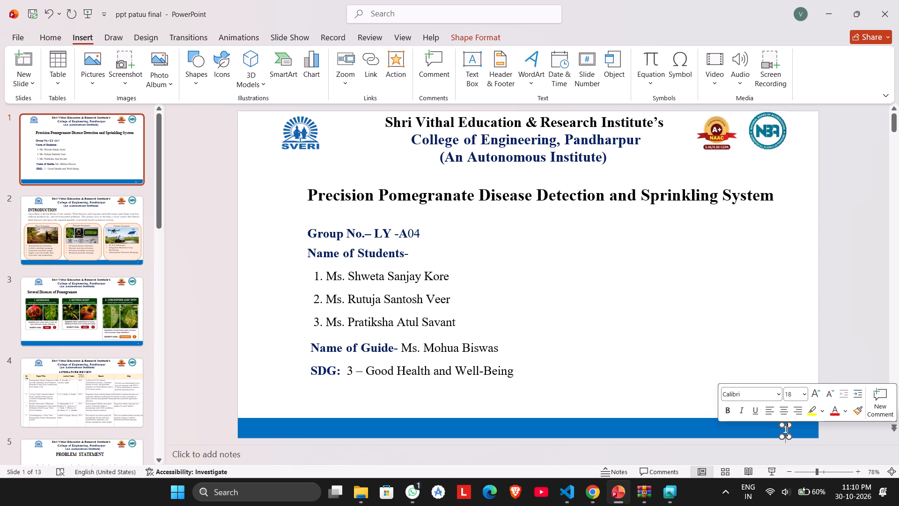
{"action": "scroll", "coordinate": [812, 431], "scroll_direction": "down", "scroll_amount": 1}
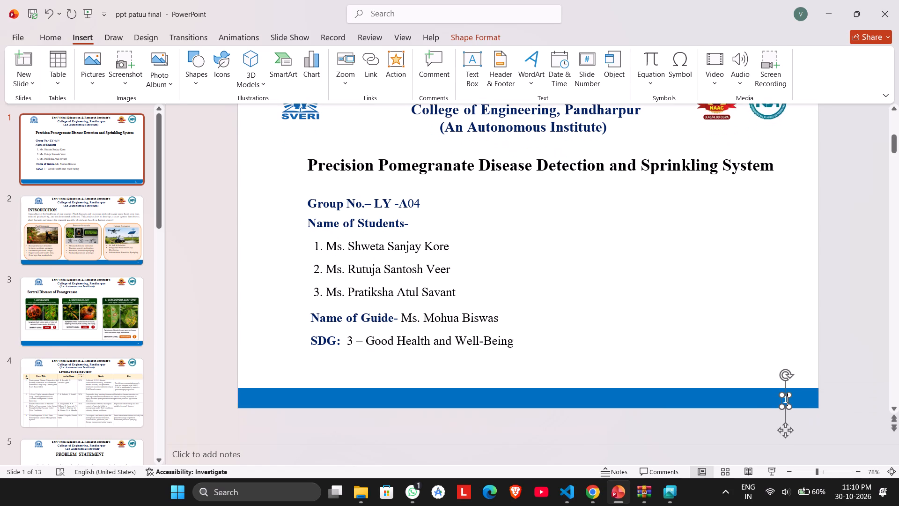
{"action": "scroll", "coordinate": [812, 431], "scroll_direction": "down", "scroll_amount": 1}
{"action": "scroll", "coordinate": [810, 379], "scroll_direction": "up", "scroll_amount": 1}
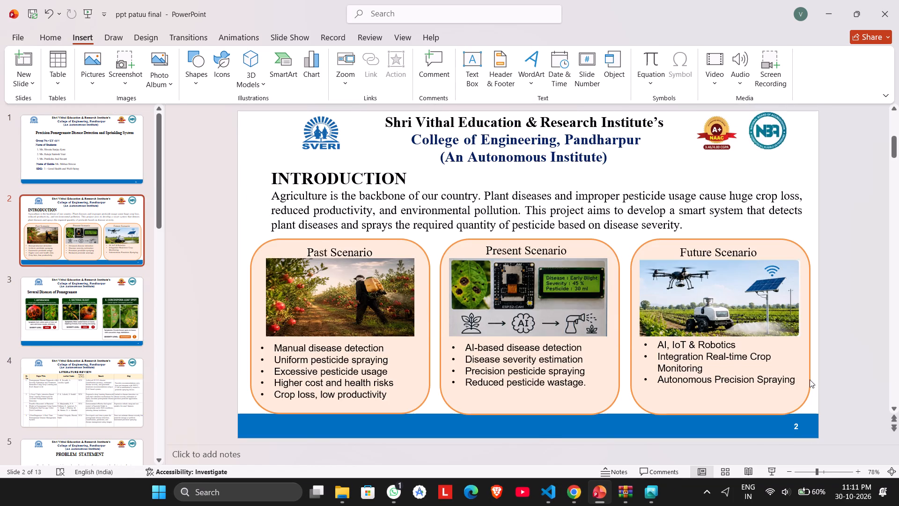
{"action": "scroll", "coordinate": [810, 379], "scroll_direction": "down", "scroll_amount": 1}
{"action": "scroll", "coordinate": [810, 398], "scroll_direction": "up", "scroll_amount": 3}
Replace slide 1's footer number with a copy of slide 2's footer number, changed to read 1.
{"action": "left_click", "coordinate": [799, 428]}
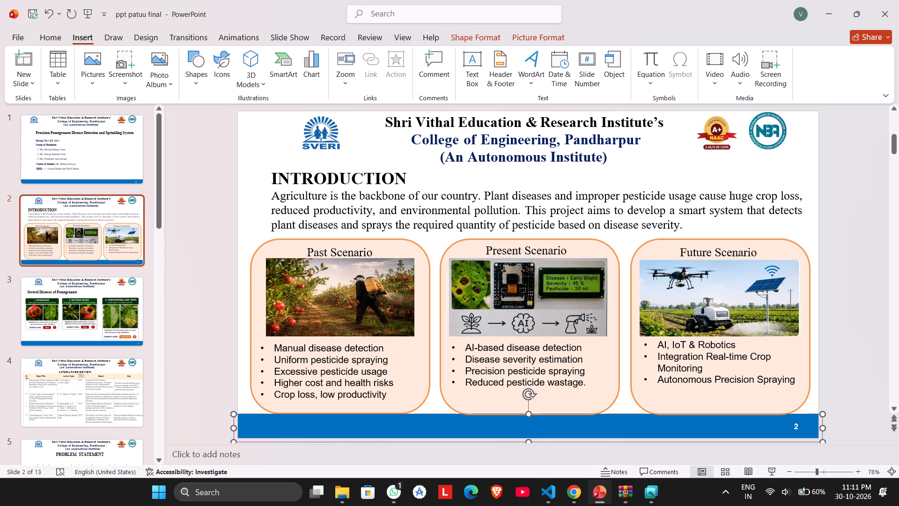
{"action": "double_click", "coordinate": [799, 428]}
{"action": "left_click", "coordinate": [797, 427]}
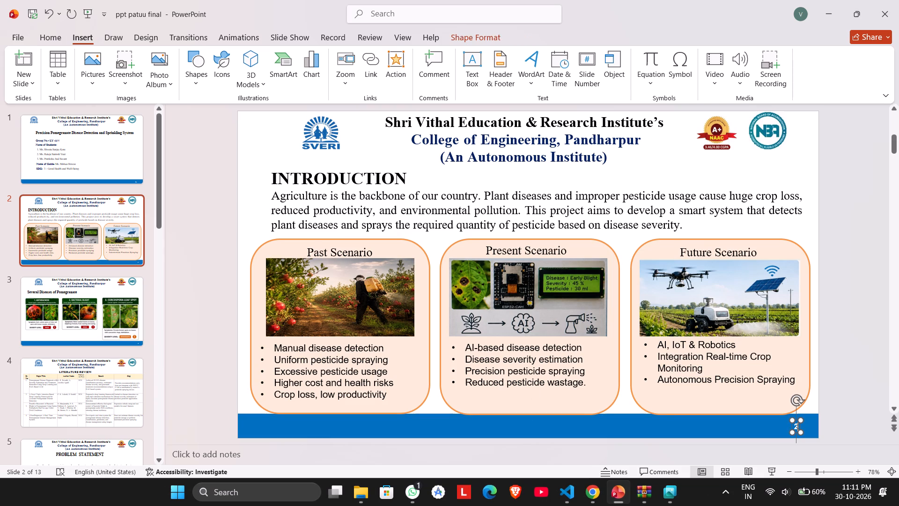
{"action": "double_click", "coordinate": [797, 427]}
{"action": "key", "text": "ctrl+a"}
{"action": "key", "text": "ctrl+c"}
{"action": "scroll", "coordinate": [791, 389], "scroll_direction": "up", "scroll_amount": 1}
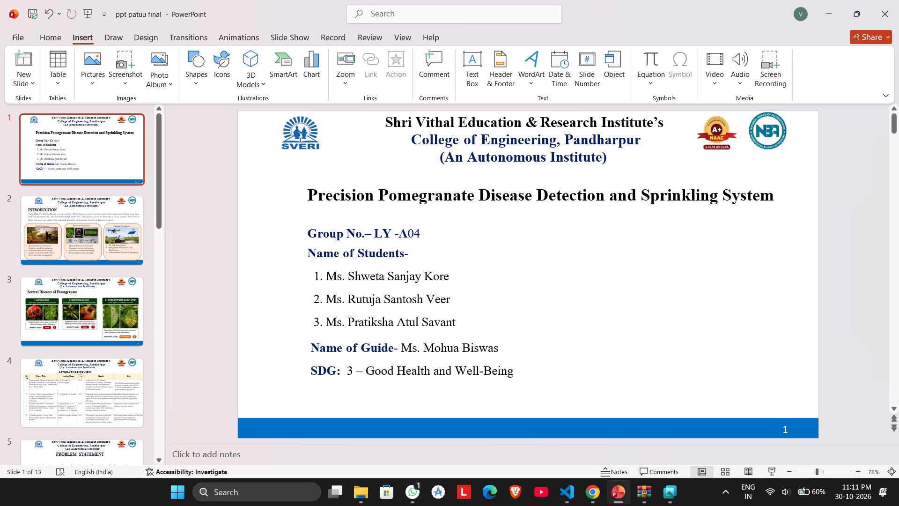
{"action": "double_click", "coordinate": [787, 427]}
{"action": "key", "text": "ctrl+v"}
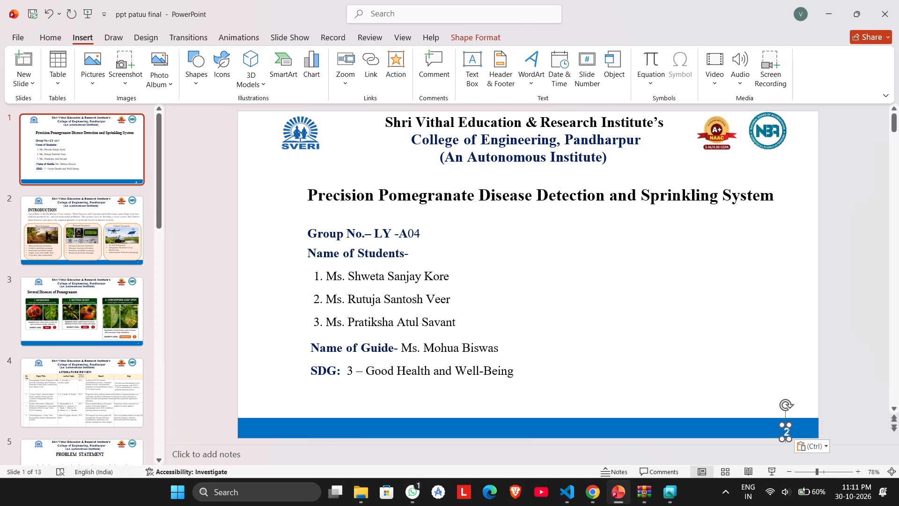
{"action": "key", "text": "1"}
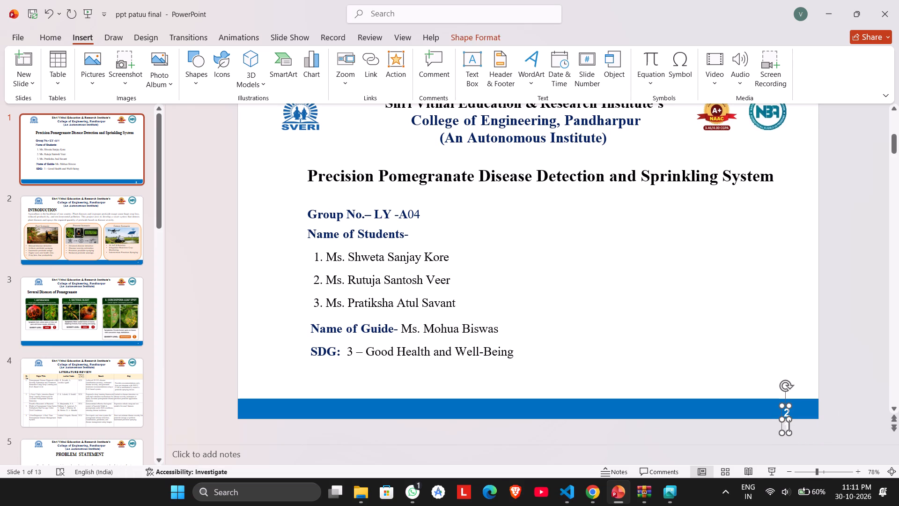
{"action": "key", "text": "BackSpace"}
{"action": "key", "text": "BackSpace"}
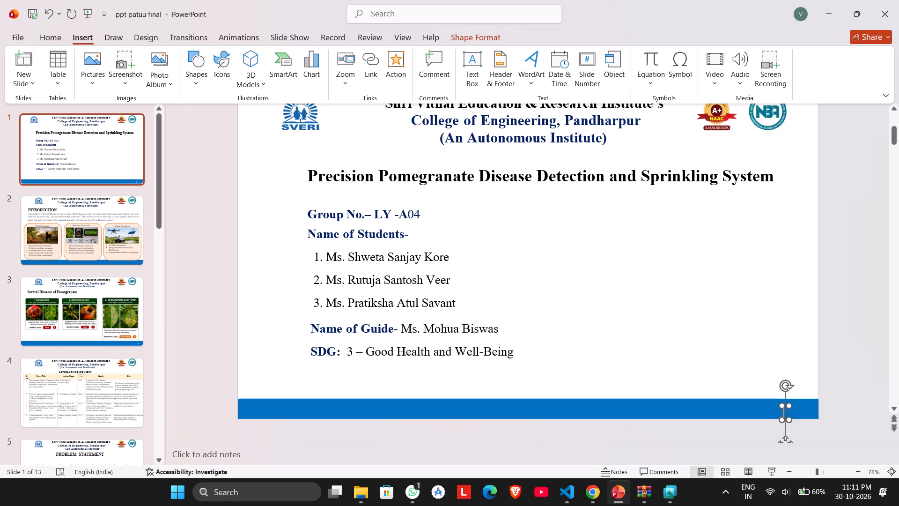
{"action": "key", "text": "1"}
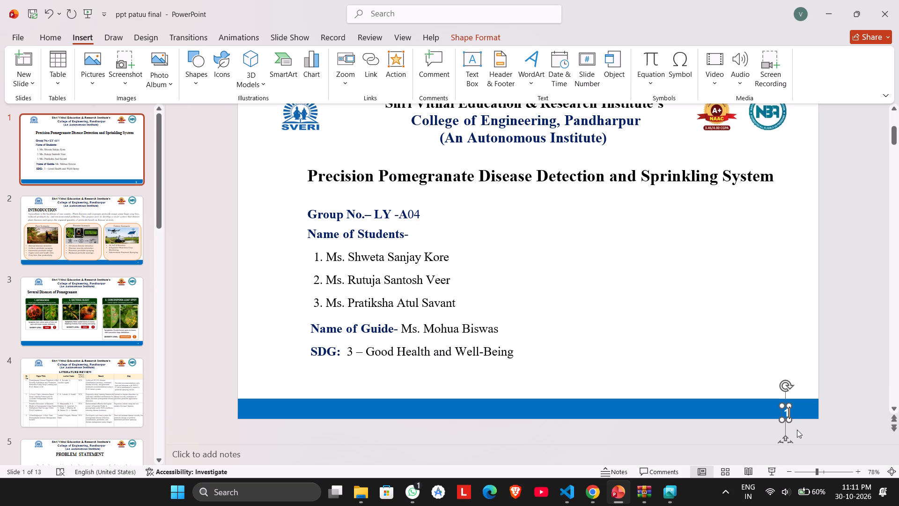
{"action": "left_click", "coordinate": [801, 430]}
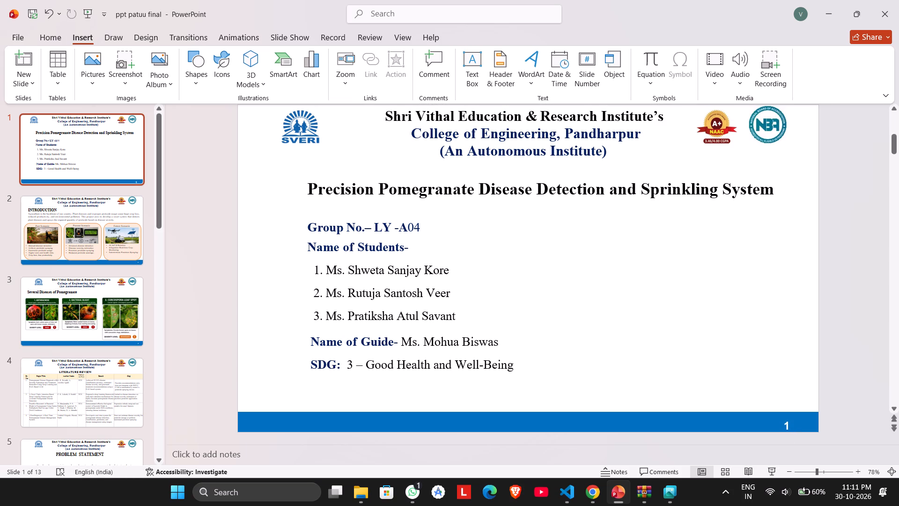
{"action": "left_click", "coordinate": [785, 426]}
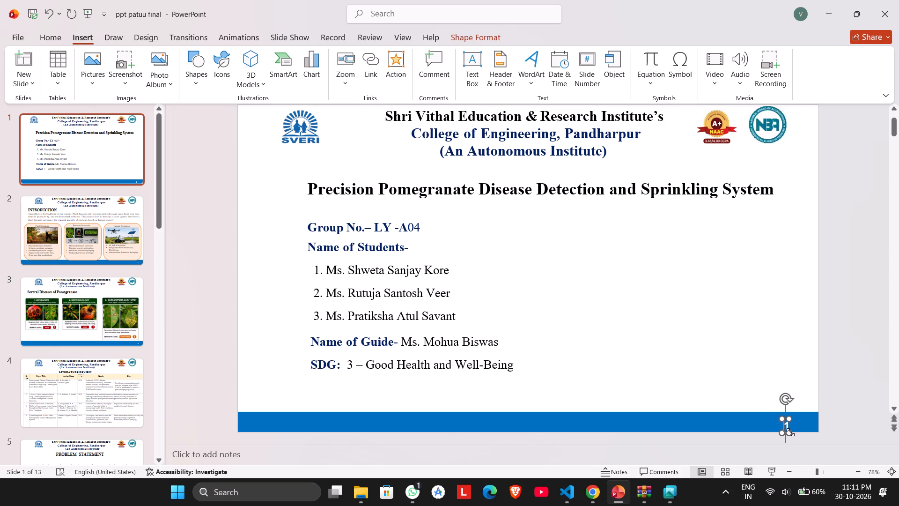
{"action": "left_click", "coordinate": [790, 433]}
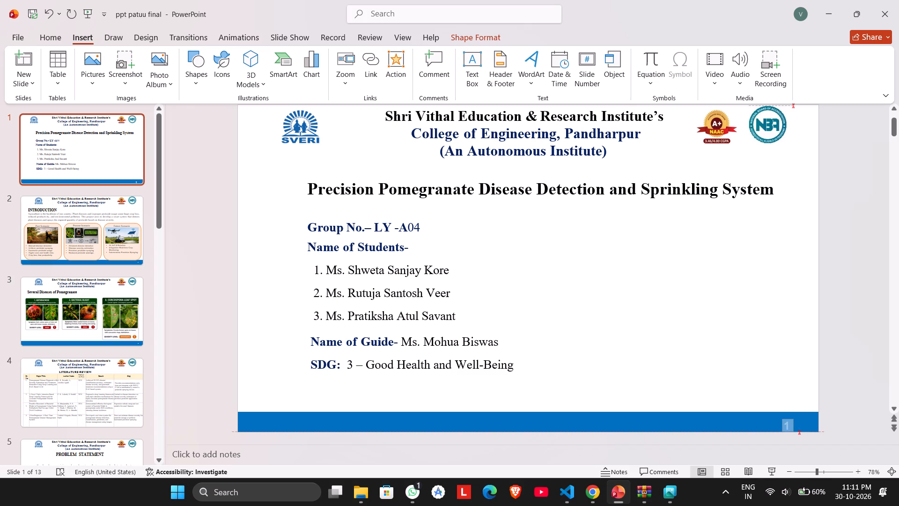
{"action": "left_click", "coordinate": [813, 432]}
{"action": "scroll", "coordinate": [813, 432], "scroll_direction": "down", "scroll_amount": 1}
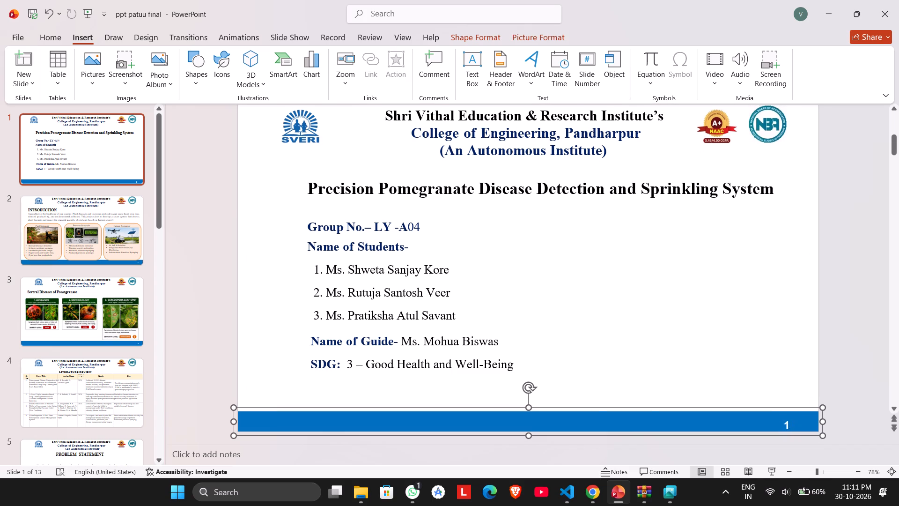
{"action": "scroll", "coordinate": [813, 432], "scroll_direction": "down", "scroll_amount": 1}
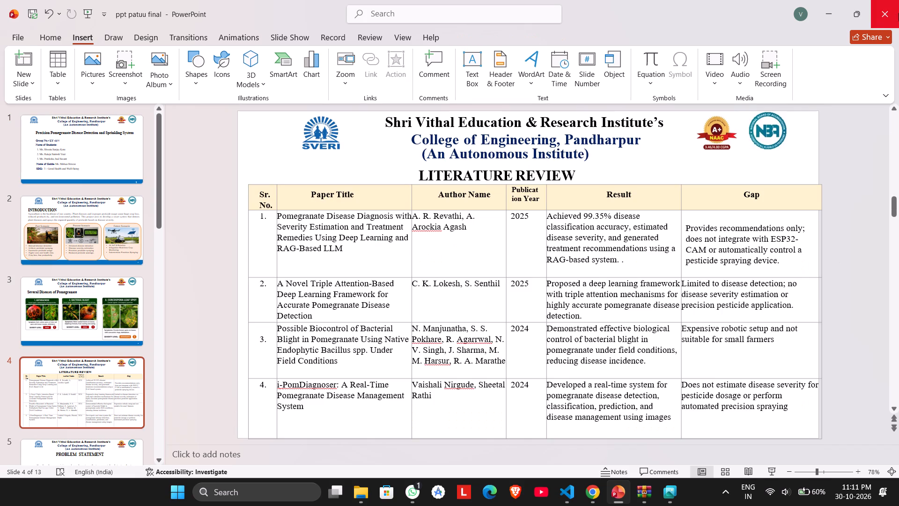
Close the ppt patuu final presentation without saving the changes.
{"action": "left_click", "coordinate": [898, 13]}
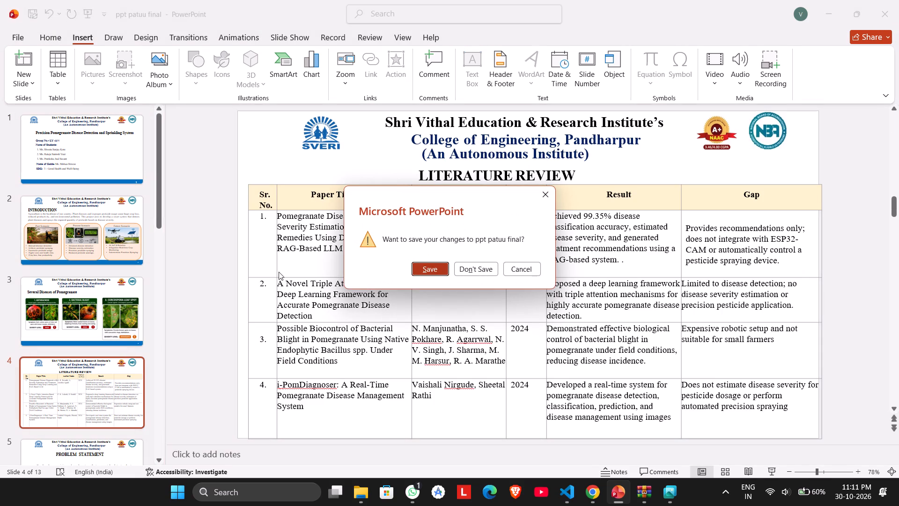
{"action": "left_click", "coordinate": [477, 265]}
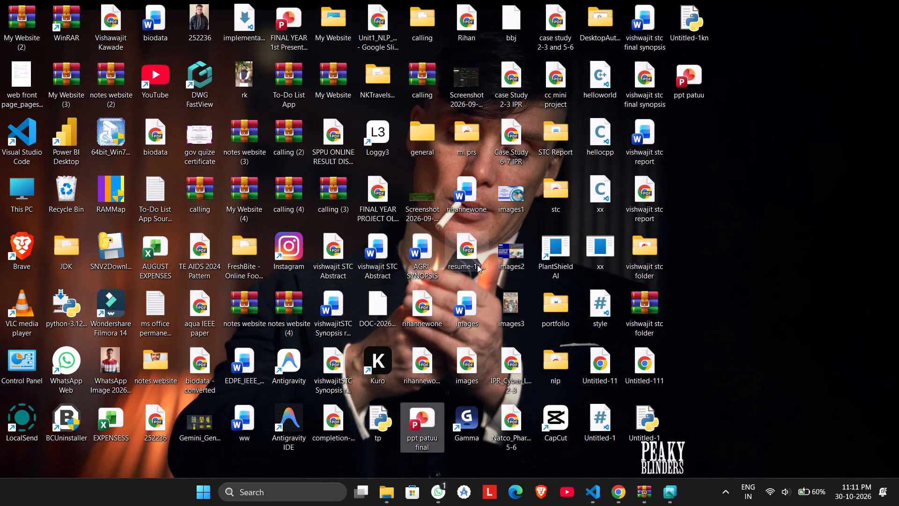
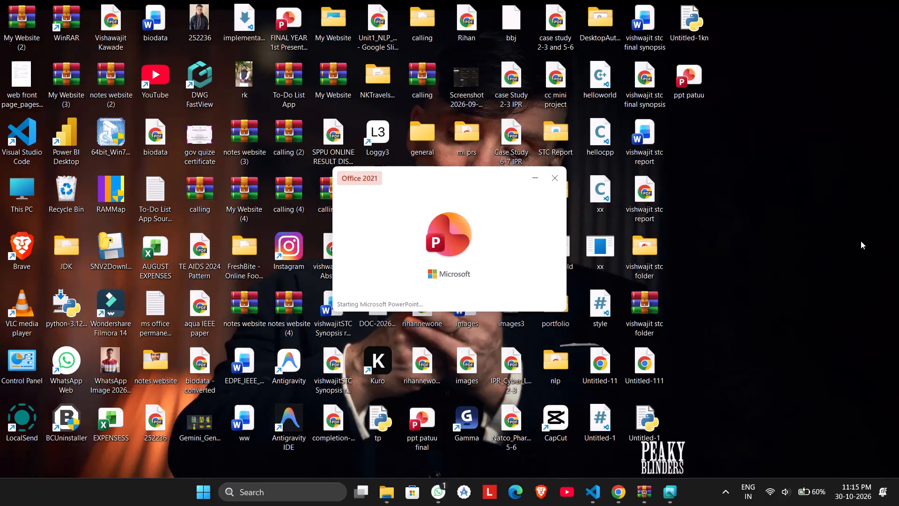
Close the open WinRAR windows.
{"action": "left_click", "coordinate": [898, 0]}
{"action": "left_click", "coordinate": [898, 0]}
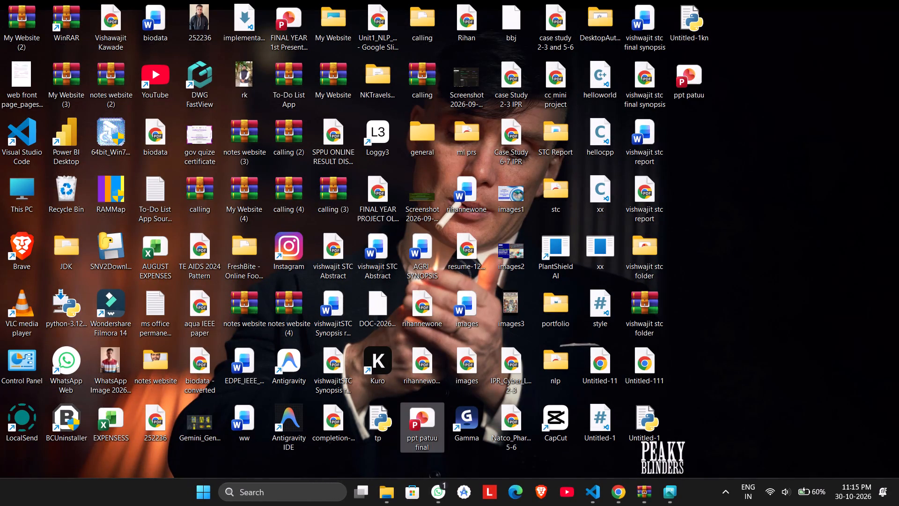
{"action": "right_click", "coordinate": [644, 493]}
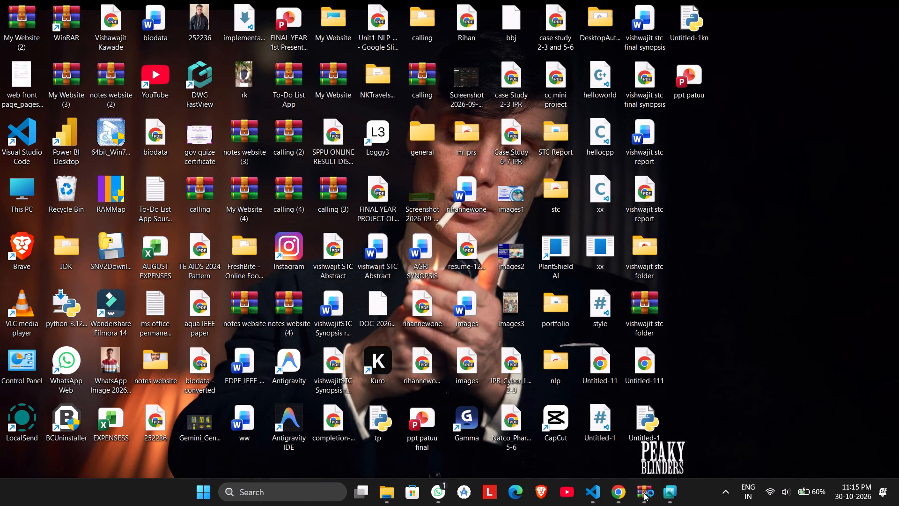
{"action": "left_click", "coordinate": [649, 455]}
Close all Visual Studio Code windows, discarding the unsaved changes to import os and Untitled-1.
{"action": "right_click", "coordinate": [606, 505]}
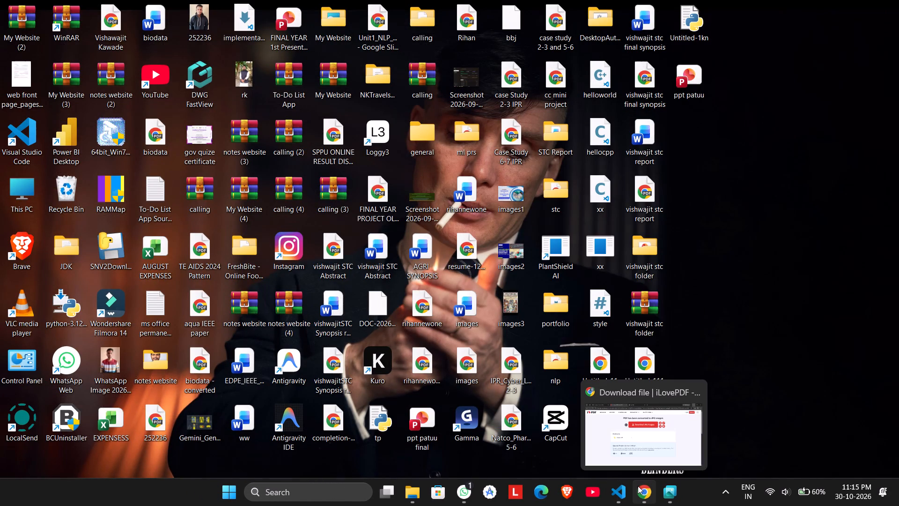
{"action": "right_click", "coordinate": [611, 505]}
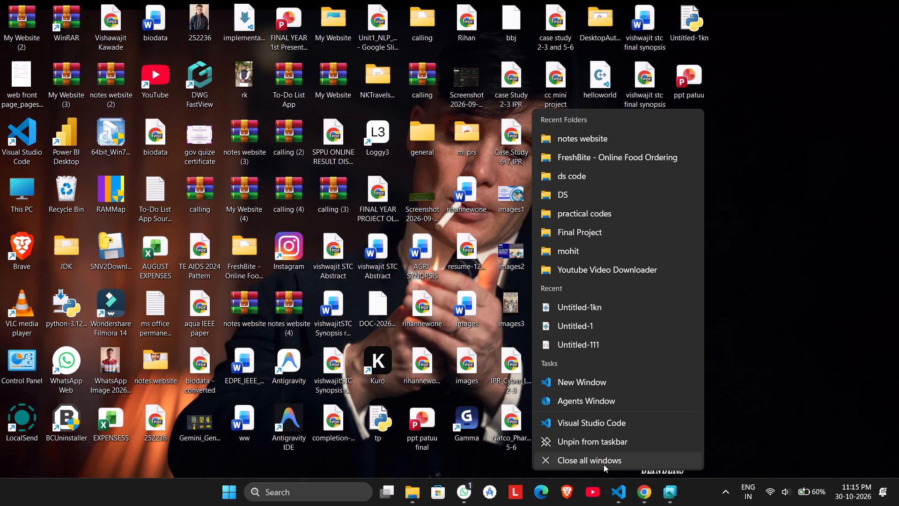
{"action": "left_click", "coordinate": [604, 463]}
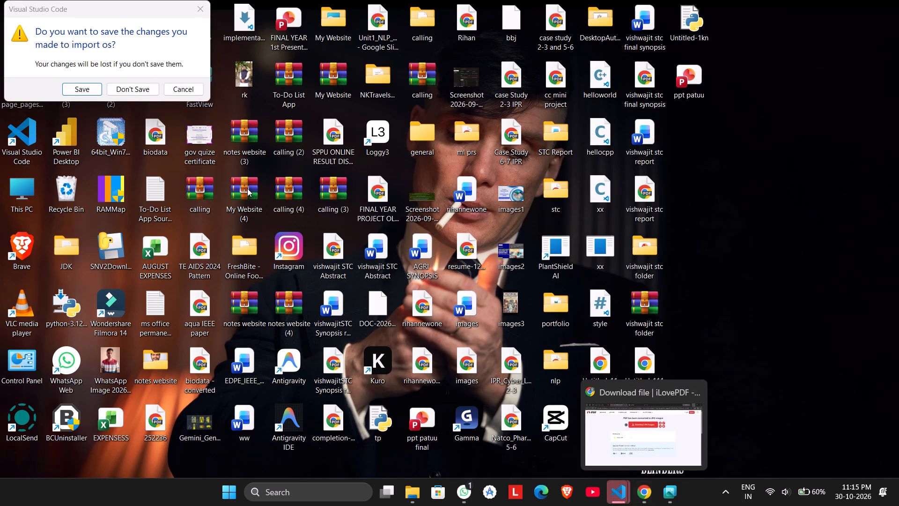
{"action": "left_click", "coordinate": [138, 83]}
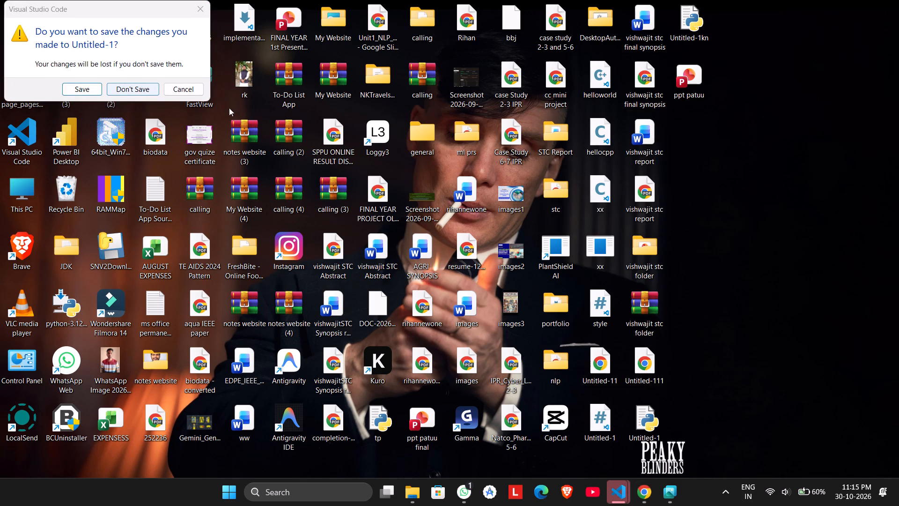
{"action": "left_click", "coordinate": [127, 89]}
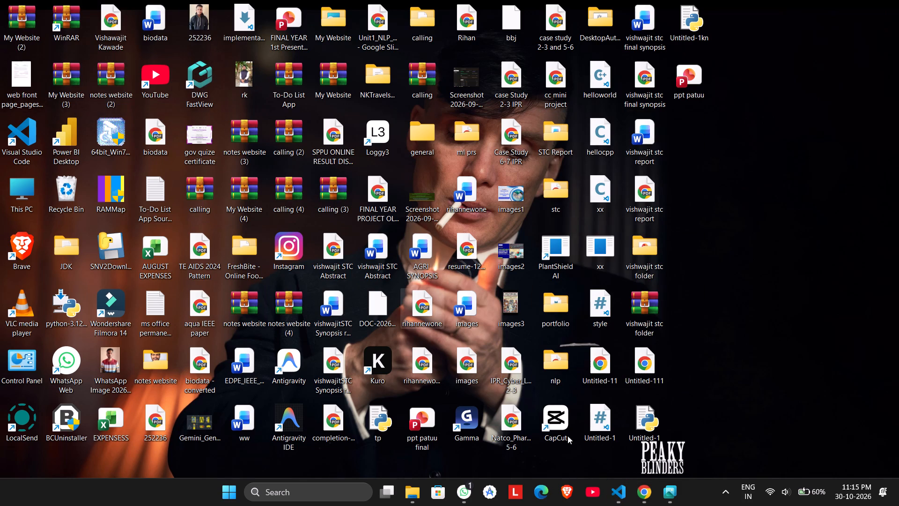
Close the Google Chrome window and the Photo Viewer window.
{"action": "right_click", "coordinate": [637, 497]}
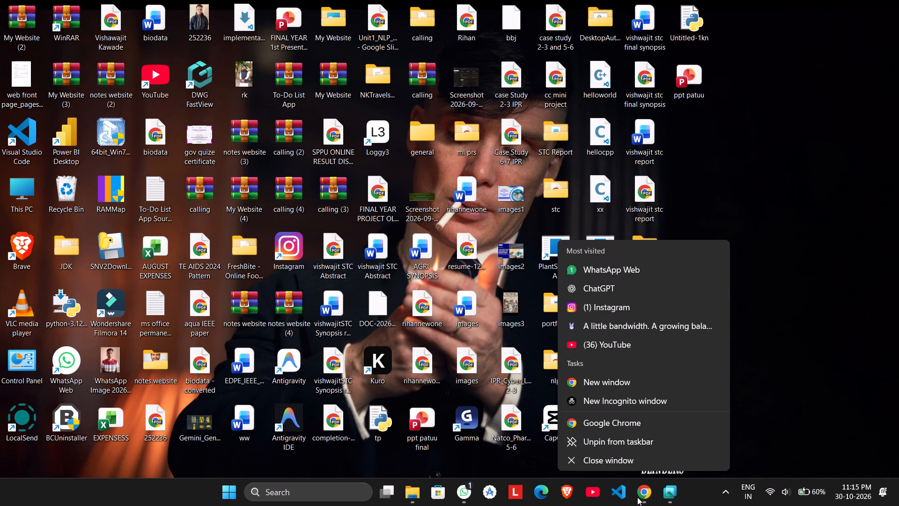
{"action": "left_click", "coordinate": [632, 465]}
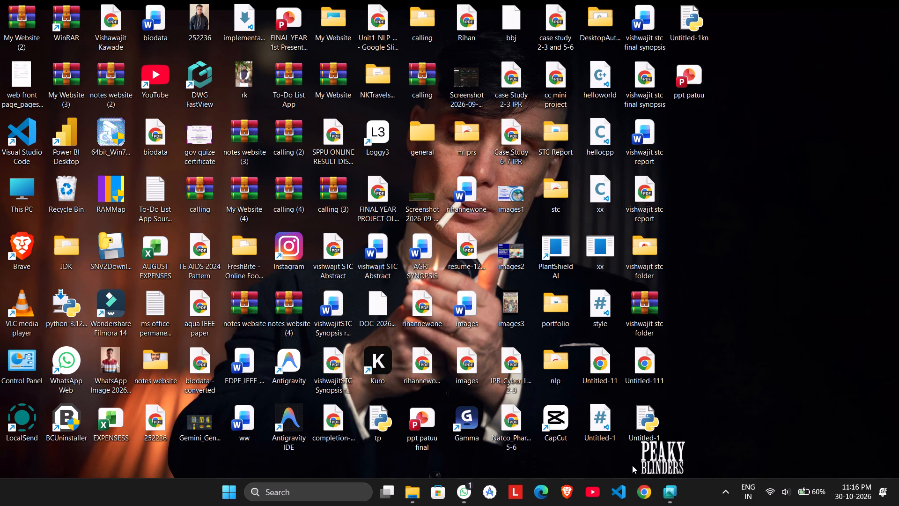
{"action": "right_click", "coordinate": [666, 503]}
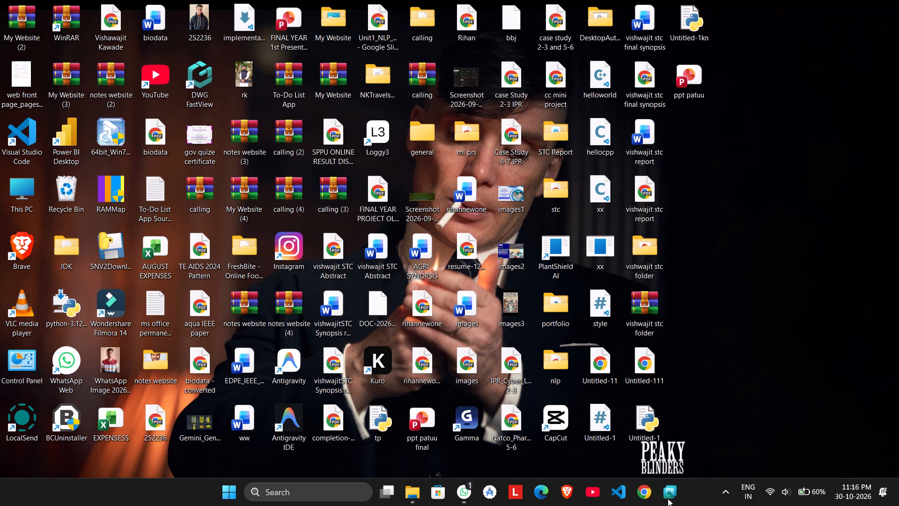
{"action": "right_click", "coordinate": [668, 498]}
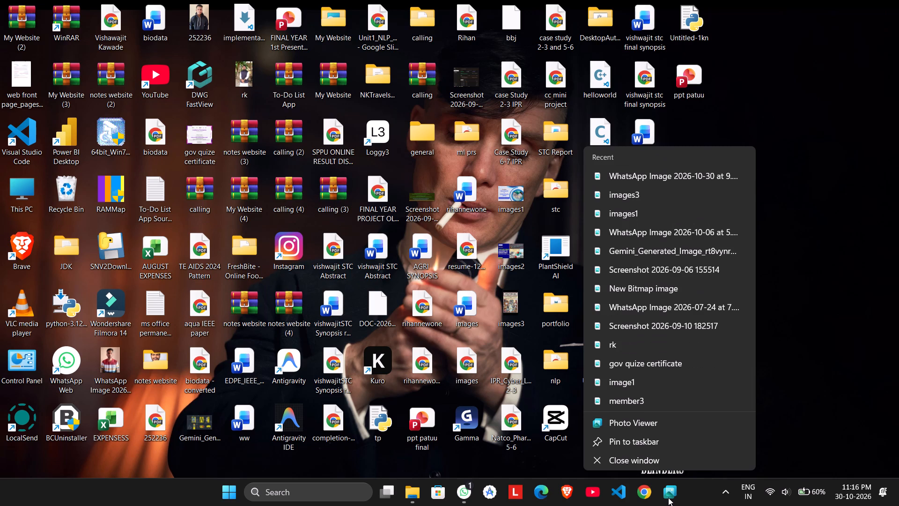
{"action": "left_click", "coordinate": [662, 458]}
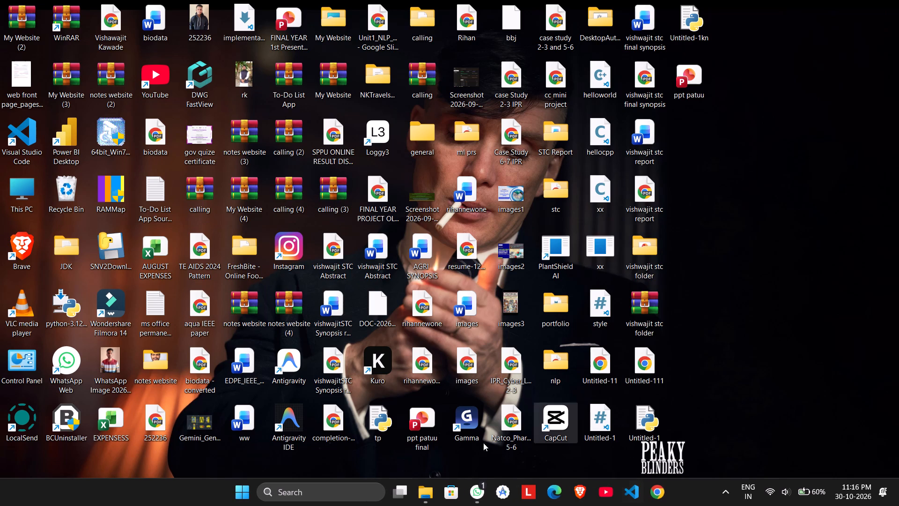
Open the ppt patuu final presentation from the Desktop.
{"action": "double_click", "coordinate": [420, 426]}
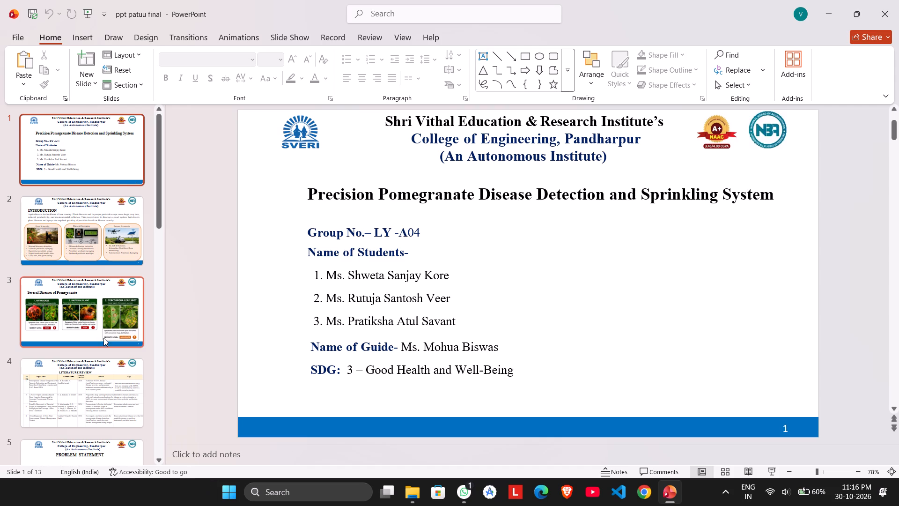
Look through slides 5 to 13, checking their content, header logos and footer numbers.
{"action": "scroll", "coordinate": [103, 338], "scroll_direction": "down", "scroll_amount": 2}
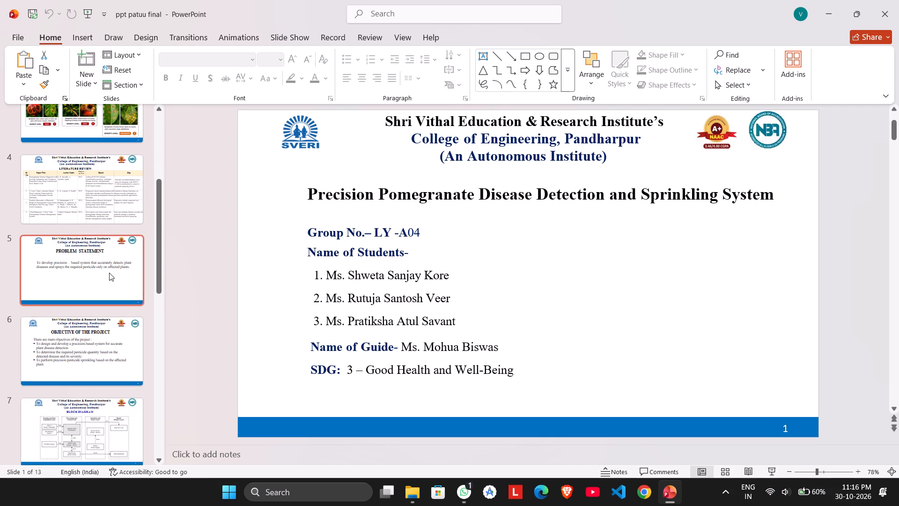
{"action": "left_click", "coordinate": [105, 267]}
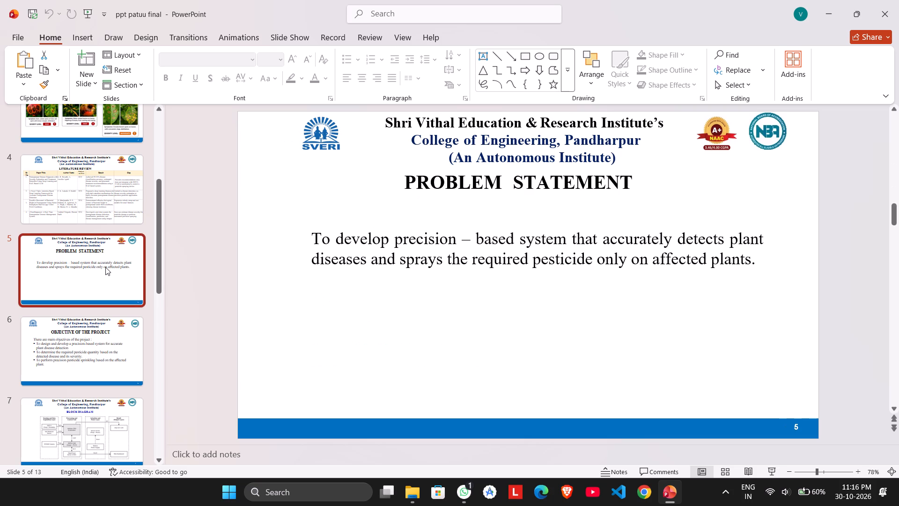
{"action": "key", "text": "Down"}
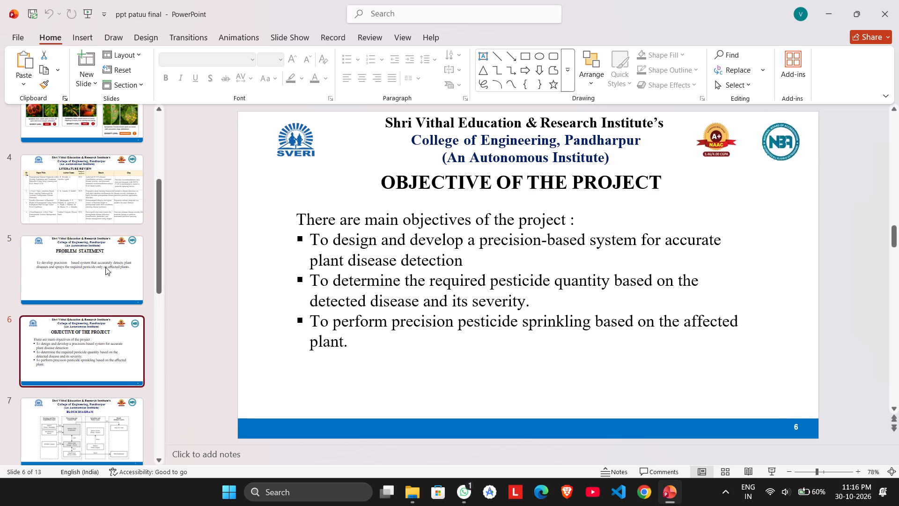
{"action": "key", "text": "Down"}
{"action": "key", "text": "Down"}
{"action": "key", "text": "Down"}
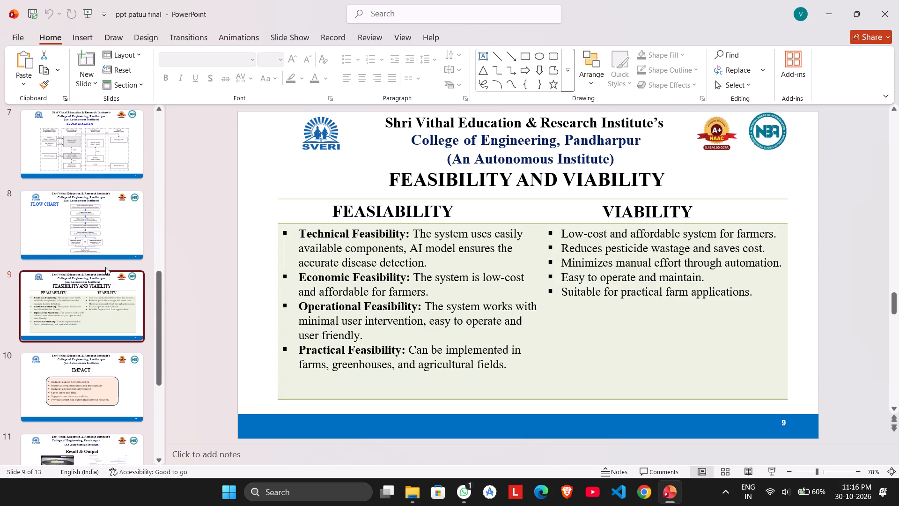
{"action": "key", "text": "Down"}
{"action": "key", "text": "Down"}
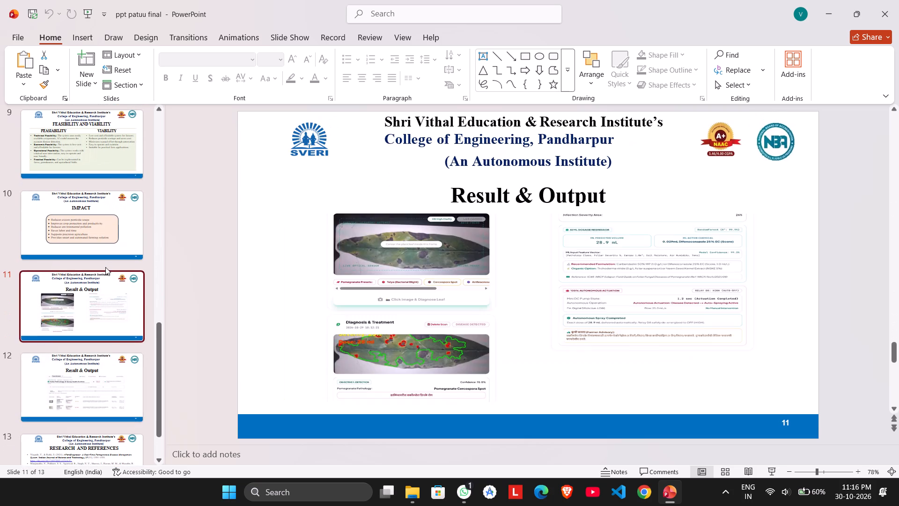
{"action": "key", "text": "Down"}
{"action": "key", "text": "Down"}
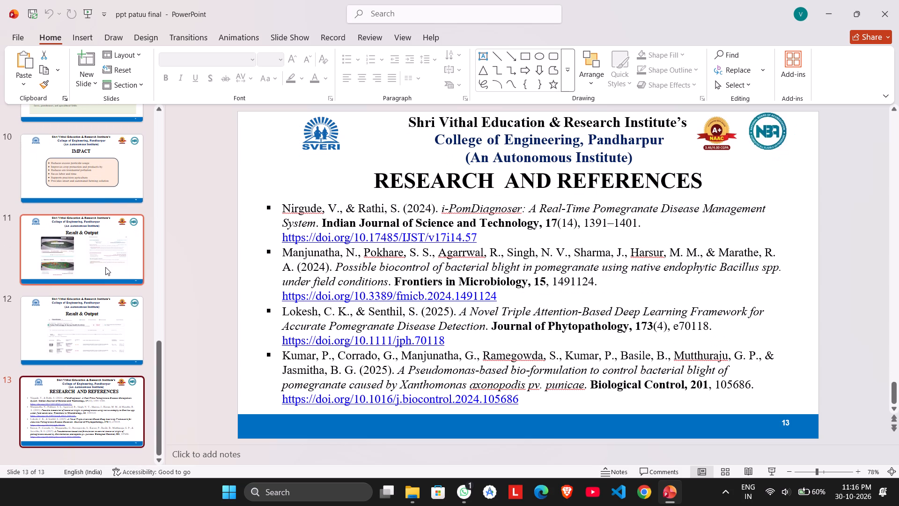
{"action": "key", "text": "Up"}
{"action": "key", "text": "Up"}
{"action": "key", "text": "Down"}
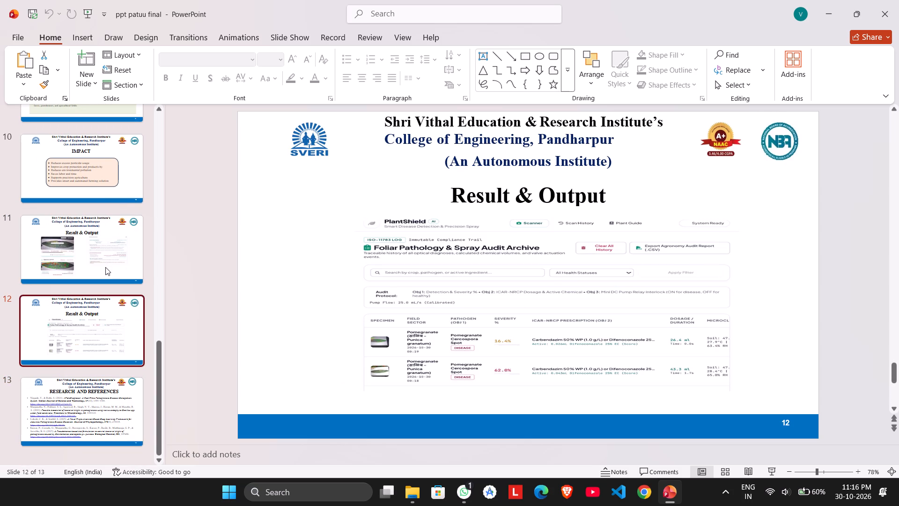
Insert a new slide after slide 12, the second Result & Output slide.
{"action": "right_click", "coordinate": [140, 307]}
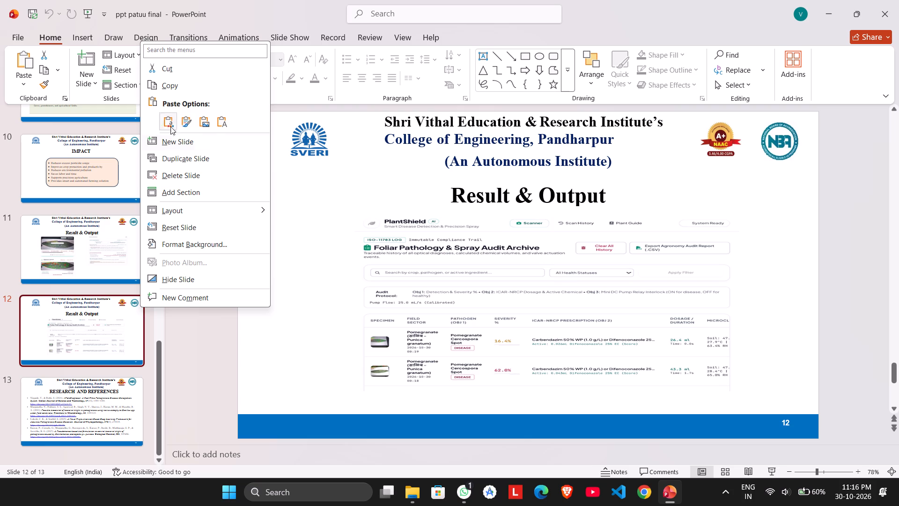
{"action": "left_click", "coordinate": [171, 144]}
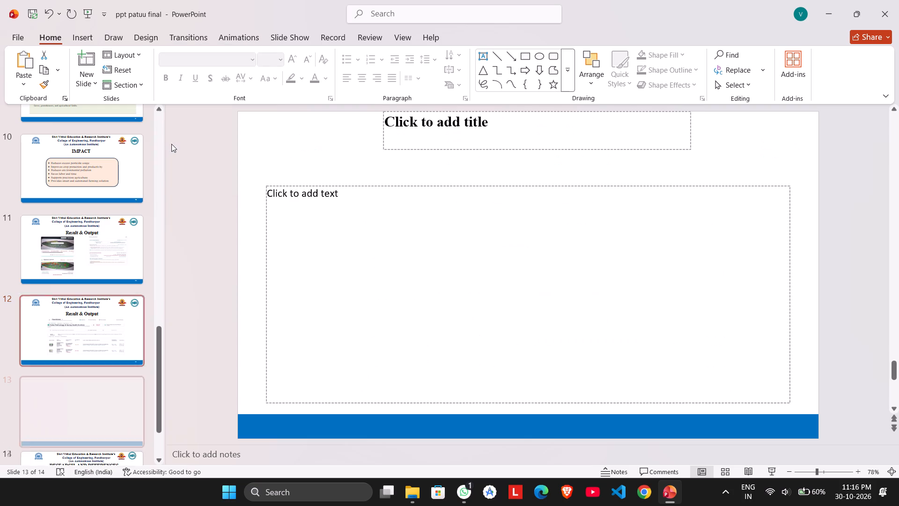
Copy all objects on slide 12, including the header text, logos, Result & Output title, picture and footer number.
{"action": "left_click", "coordinate": [124, 332]}
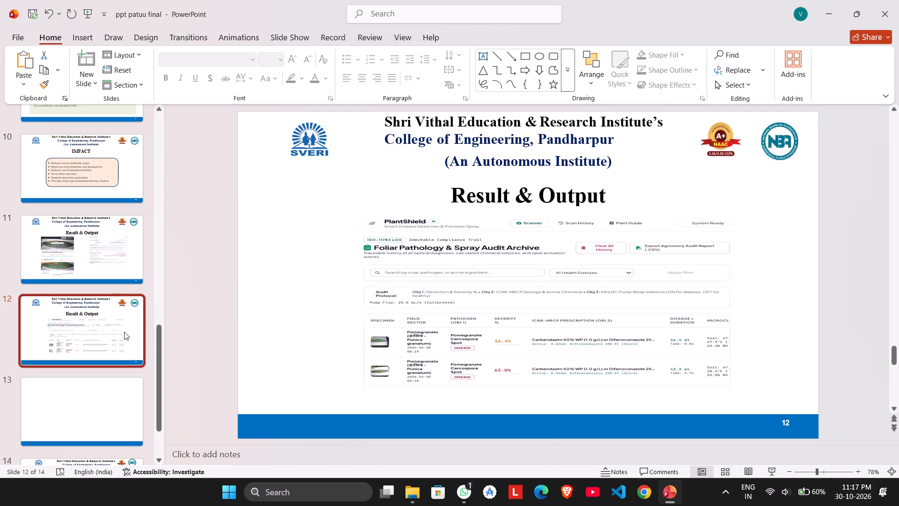
{"action": "left_click", "coordinate": [631, 172]}
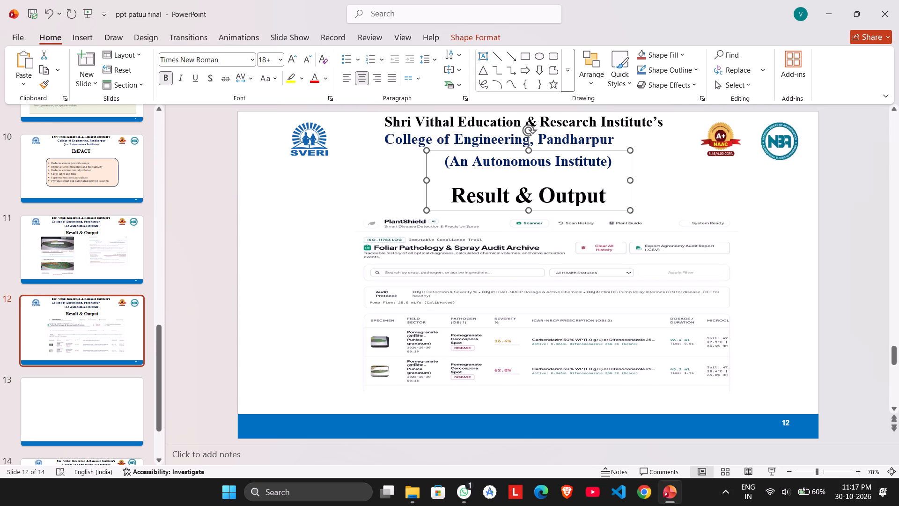
{"action": "left_click", "coordinate": [647, 137]}
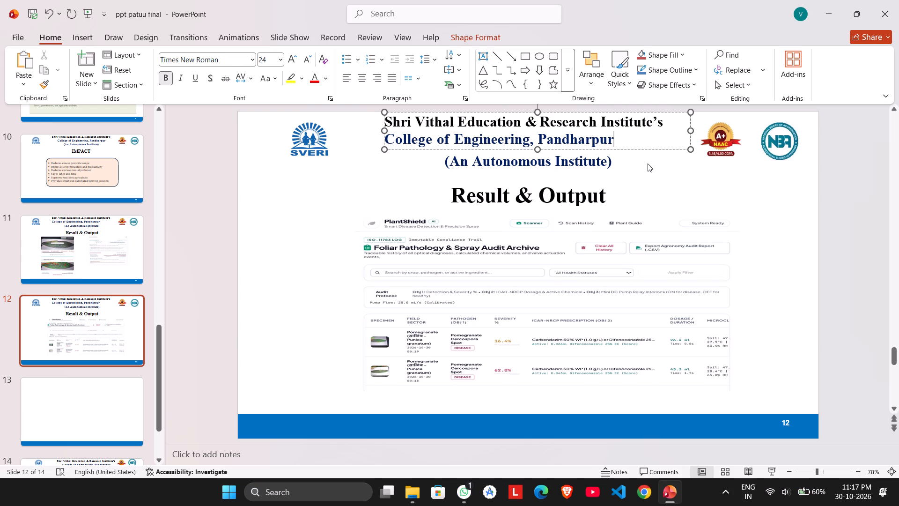
{"action": "left_click", "coordinate": [648, 164]}
{"action": "left_click_drag", "start_coordinate": [638, 169], "coordinate": [320, 162]}
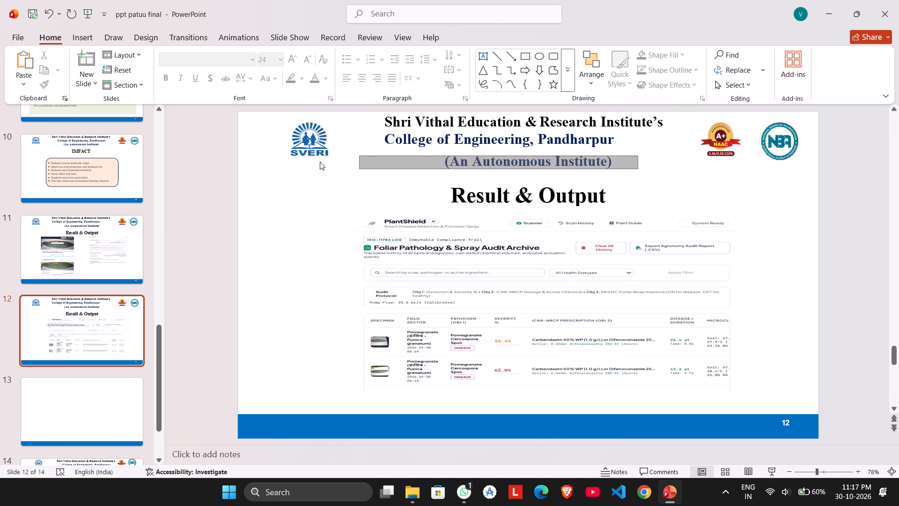
{"action": "left_click_drag", "start_coordinate": [320, 162], "coordinate": [264, 114]}
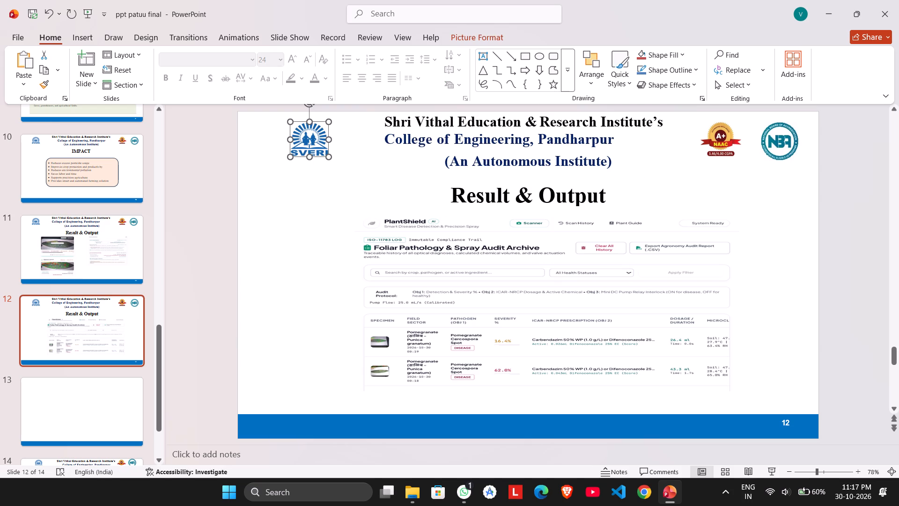
{"action": "left_click", "coordinate": [258, 235]}
{"action": "key", "text": "ctrl+a"}
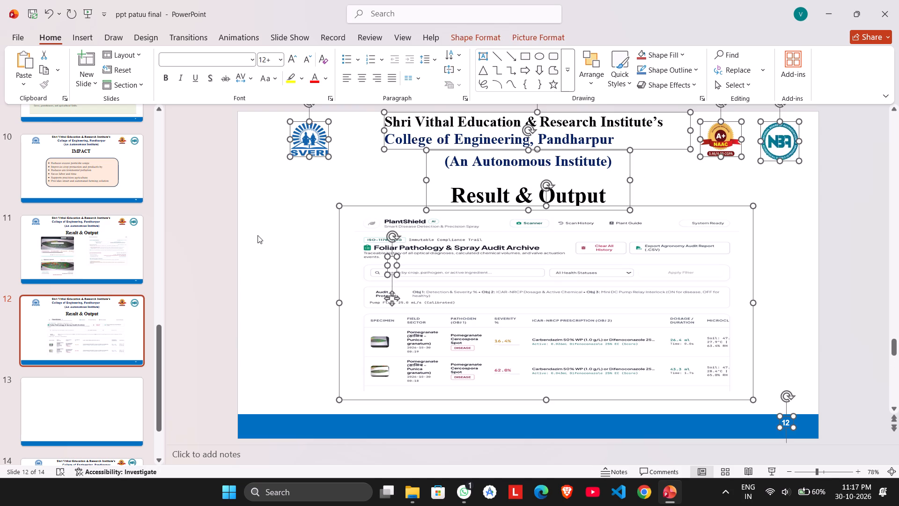
{"action": "key", "text": "ctrl+c"}
Delete the empty body text placeholder from the new slide 13.
{"action": "left_click", "coordinate": [111, 430]}
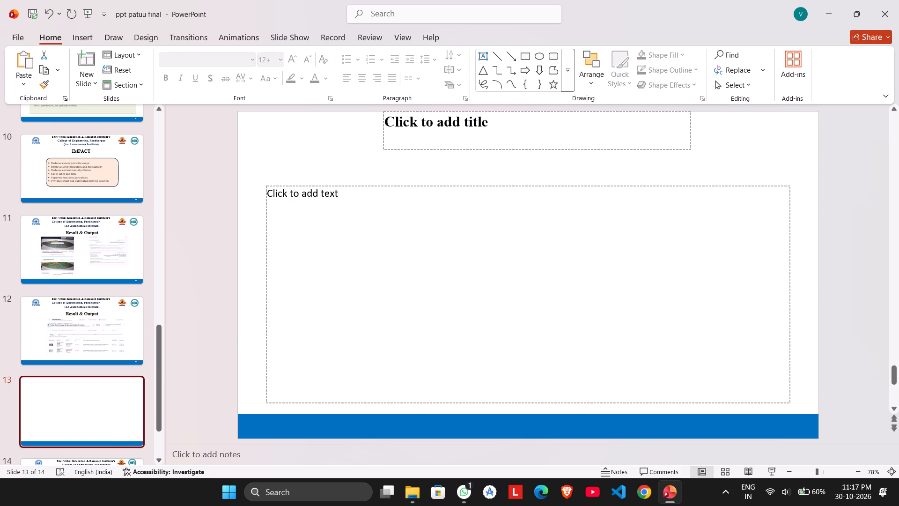
{"action": "left_click", "coordinate": [343, 186]}
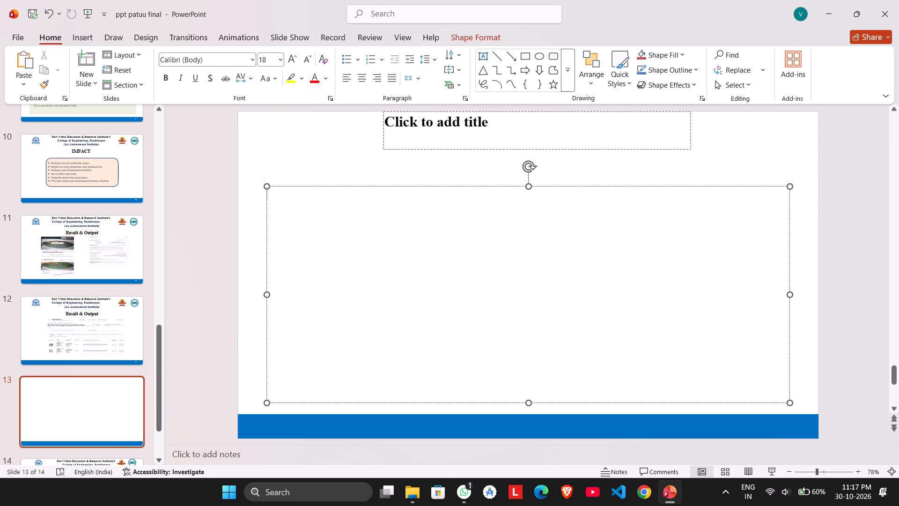
{"action": "left_click", "coordinate": [342, 186]}
{"action": "left_click", "coordinate": [330, 166]}
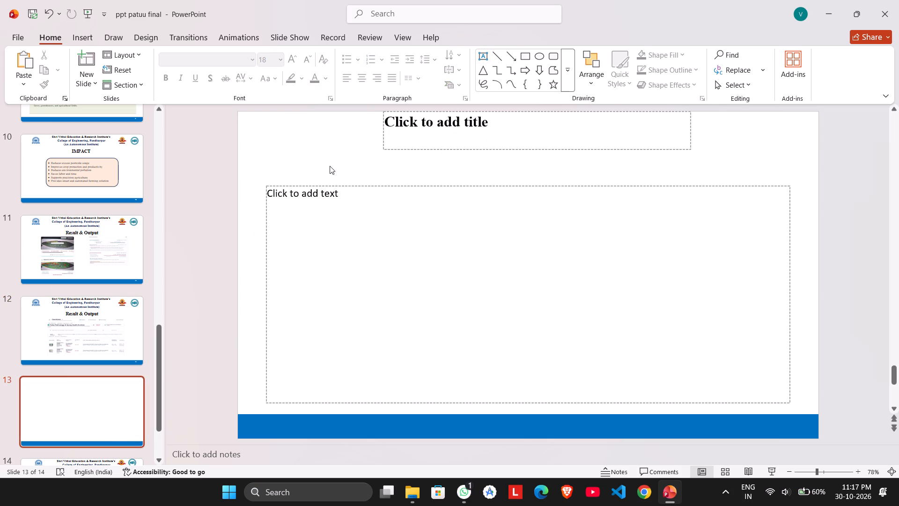
{"action": "left_click", "coordinate": [330, 166]}
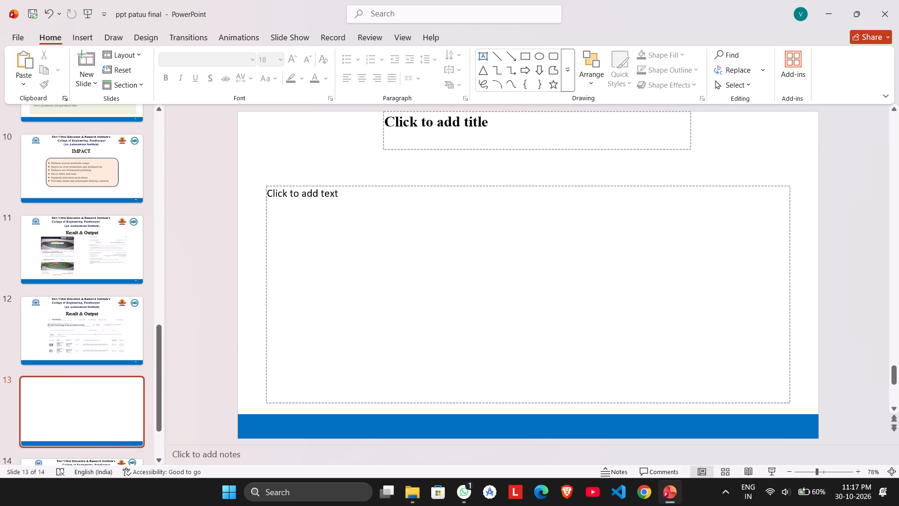
{"action": "left_click", "coordinate": [265, 194]}
{"action": "key", "text": "Delete"}
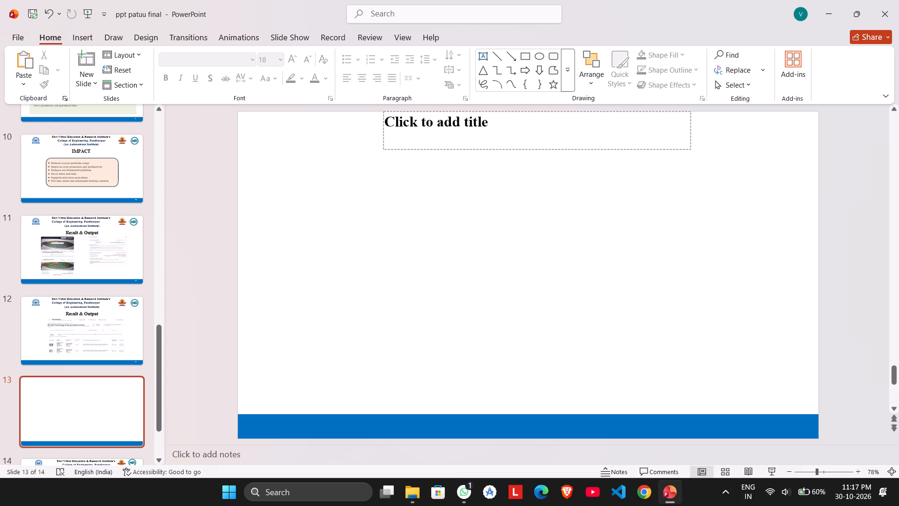
Delete the empty title placeholder from slide 13.
{"action": "left_click", "coordinate": [383, 150]}
{"action": "key", "text": "Delete"}
Paste the objects copied from slide 12, including the header, logos, title, picture and footer number, onto slide 13.
{"action": "left_click", "coordinate": [383, 150]}
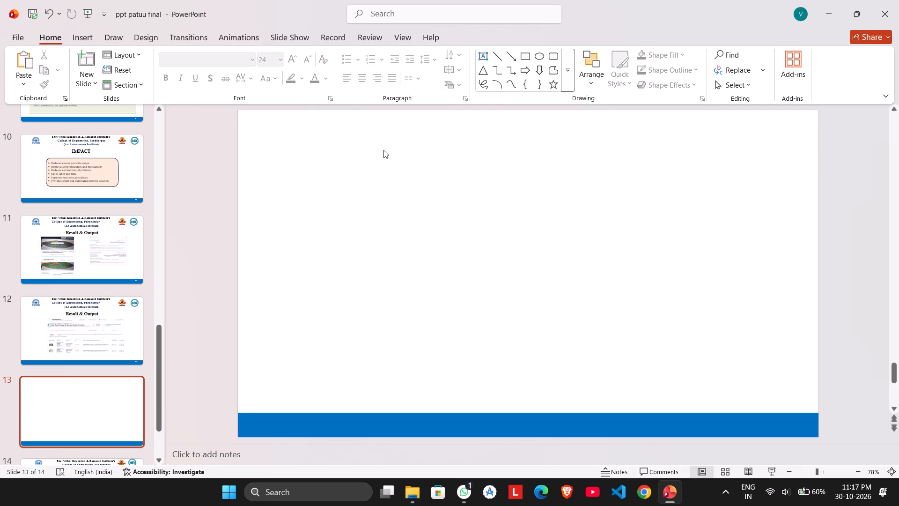
{"action": "key", "text": "ctrl+v"}
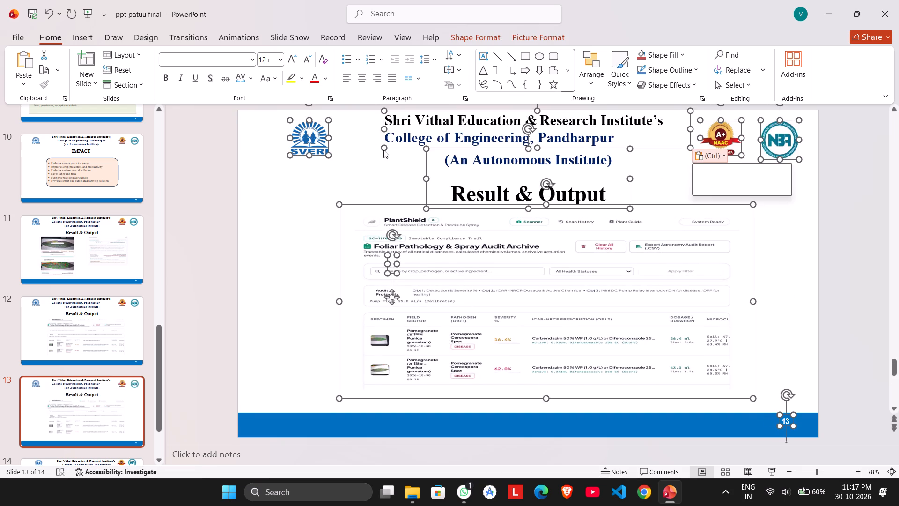
Delete the Result & Output title text on slide 13, keeping the (An Autonomous Institute) line above it.
{"action": "left_click", "coordinate": [448, 275]}
{"action": "left_click", "coordinate": [448, 275]}
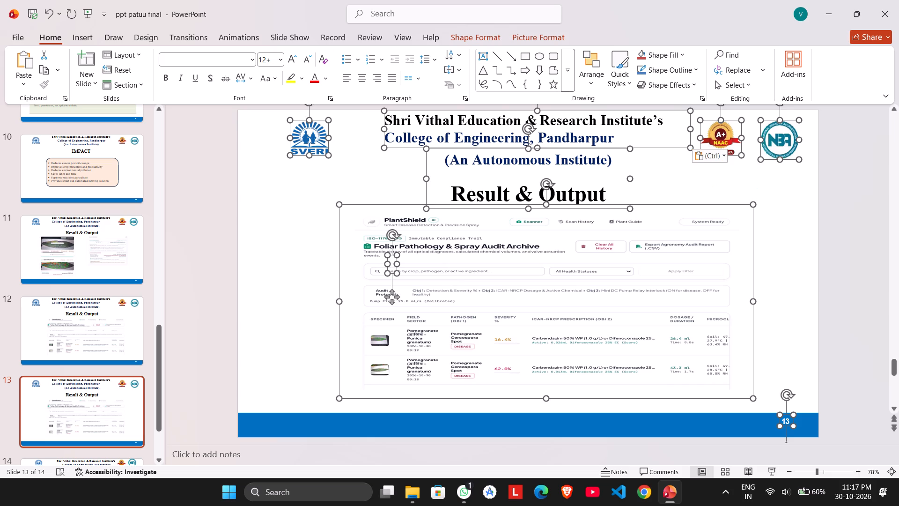
{"action": "left_click_drag", "start_coordinate": [608, 192], "coordinate": [492, 205]}
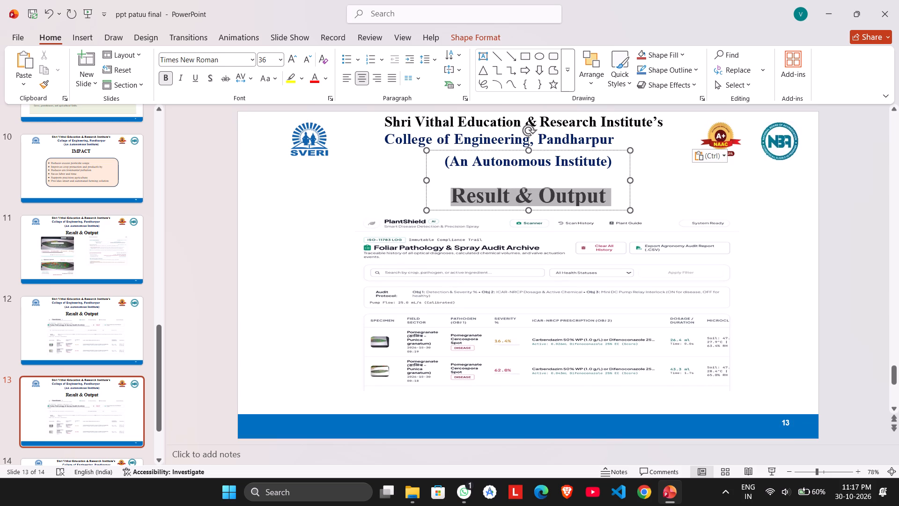
{"action": "left_click_drag", "start_coordinate": [492, 205], "coordinate": [462, 208]}
{"action": "key", "text": "BackSpace"}
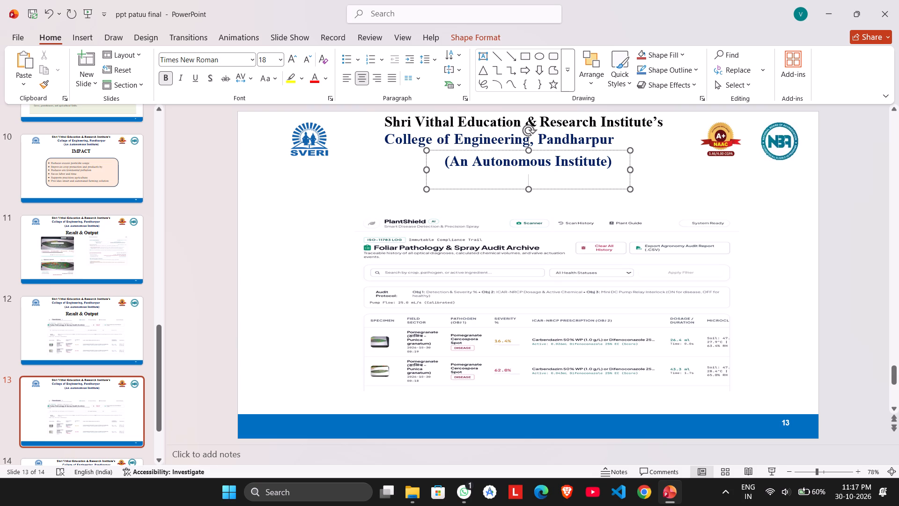
Delete the pasted PlantShield audit archive picture from slide 13.
{"action": "left_click", "coordinate": [445, 331]}
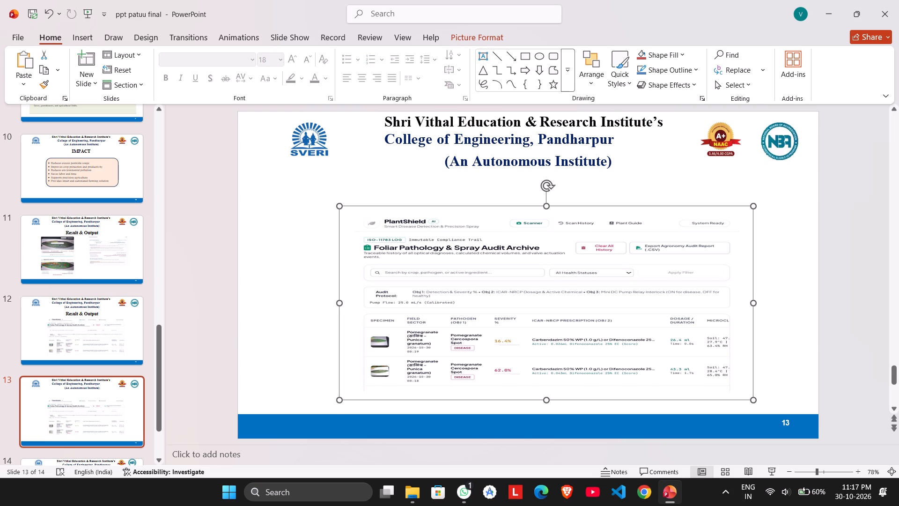
{"action": "key", "text": "Delete"}
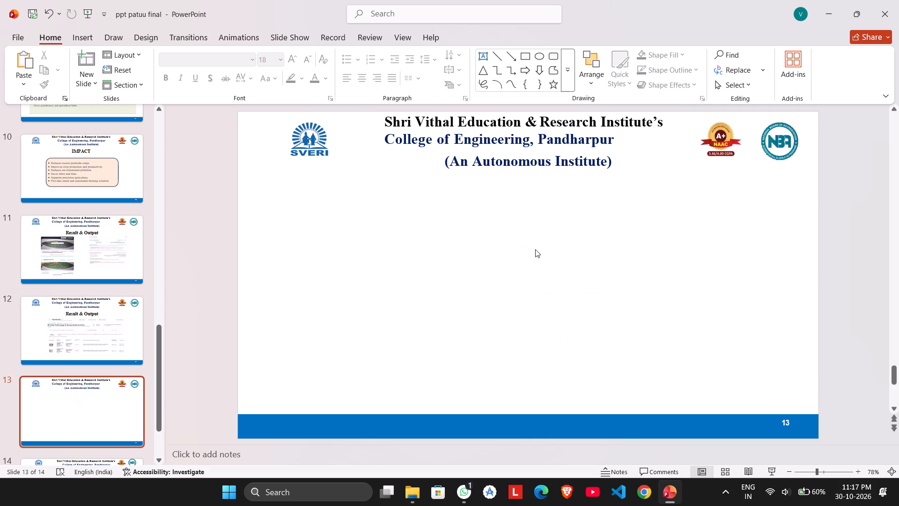
Select the text box containing (An Autonomous Institute) on slide 13.
{"action": "left_click", "coordinate": [563, 189]}
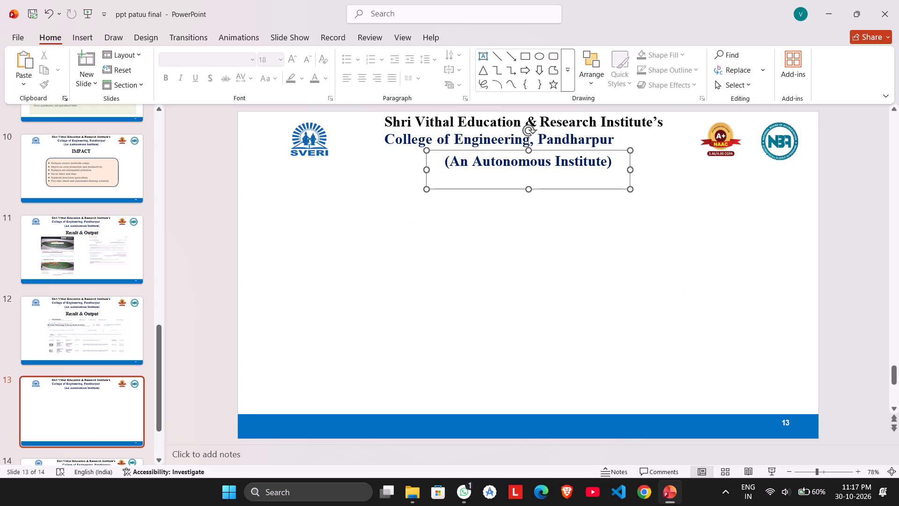
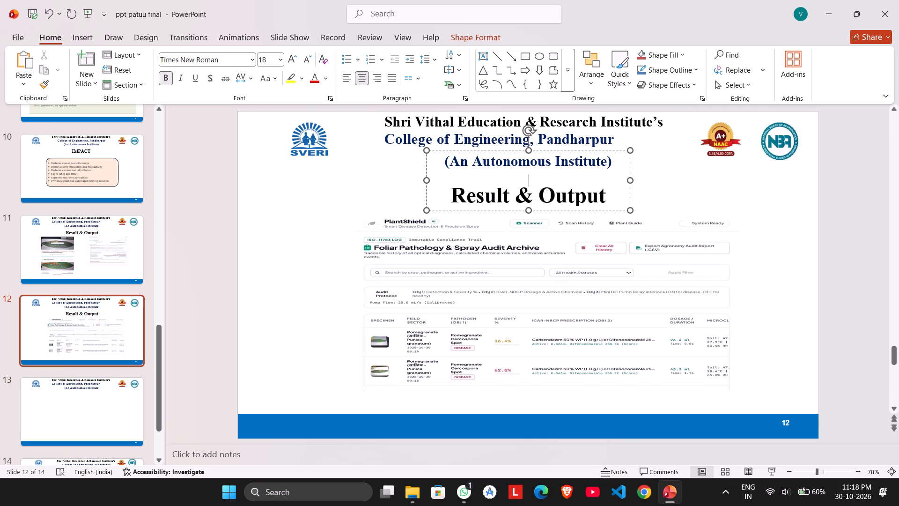
Copy the Result & Output title from slide 12 into slide 13's header text box, below the (An Autonomous Institute) line.
{"action": "left_click_drag", "start_coordinate": [607, 193], "coordinate": [437, 201]}
{"action": "key", "text": "ctrl+c"}
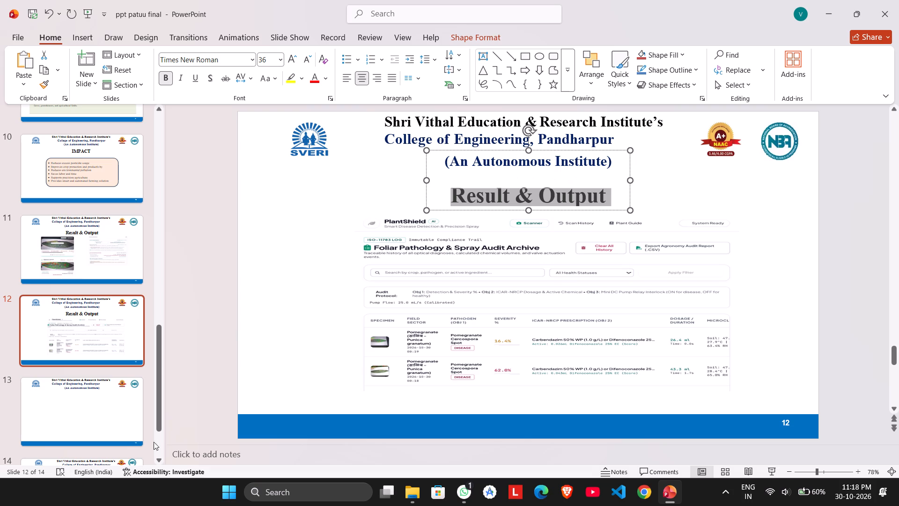
{"action": "left_click", "coordinate": [118, 414]}
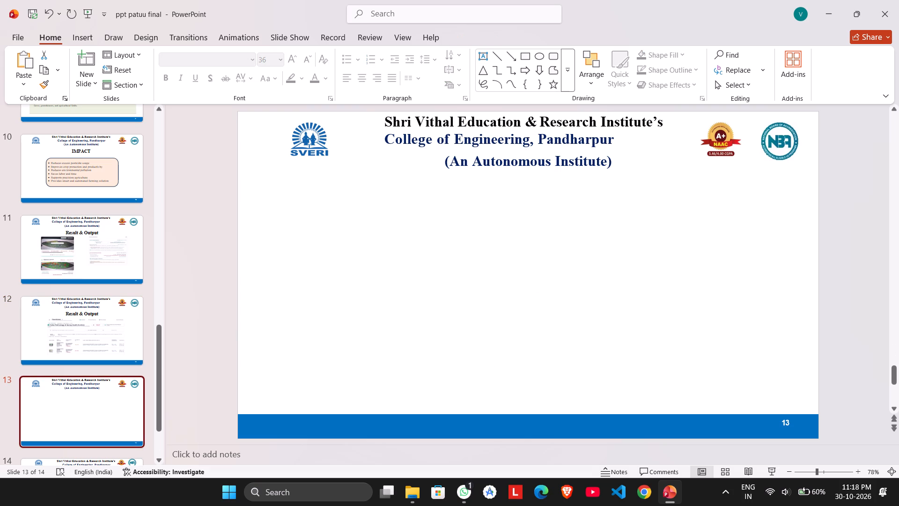
{"action": "left_click", "coordinate": [528, 184]}
{"action": "key", "text": "ctrl+v"}
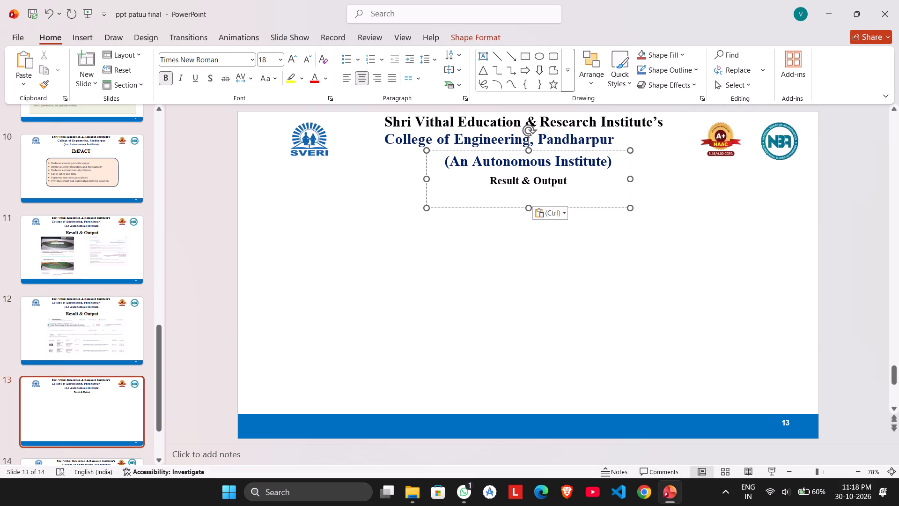
Check the font size of slide 12's Result & Output title and select the same title text on slide 13 for matching.
{"action": "left_click", "coordinate": [128, 328]}
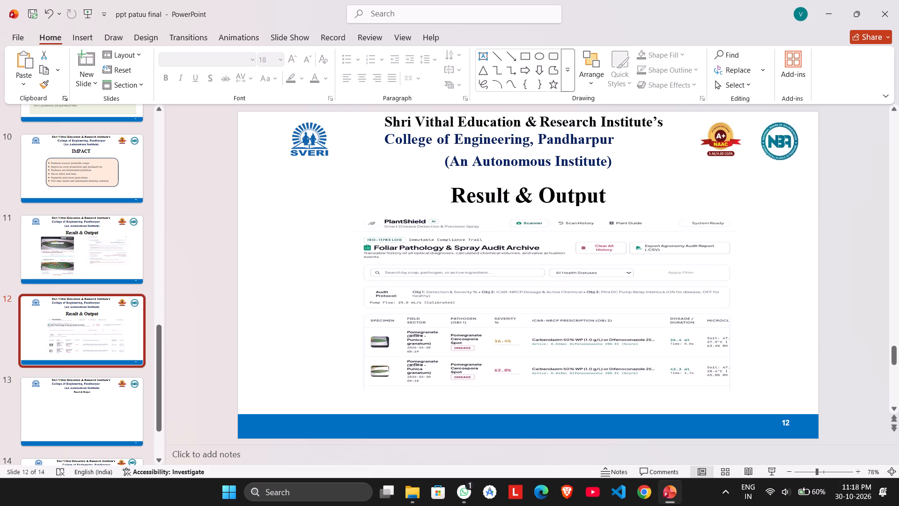
{"action": "left_click_drag", "start_coordinate": [457, 190], "coordinate": [603, 190]}
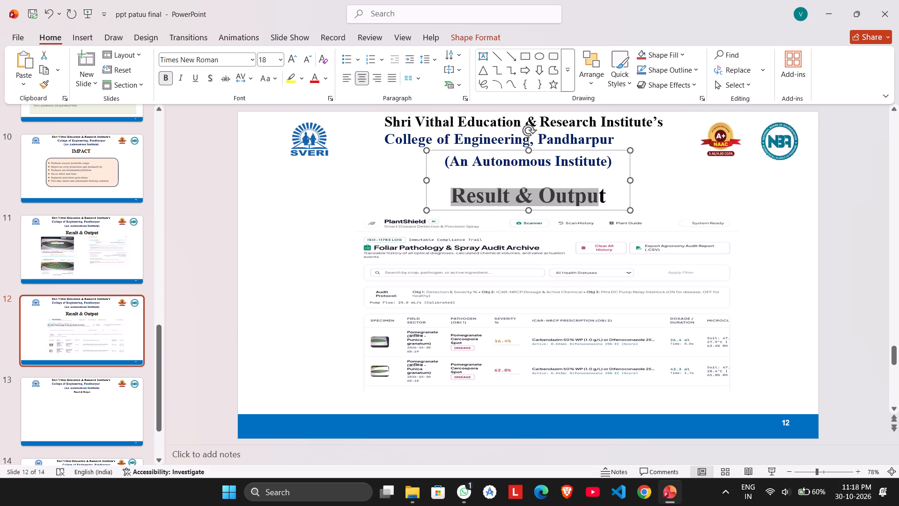
{"action": "left_click_drag", "start_coordinate": [603, 190], "coordinate": [749, 191]}
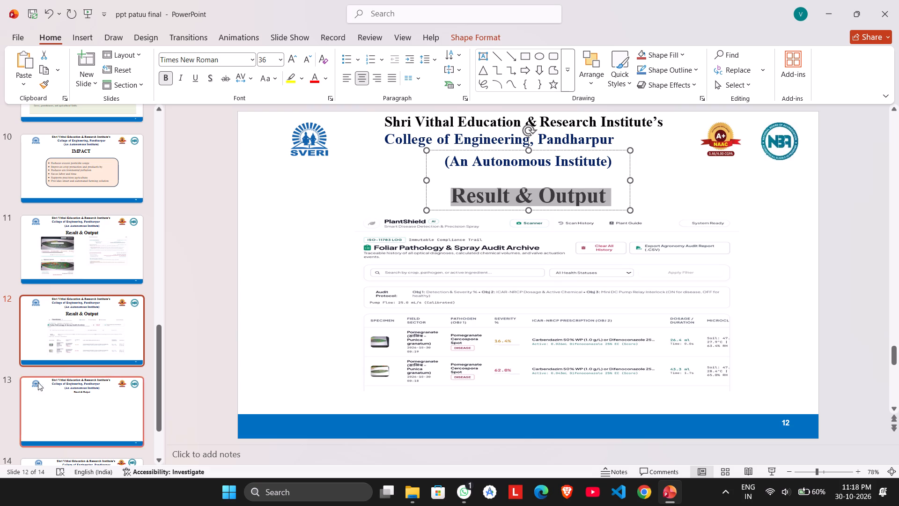
{"action": "left_click", "coordinate": [72, 389]}
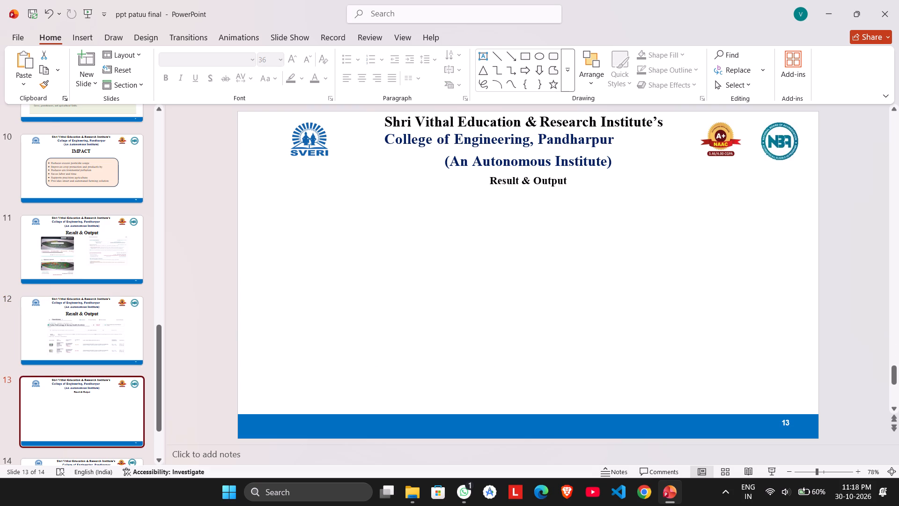
{"action": "left_click_drag", "start_coordinate": [571, 184], "coordinate": [483, 182]}
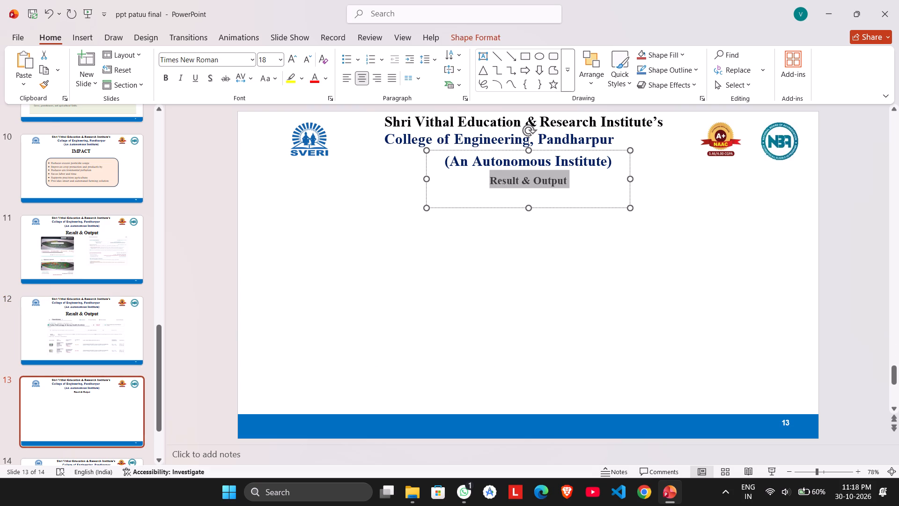
Set the font size of slide 13's Result & Output title to 36.
{"action": "left_click_drag", "start_coordinate": [483, 182], "coordinate": [482, 179]}
{"action": "left_click", "coordinate": [273, 60]}
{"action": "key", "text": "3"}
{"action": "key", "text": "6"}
{"action": "left_click", "coordinate": [266, 234]}
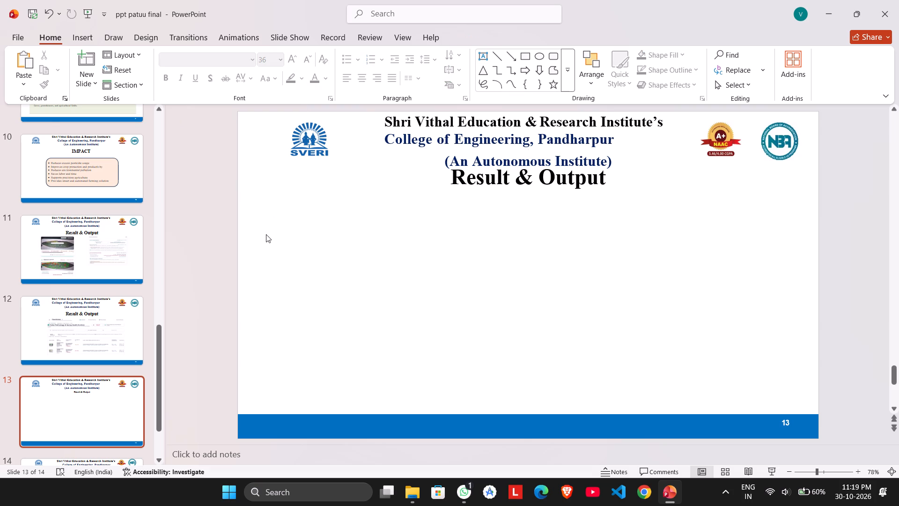
Compare with slide 12 and insert a blank line between (An Autonomous Institute) and the Result & Output title on slide 13.
{"action": "left_click", "coordinate": [111, 344]}
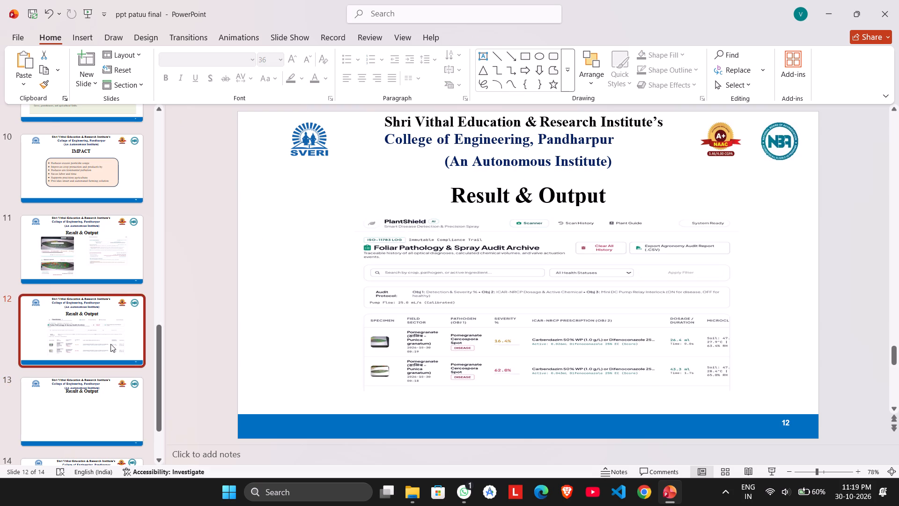
{"action": "left_click", "coordinate": [95, 439]}
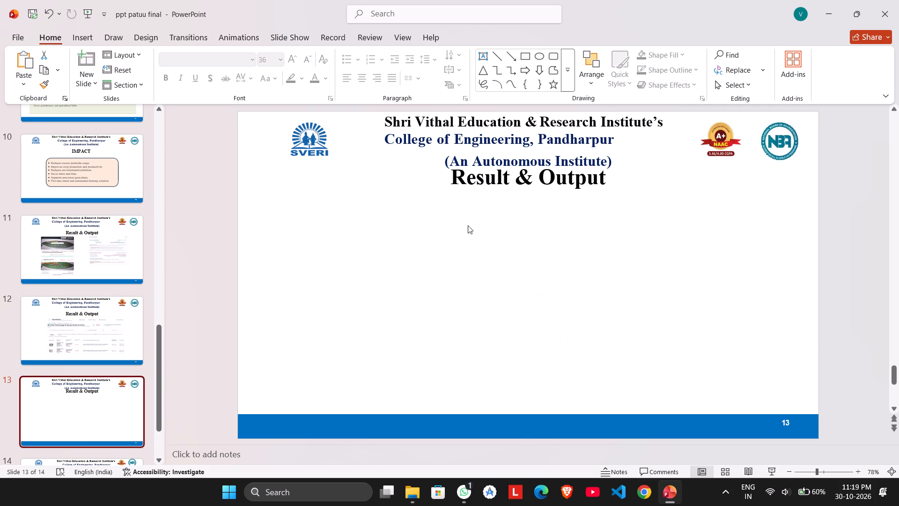
{"action": "left_click", "coordinate": [443, 279]}
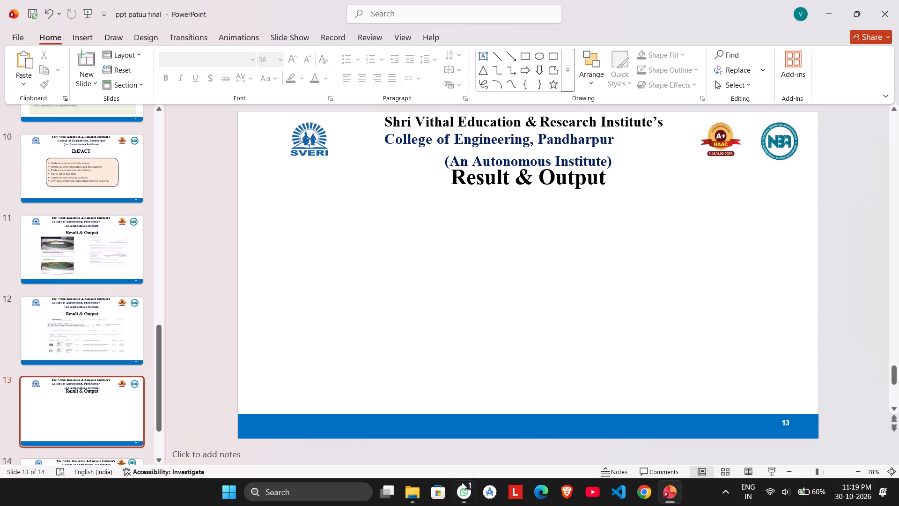
{"action": "left_click", "coordinate": [614, 162]}
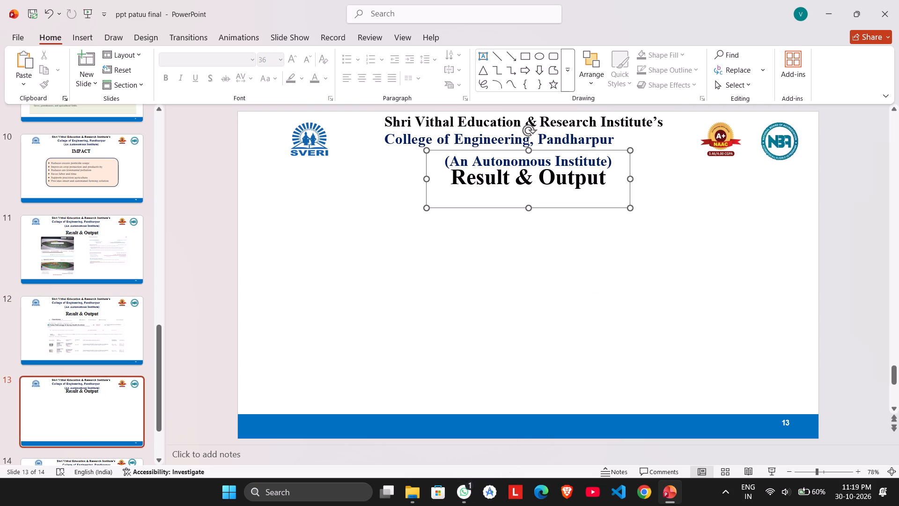
{"action": "left_click", "coordinate": [618, 162]}
{"action": "left_click", "coordinate": [618, 162]}
{"action": "left_click", "coordinate": [603, 170]}
{"action": "key", "text": "Right"}
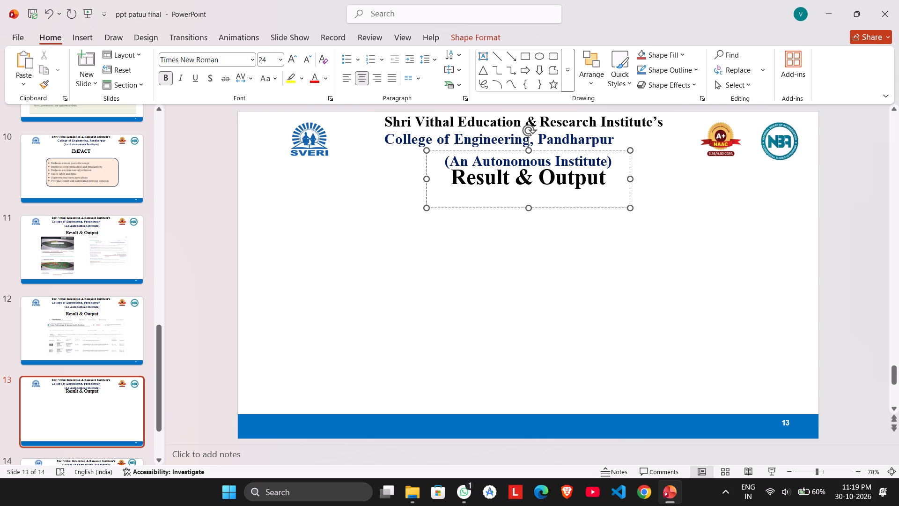
{"action": "key", "text": "Right"}
{"action": "key", "text": "Return"}
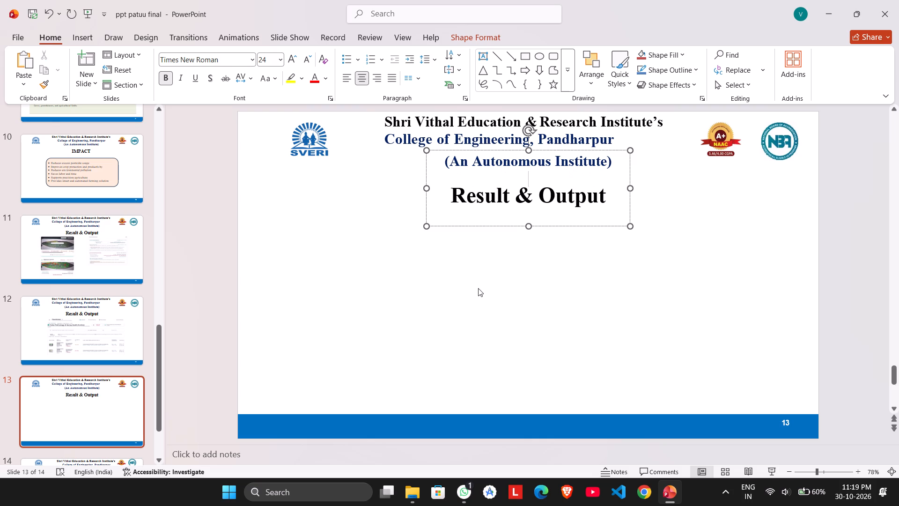
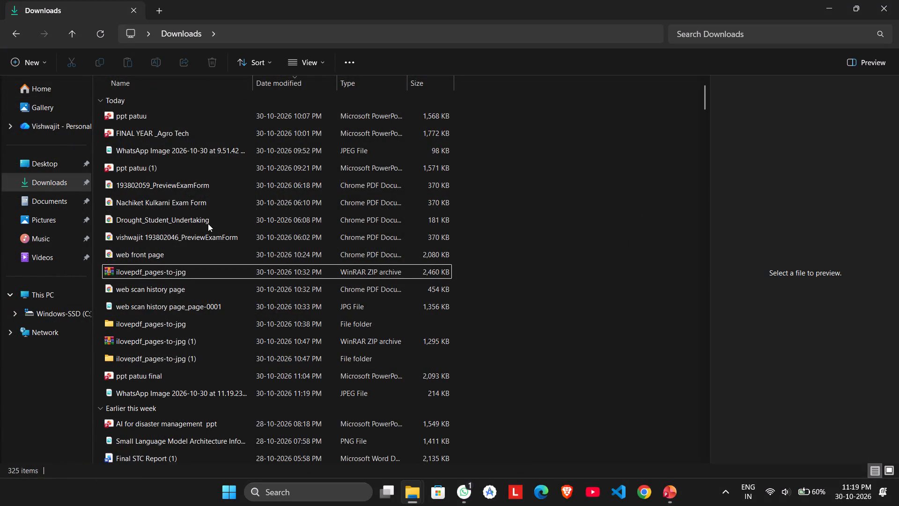
Copy the WhatsApp Image 2026-10-30 at 11.19.23 file from the refreshed Downloads folder and return to slide 13 in PowerPoint.
{"action": "left_click", "coordinate": [189, 156]}
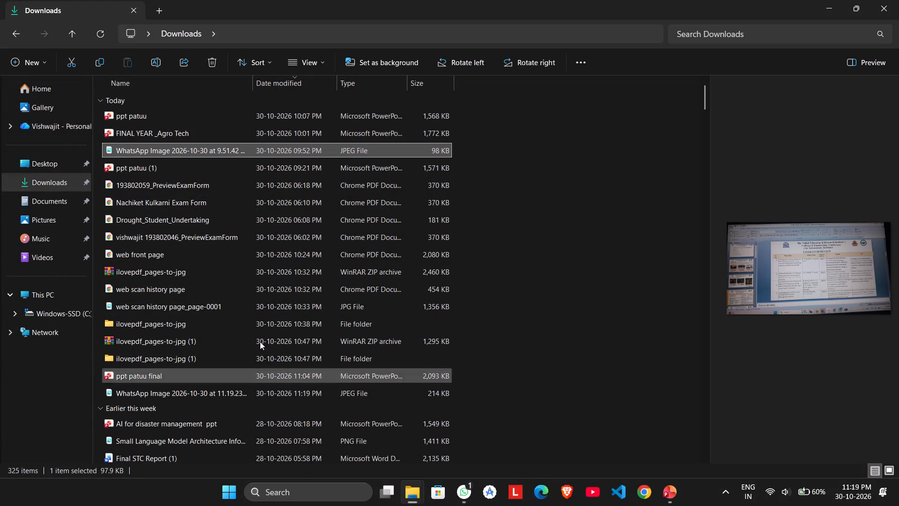
{"action": "left_click", "coordinate": [97, 30]}
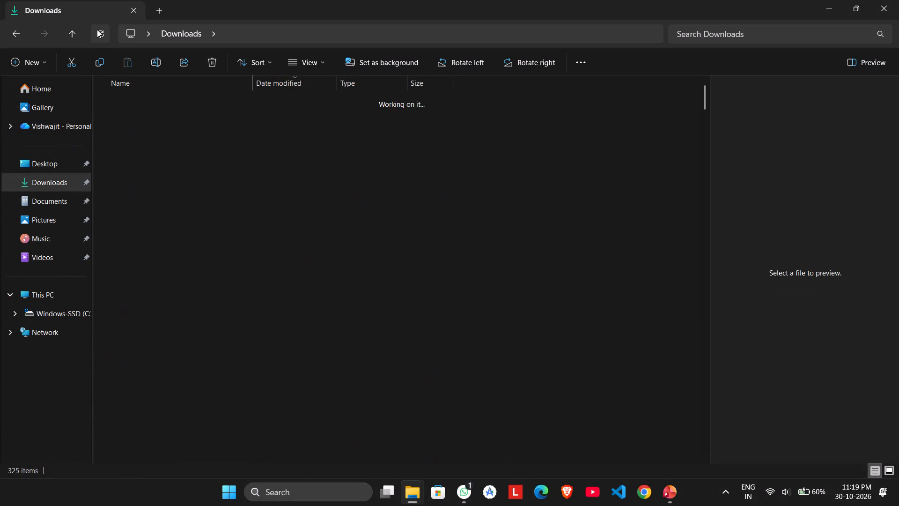
{"action": "left_click", "coordinate": [203, 115]}
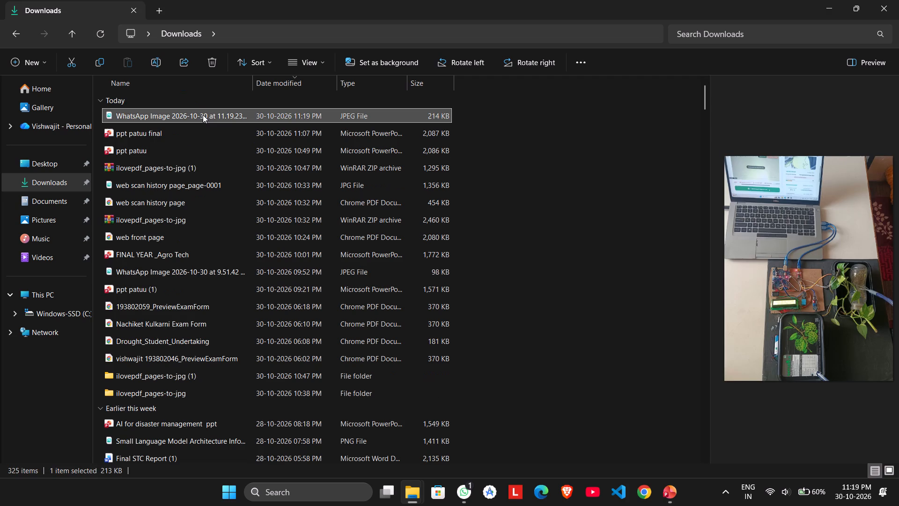
{"action": "key", "text": "ctrl+c"}
{"action": "left_click", "coordinate": [668, 491]}
{"action": "left_click", "coordinate": [412, 328]}
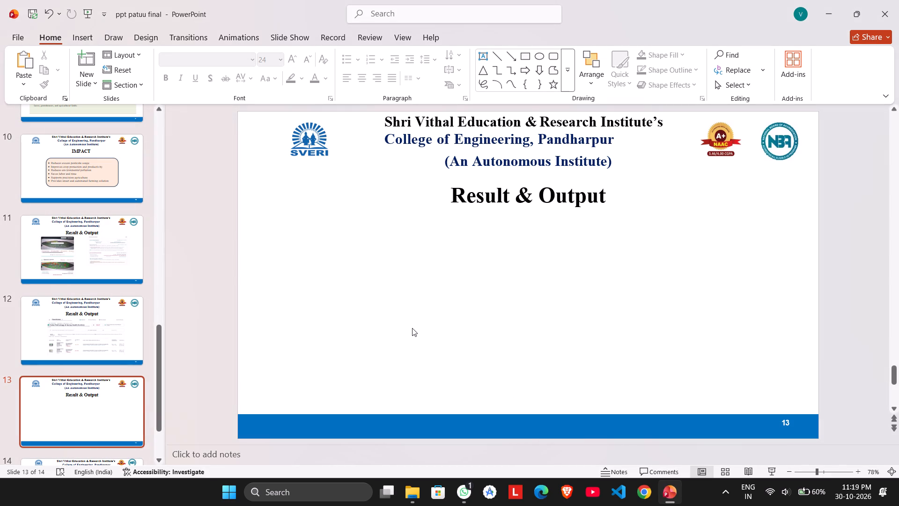
Paste the copied laptop-and-circuit prototype photo onto slide 13, reduce its height to about 11 cm and place it below the Result & Output title.
{"action": "key", "text": "ctrl+v"}
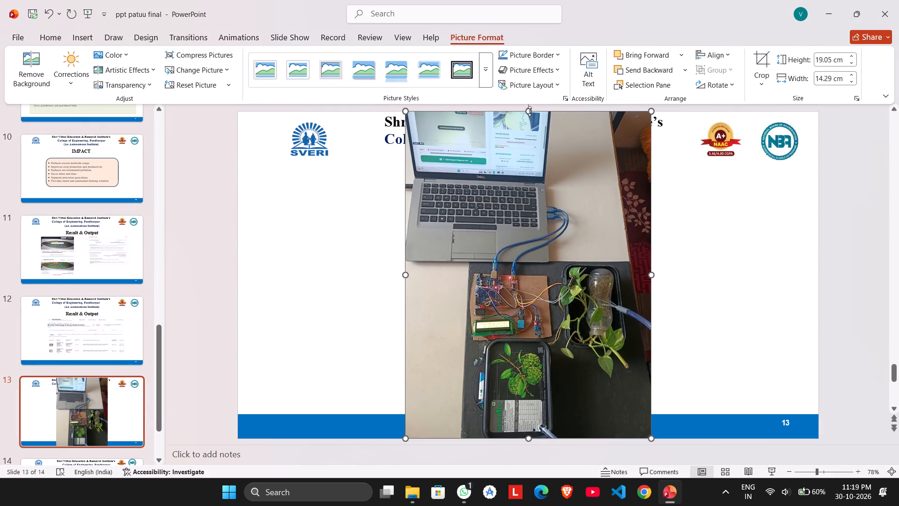
{"action": "left_click_drag", "start_coordinate": [529, 111], "coordinate": [521, 196]}
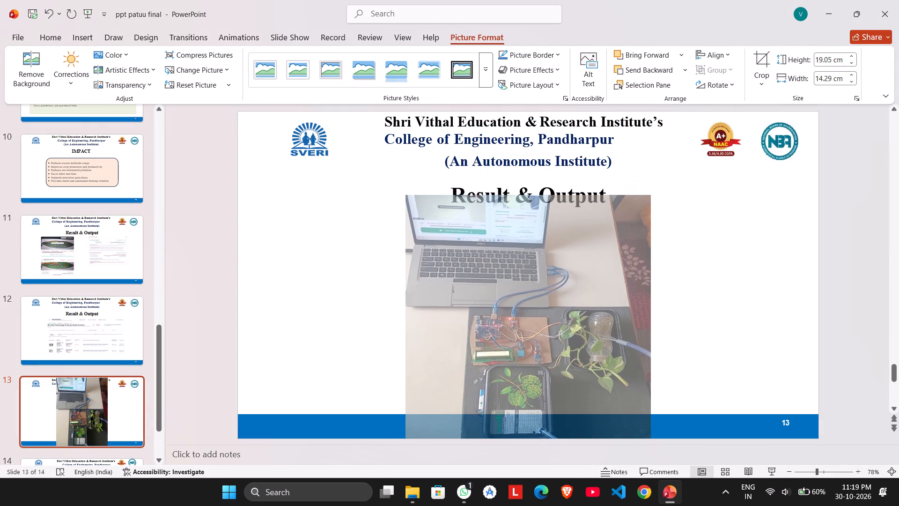
{"action": "left_click_drag", "start_coordinate": [521, 196], "coordinate": [520, 201]}
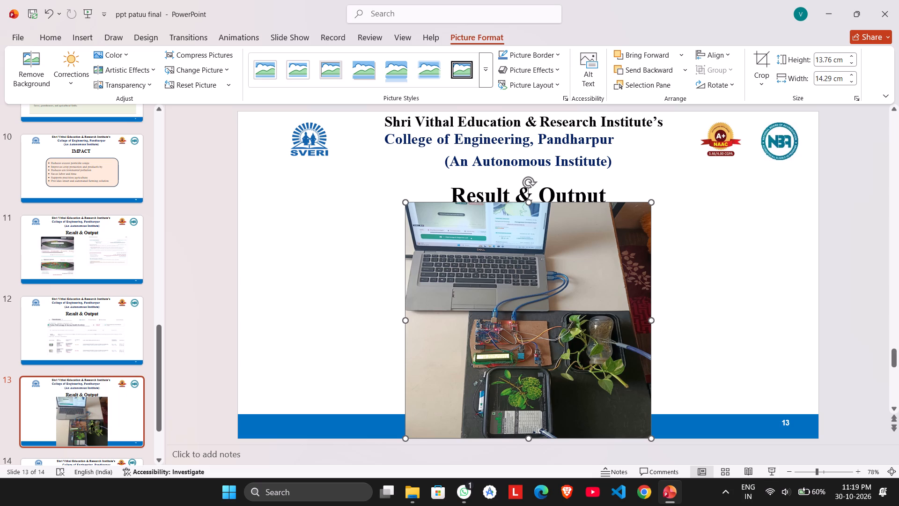
{"action": "left_click_drag", "start_coordinate": [529, 439], "coordinate": [530, 392]}
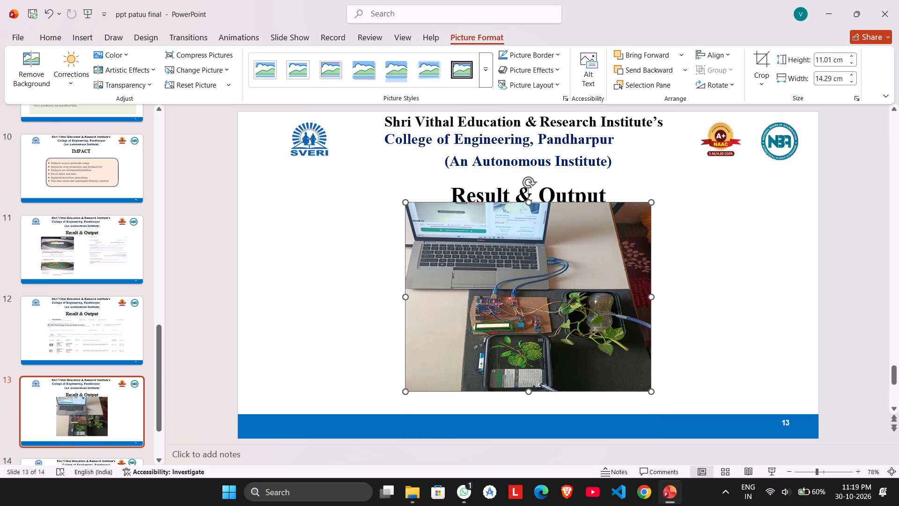
{"action": "left_click_drag", "start_coordinate": [486, 254], "coordinate": [481, 271]}
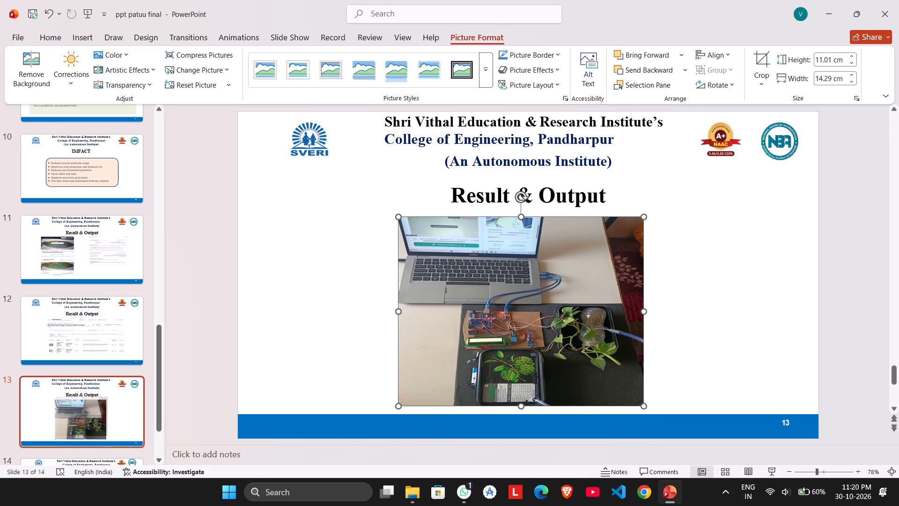
Widen the prototype photo to about 19.26 cm and stretch its height to fill the space between the title and the blue footer bar.
{"action": "left_click_drag", "start_coordinate": [398, 310], "coordinate": [345, 312]}
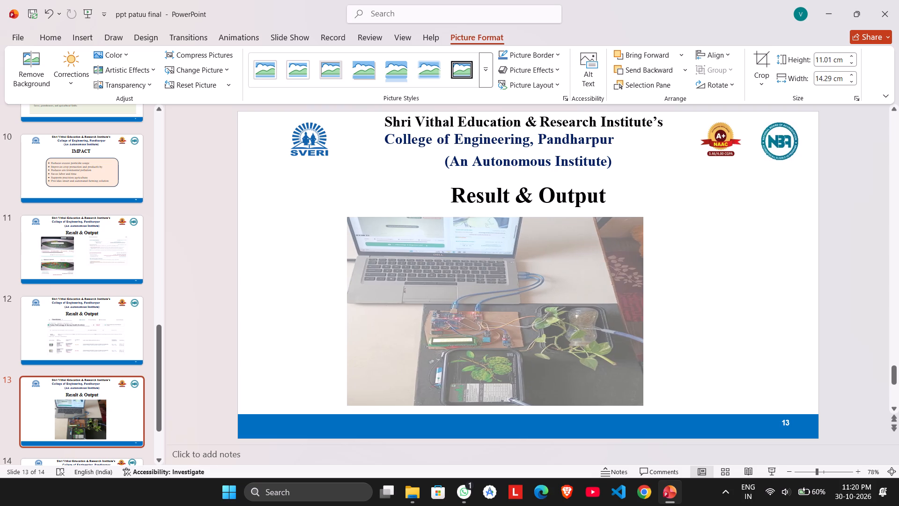
{"action": "left_click_drag", "start_coordinate": [345, 312], "coordinate": [344, 312]}
{"action": "left_click_drag", "start_coordinate": [642, 314], "coordinate": [677, 311]}
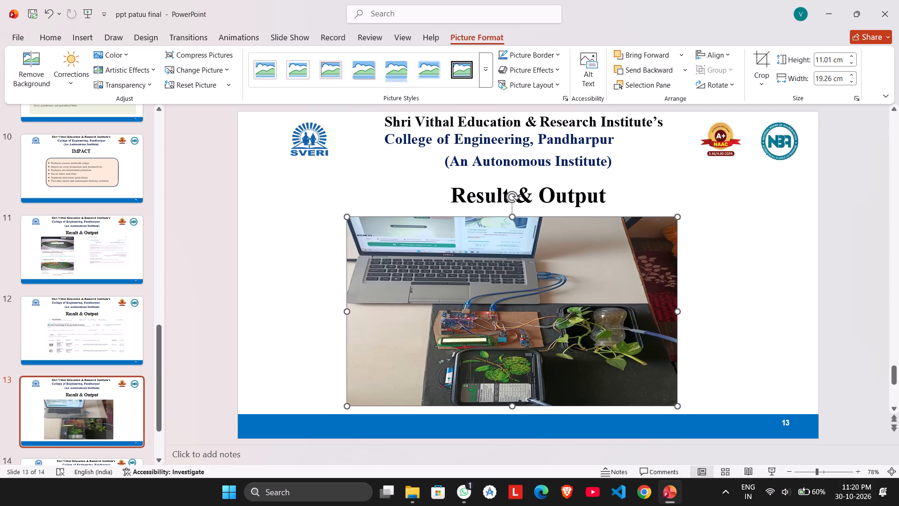
{"action": "left_click_drag", "start_coordinate": [512, 216], "coordinate": [512, 208]}
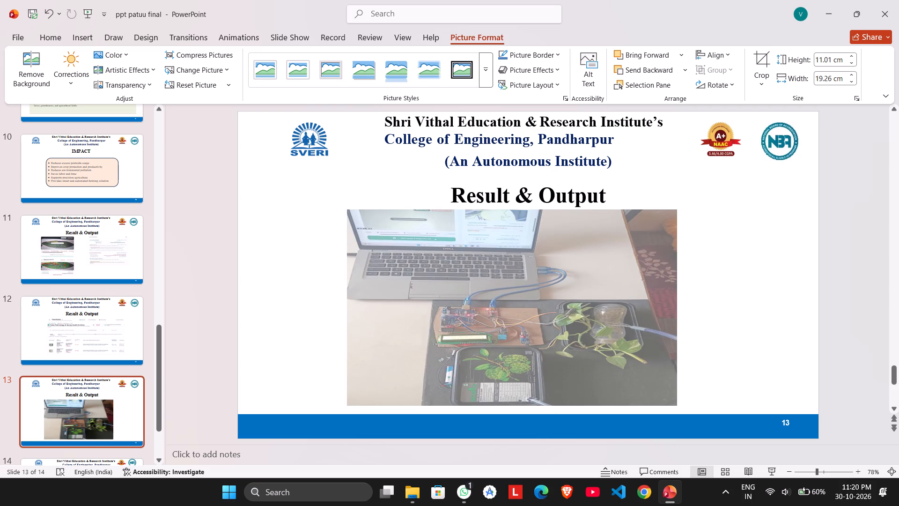
{"action": "left_click_drag", "start_coordinate": [512, 208], "coordinate": [512, 207]}
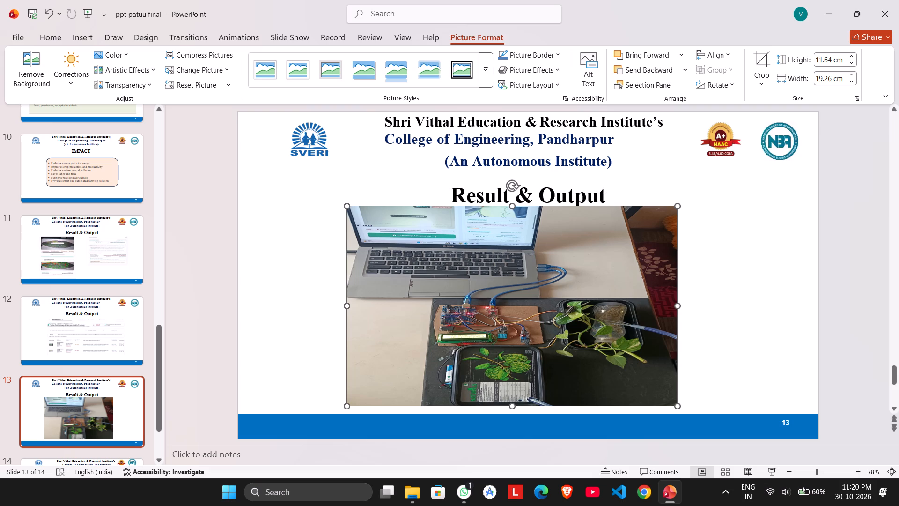
{"action": "left_click_drag", "start_coordinate": [514, 405], "coordinate": [512, 412]}
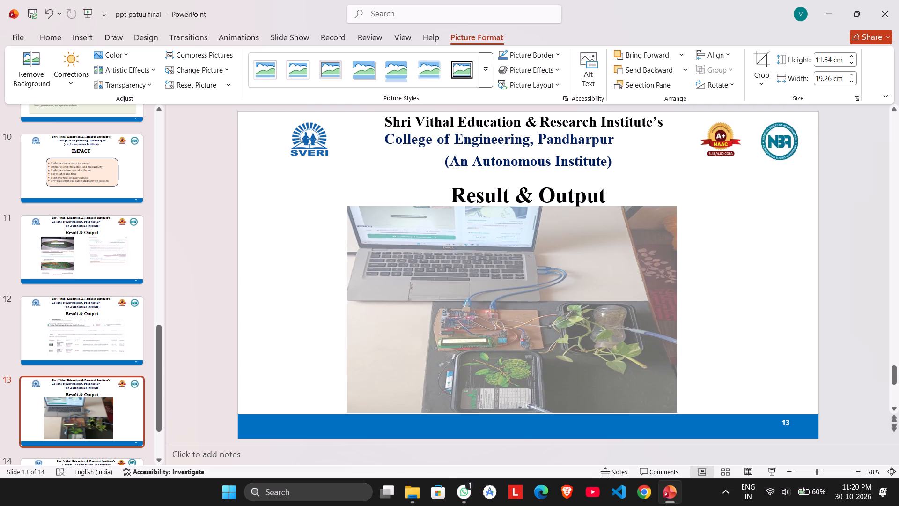
{"action": "left_click_drag", "start_coordinate": [512, 412], "coordinate": [512, 412]}
{"action": "left_click", "coordinate": [730, 336]}
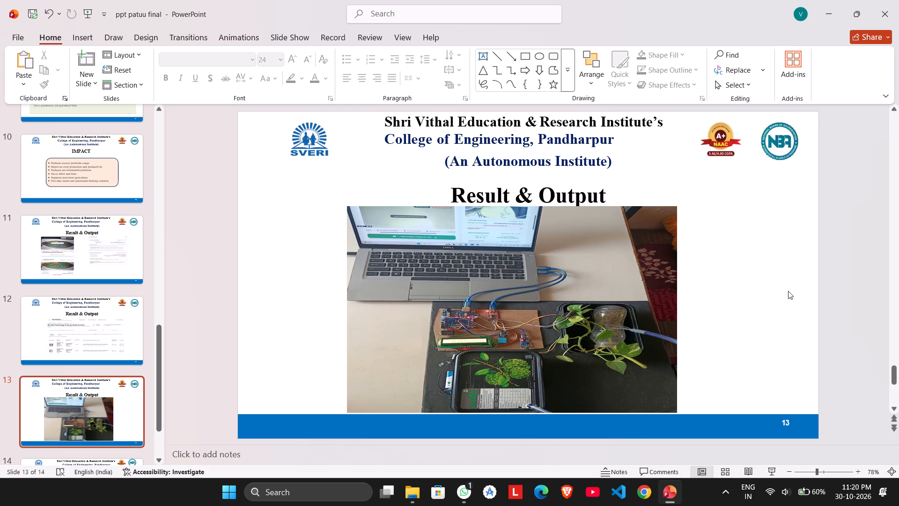
{"action": "left_click", "coordinate": [861, 229]}
Shift the prototype photo so it is centred beneath the Result & Output title on slide 13.
{"action": "left_click", "coordinate": [588, 240]}
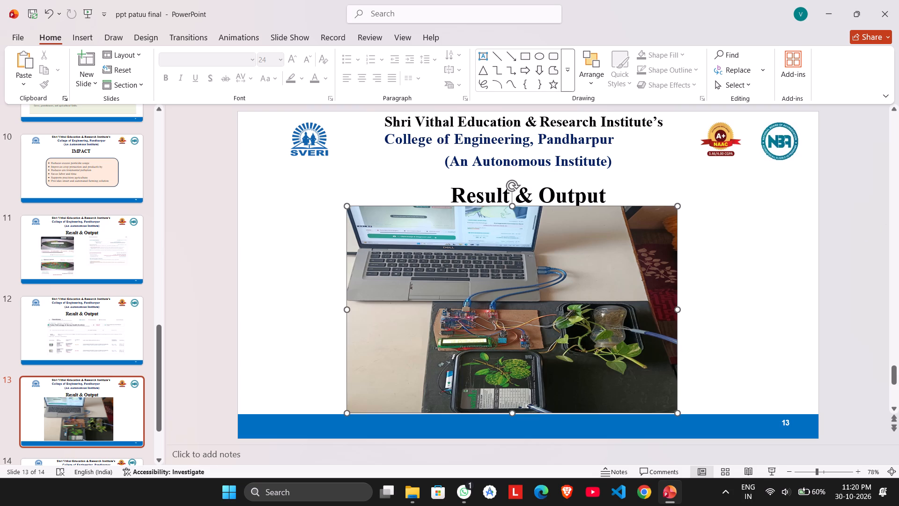
{"action": "left_click_drag", "start_coordinate": [588, 240], "coordinate": [606, 245]}
{"action": "left_click", "coordinate": [852, 269]}
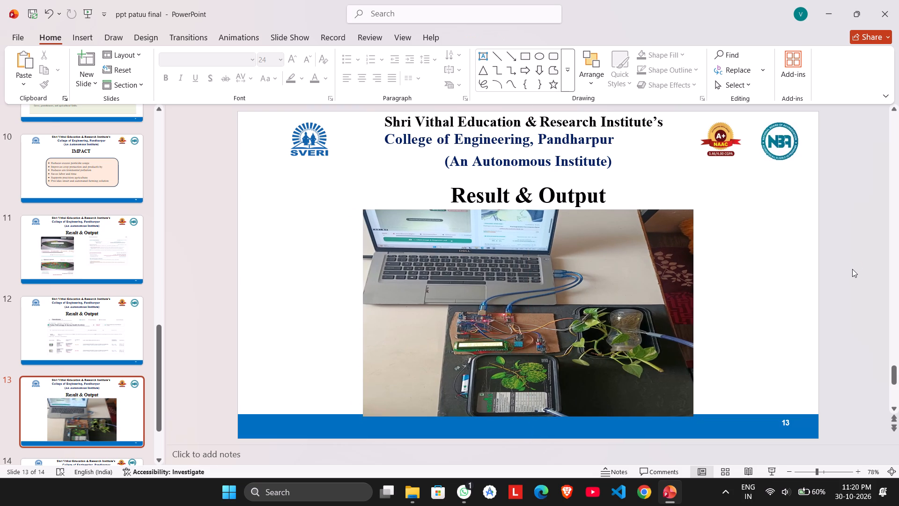
Save the ppt patuu final presentation and close it.
{"action": "key", "text": "ctrl+s"}
{"action": "key", "text": "ctrl+s"}
{"action": "left_click", "coordinate": [898, 0]}
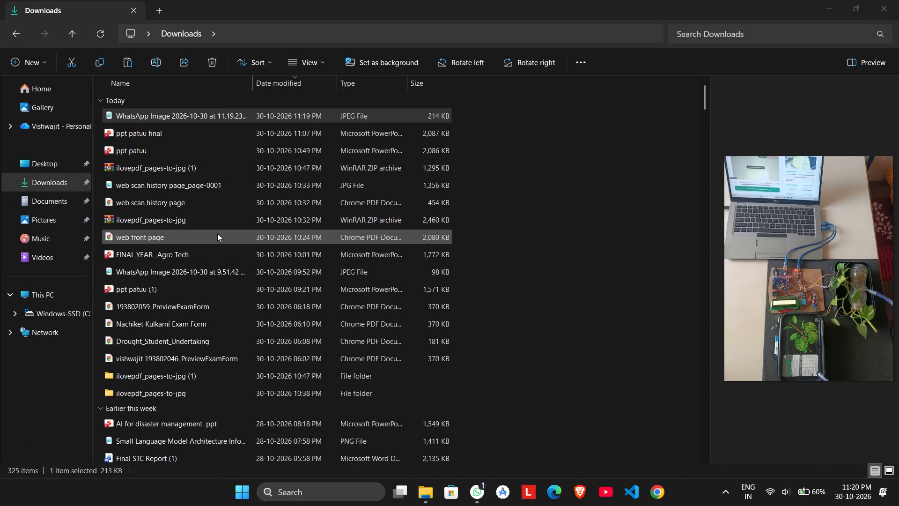
In the Downloads folder, rename the ppt patuu final file as Final Capstone PPT through its properties.
{"action": "left_click", "coordinate": [95, 33]}
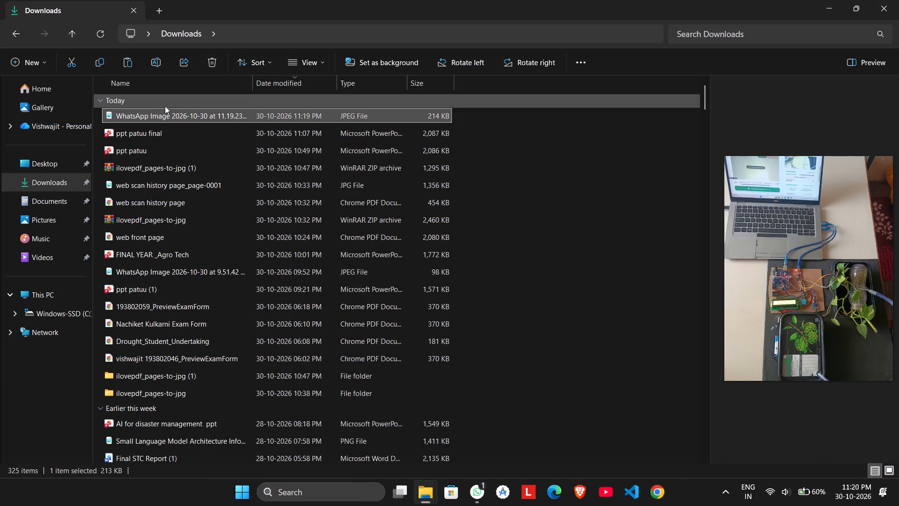
{"action": "left_click", "coordinate": [144, 137]}
{"action": "right_click", "coordinate": [144, 137]}
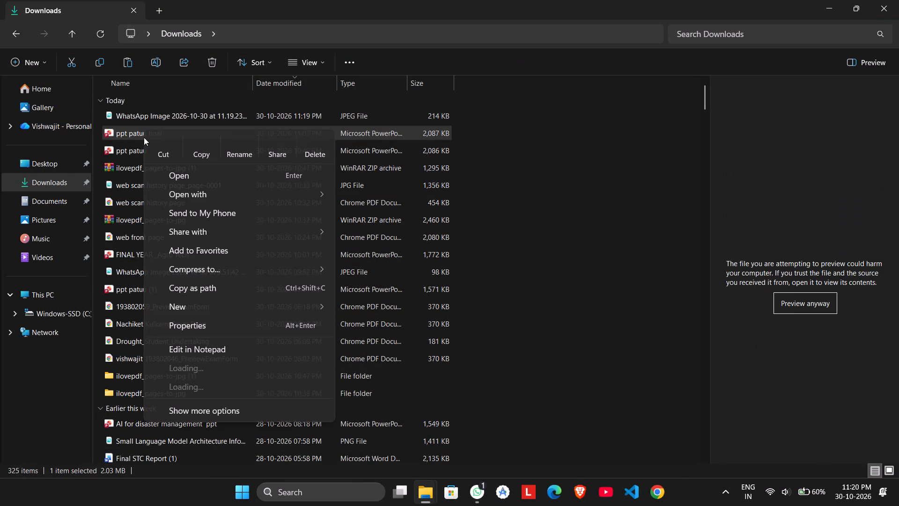
{"action": "left_click", "coordinate": [234, 331]}
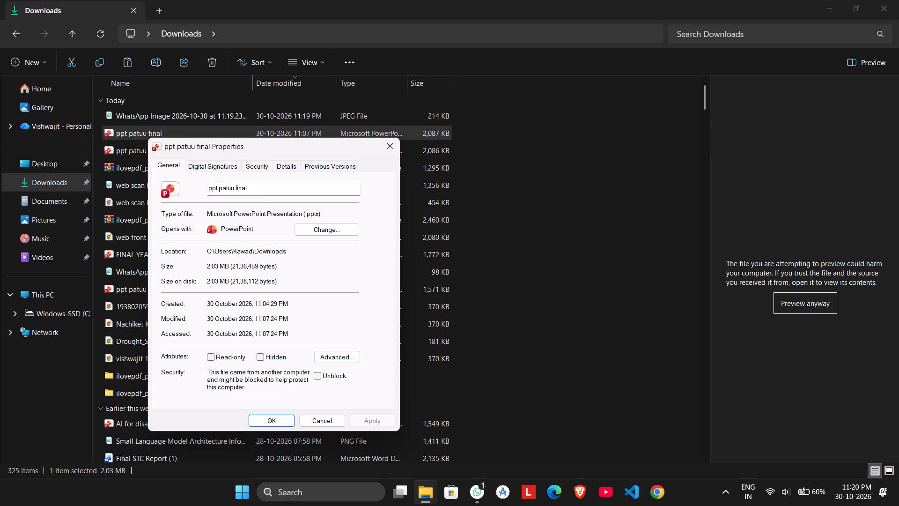
{"action": "left_click", "coordinate": [236, 190]}
{"action": "key", "text": "BackSpace"}
{"action": "key", "text": "BackSpace"}
{"action": "key", "text": "BackSpace"}
{"action": "key", "text": "BackSpace"}
{"action": "key", "text": "BackSpace"}
{"action": "key", "text": "BackSpace"}
{"action": "key", "text": "BackSpace"}
{"action": "key", "text": "BackSpace"}
{"action": "key", "text": "BackSpace"}
{"action": "key", "text": "BackSpace"}
{"action": "key", "text": "BackSpace"}
{"action": "key", "text": "BackSpace"}
{"action": "key", "text": "BackSpace"}
{"action": "key", "text": "BackSpace"}
{"action": "key", "text": "BackSpace"}
{"action": "key", "text": "BackSpace"}
{"action": "key", "text": "BackSpace"}
{"action": "key", "text": "shift+f"}
{"action": "key", "text": "Right"}
{"action": "key", "text": "Right"}
{"action": "key", "text": "Right"}
{"action": "key", "text": "Right"}
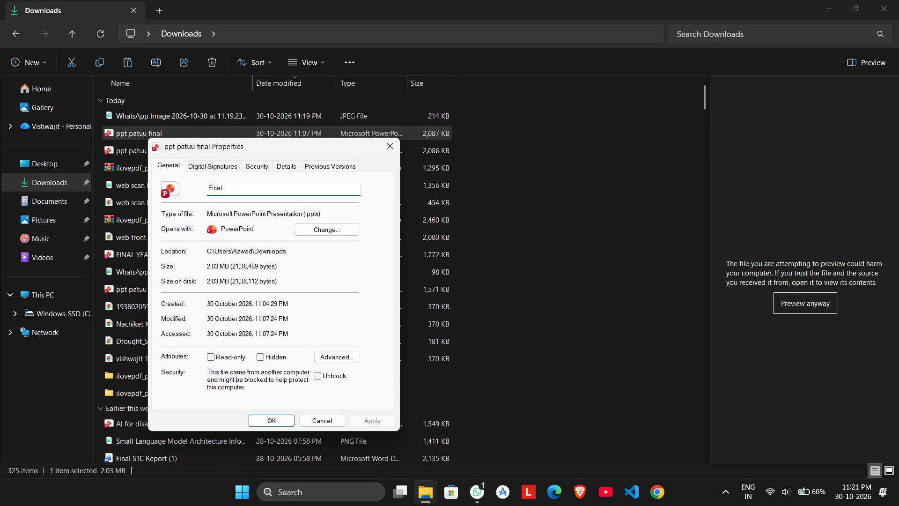
{"action": "key", "text": "space"}
{"action": "type", "text": "Capstone"}
{"action": "key", "text": "space"}
{"action": "type", "text": "Pre"}
{"action": "key", "text": "BackSpace"}
{"action": "key", "text": "BackSpace"}
{"action": "type", "text": "PT"}
{"action": "left_click", "coordinate": [263, 419]}
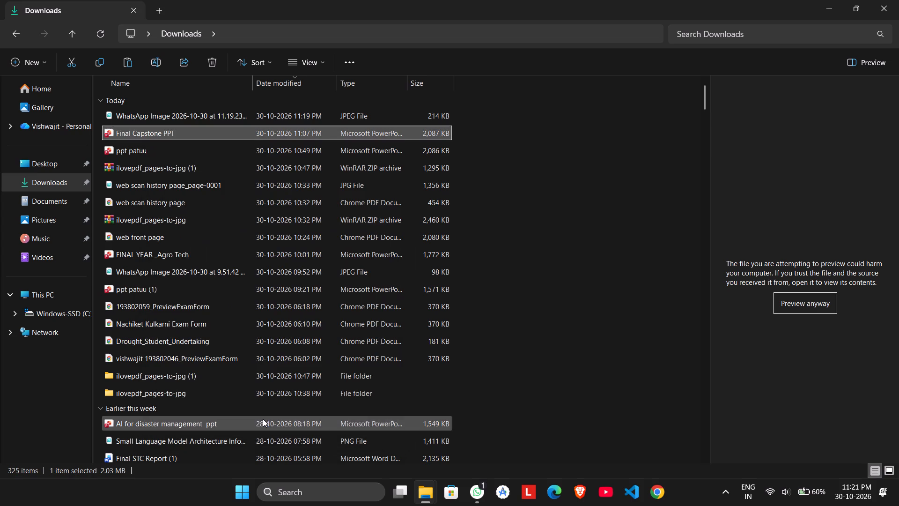
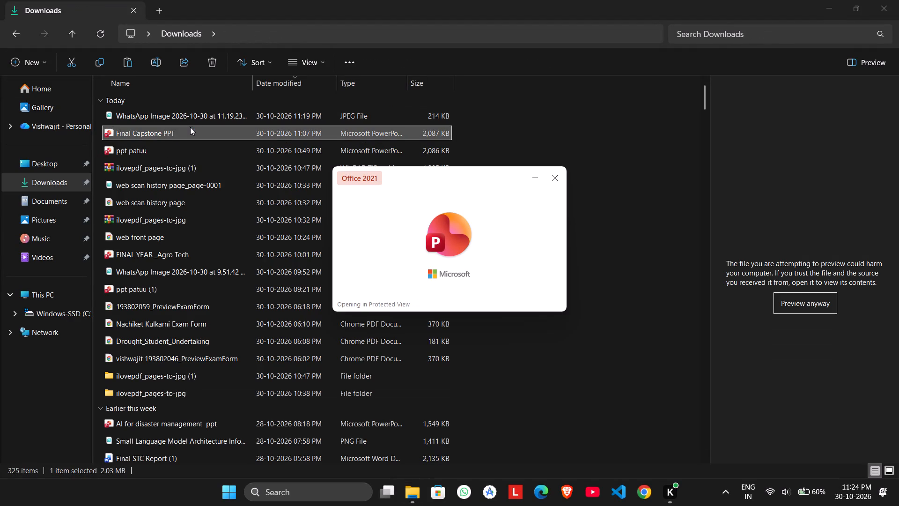
Enable editing of the Final Capstone PPT presentation and insert a new slide directly after the Result & Output slide 11.
{"action": "scroll", "coordinate": [139, 268], "scroll_direction": "down", "scroll_amount": 3}
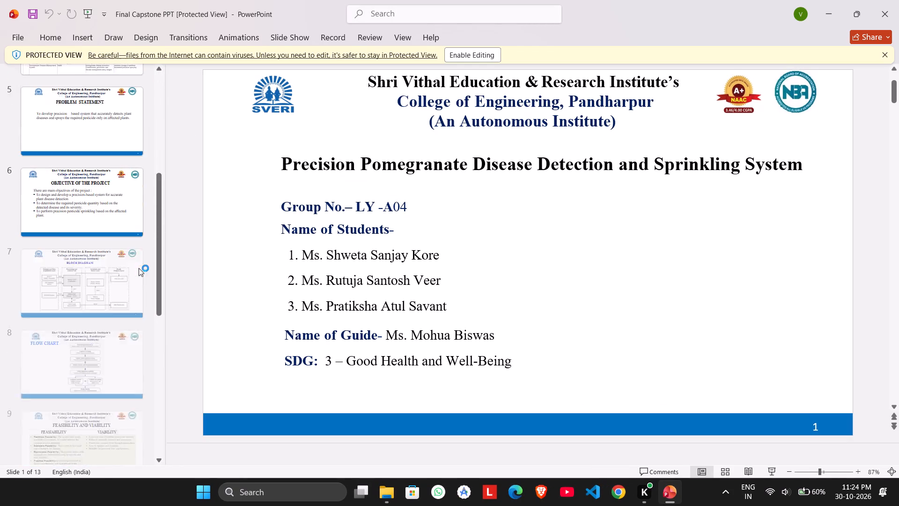
{"action": "scroll", "coordinate": [139, 268], "scroll_direction": "down", "scroll_amount": 3}
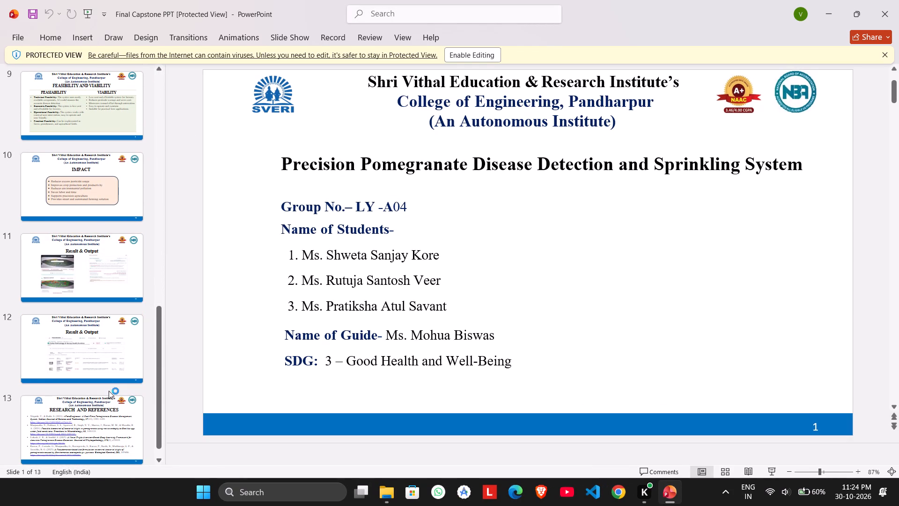
{"action": "left_click", "coordinate": [110, 359]}
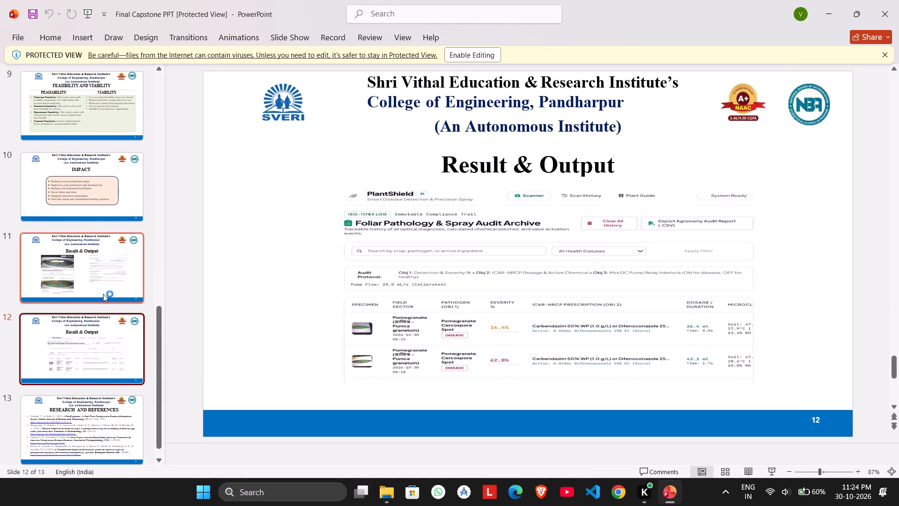
{"action": "left_click", "coordinate": [103, 279]}
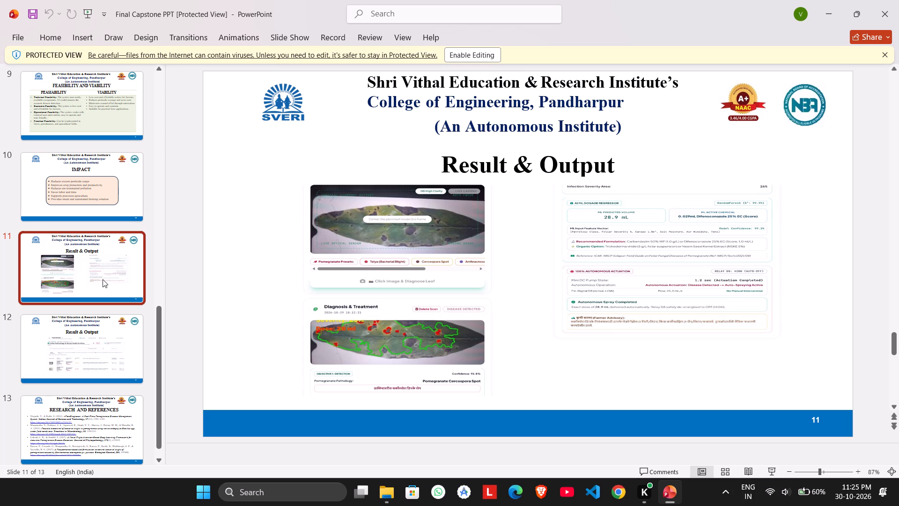
{"action": "left_click", "coordinate": [476, 53]}
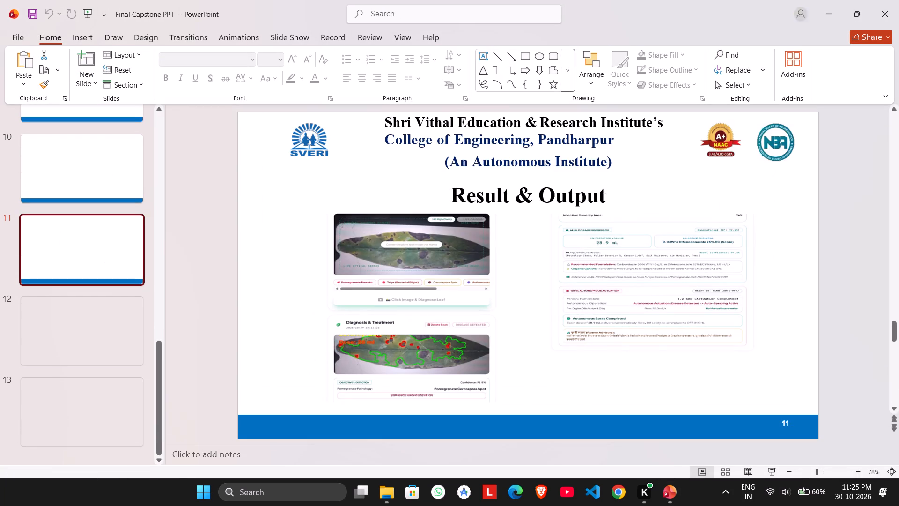
{"action": "right_click", "coordinate": [101, 241]}
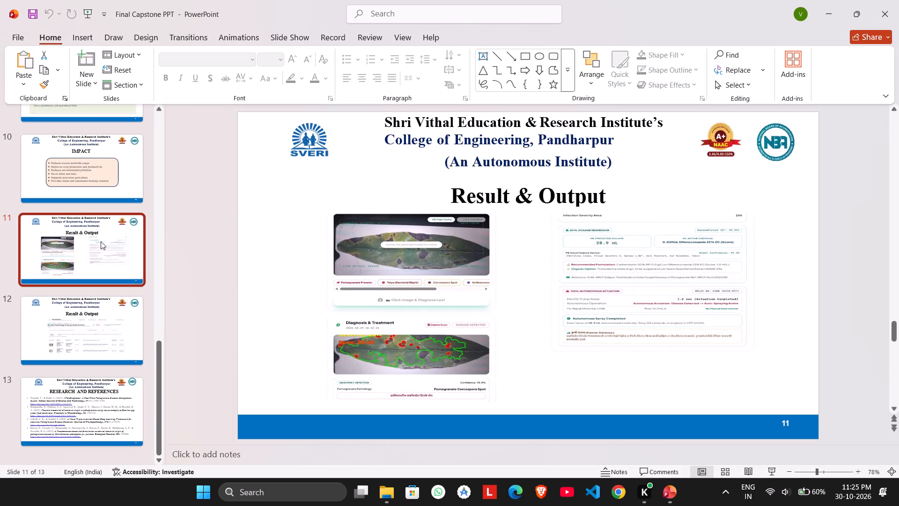
{"action": "left_click", "coordinate": [149, 313]}
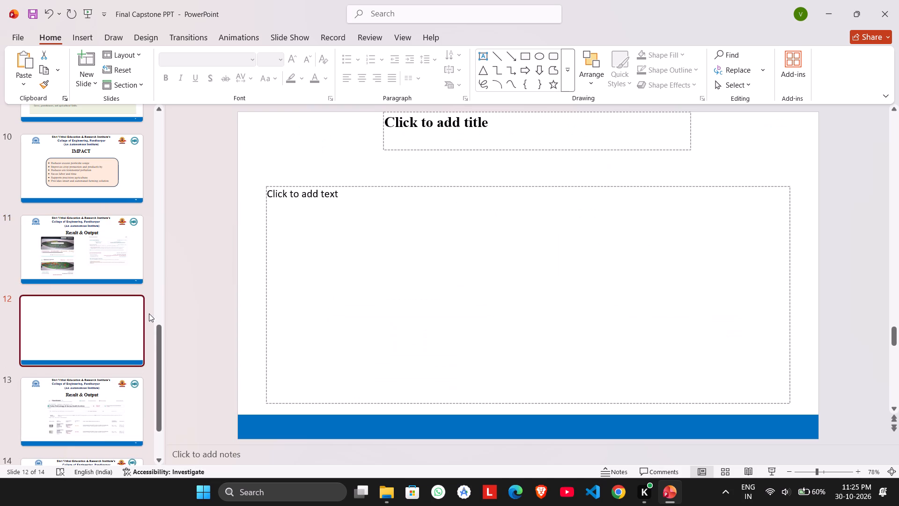
Delete the empty text and title placeholders from slide 12.
{"action": "left_click", "coordinate": [331, 187]}
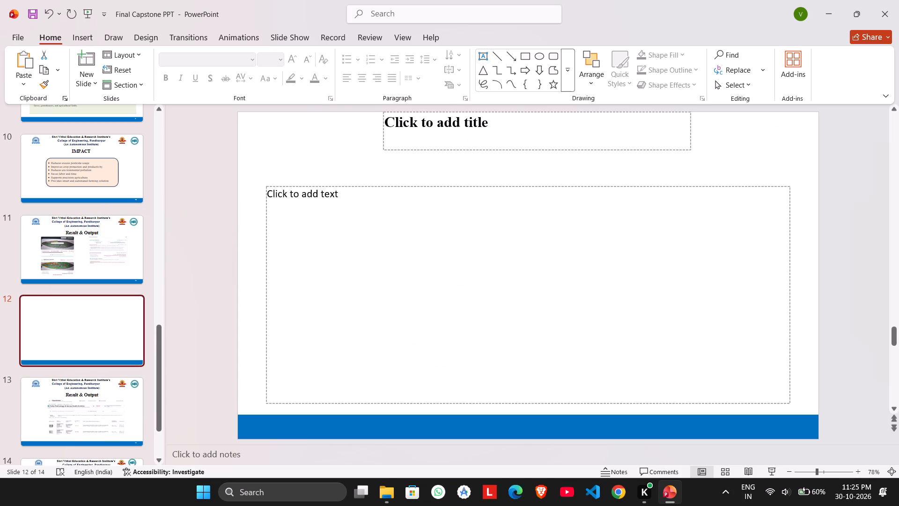
{"action": "left_click", "coordinate": [332, 184]}
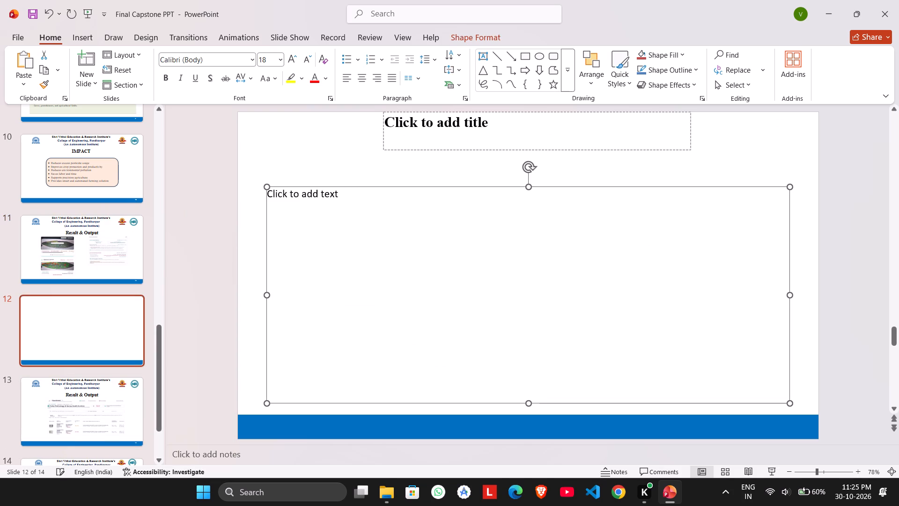
{"action": "key", "text": "Delete"}
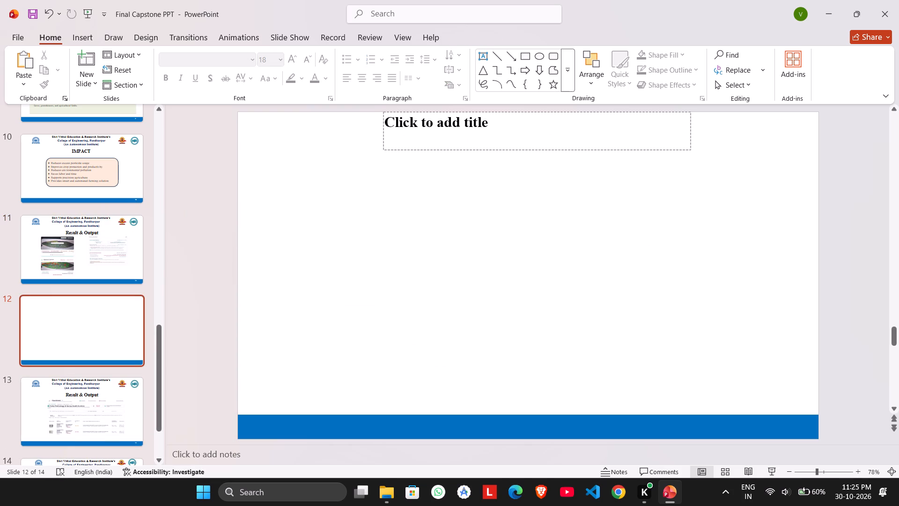
{"action": "left_click", "coordinate": [383, 150]}
{"action": "key", "text": "Delete"}
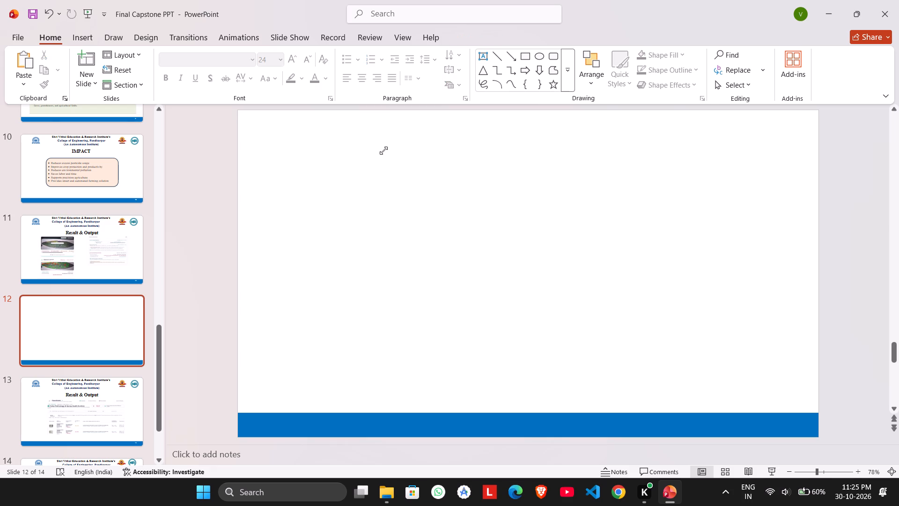
Copy all the content of slide 11, including the headings, logos and screenshots, onto the blank slide 12.
{"action": "left_click", "coordinate": [59, 258]}
{"action": "left_click", "coordinate": [249, 243]}
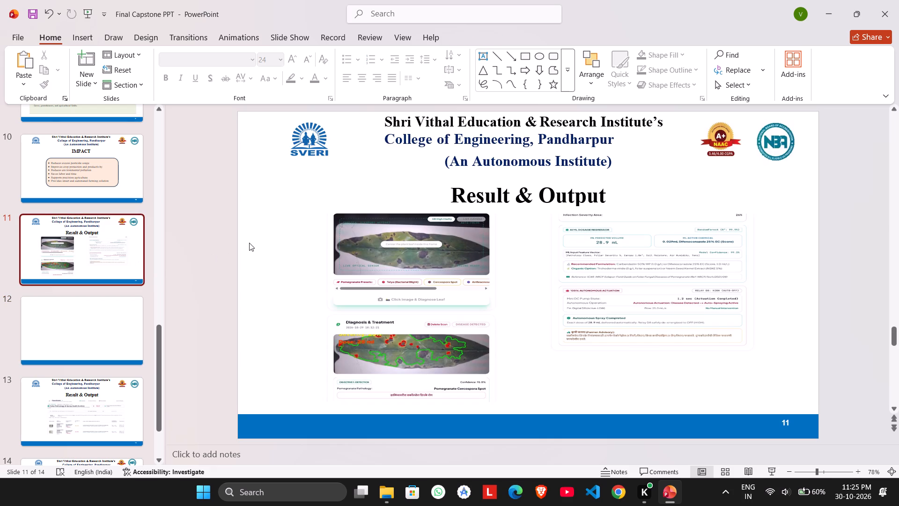
{"action": "key", "text": "ctrl+a"}
{"action": "key", "text": "ctrl+c"}
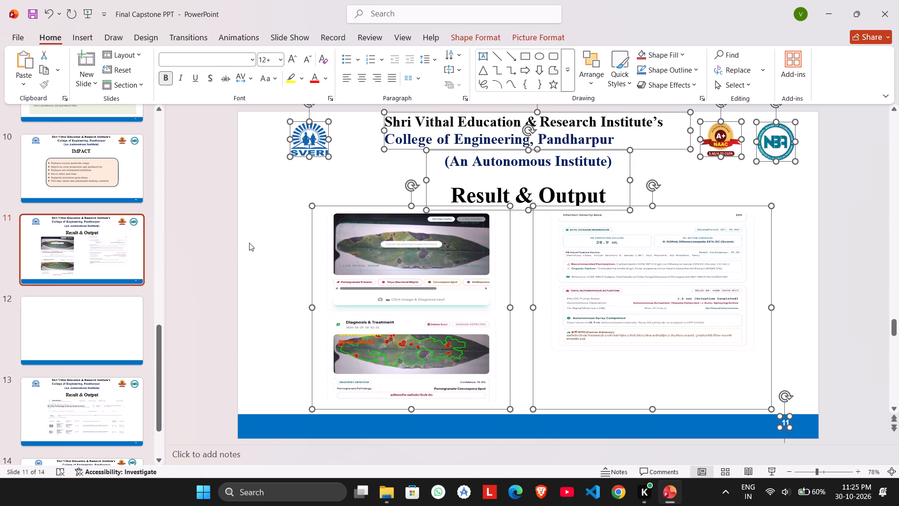
{"action": "left_click", "coordinate": [94, 328]}
{"action": "left_click", "coordinate": [387, 193]}
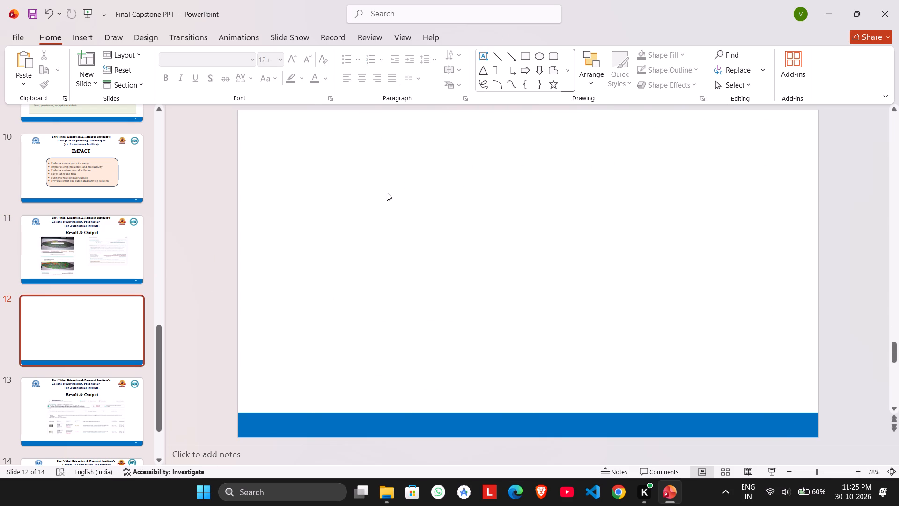
{"action": "key", "text": "ctrl+v"}
{"action": "left_click", "coordinate": [528, 270]}
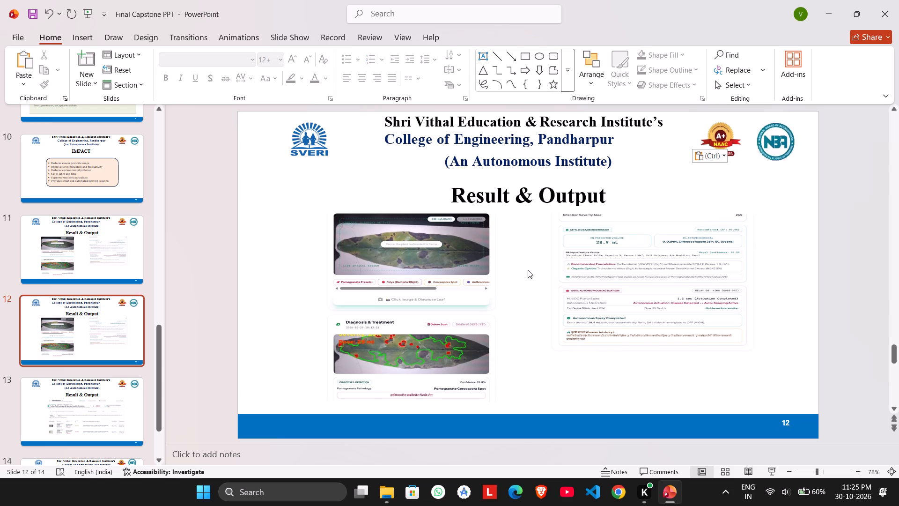
Delete both result screenshots from slide 12, keeping the institute header, logos and Result & Output title.
{"action": "left_click", "coordinate": [528, 270]}
{"action": "left_click", "coordinate": [343, 202]}
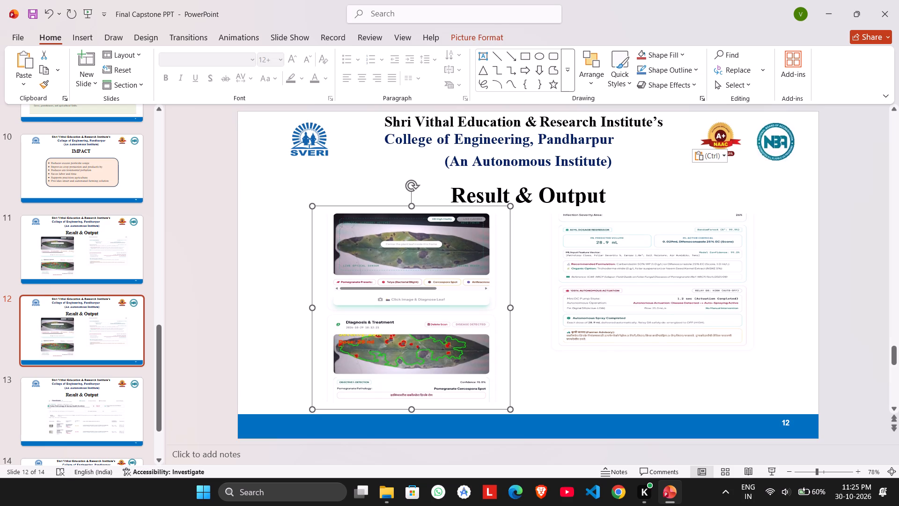
{"action": "key", "text": "Delete"}
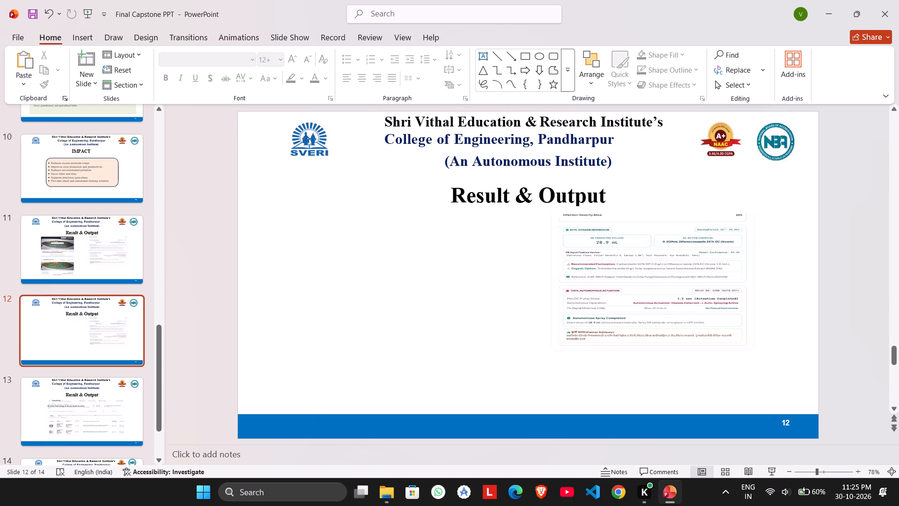
{"action": "left_click", "coordinate": [573, 272]}
{"action": "key", "text": "Delete"}
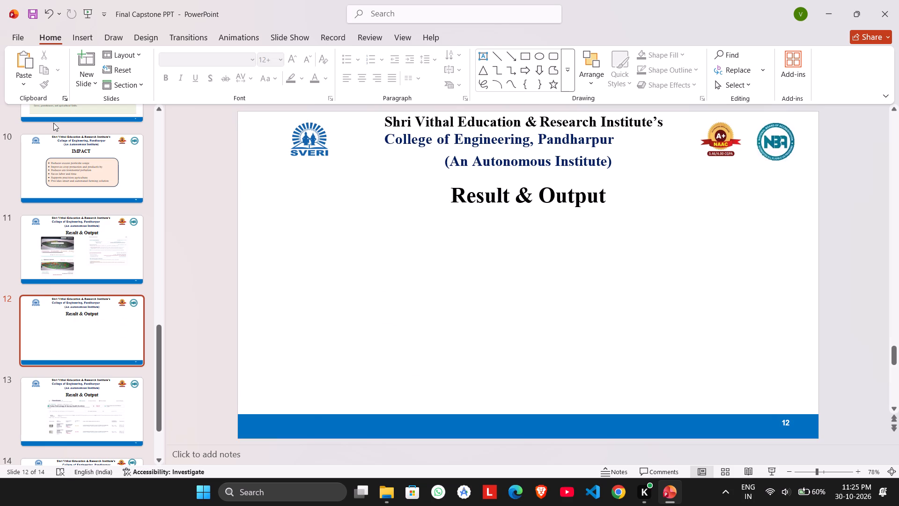
Insert the WhatsApp Image 2026-10-30 at 11.19 prototype photo from the Downloads folder on slide 12.
{"action": "left_click", "coordinate": [91, 32]}
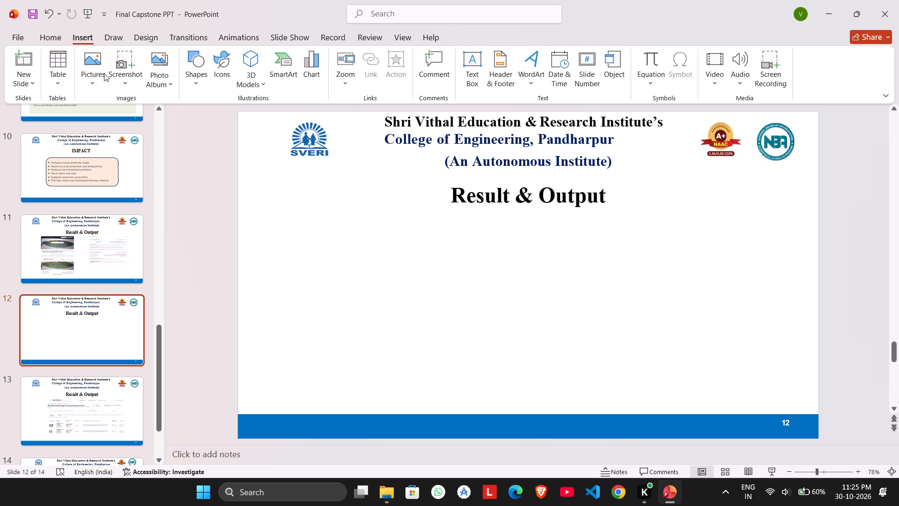
{"action": "left_click", "coordinate": [103, 73]}
{"action": "left_click", "coordinate": [113, 123]}
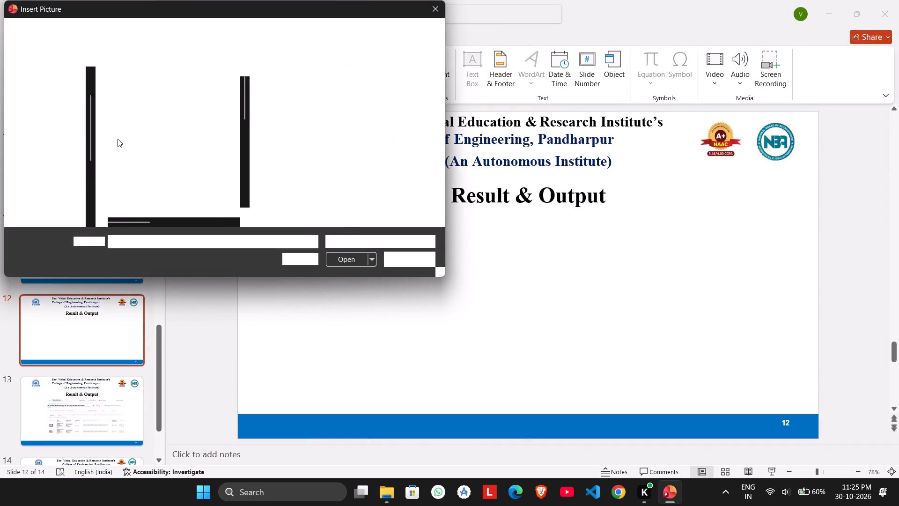
{"action": "left_click", "coordinate": [65, 121]}
{"action": "left_click", "coordinate": [66, 129]}
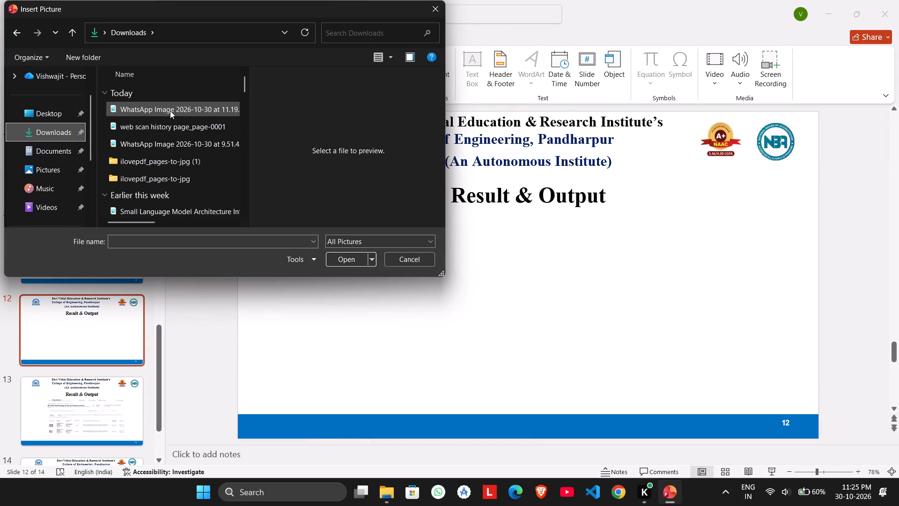
{"action": "left_click", "coordinate": [170, 111]}
{"action": "left_click", "coordinate": [353, 253]}
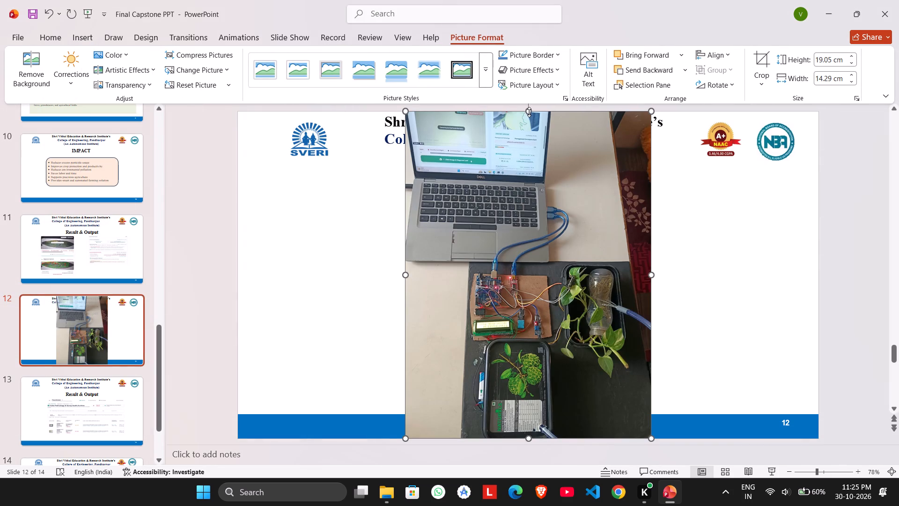
Resize the prototype photo to about 11.85 cm high and 20.44 cm wide, centred between the Result & Output title and the blue footer bar.
{"action": "left_click_drag", "start_coordinate": [529, 112], "coordinate": [537, 208]}
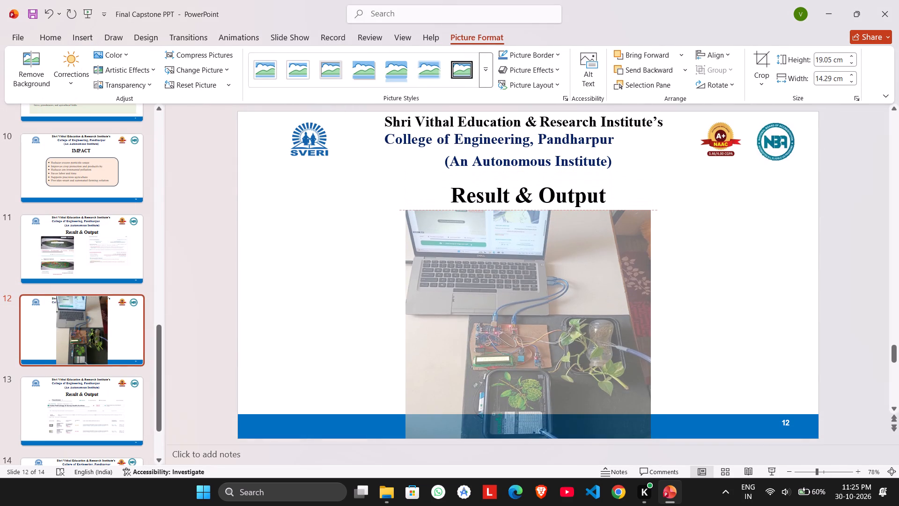
{"action": "left_click_drag", "start_coordinate": [537, 208], "coordinate": [536, 204]}
{"action": "left_click_drag", "start_coordinate": [529, 440], "coordinate": [528, 411]}
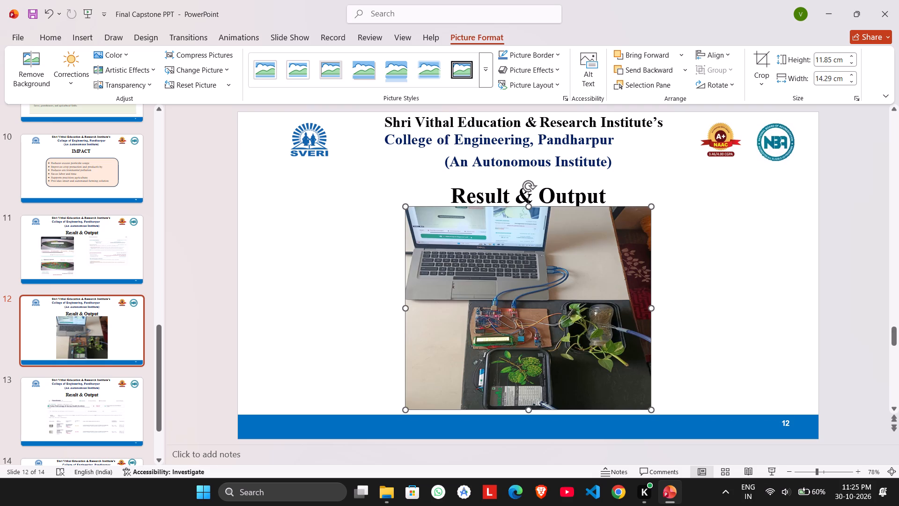
{"action": "left_click_drag", "start_coordinate": [405, 309], "coordinate": [340, 313]}
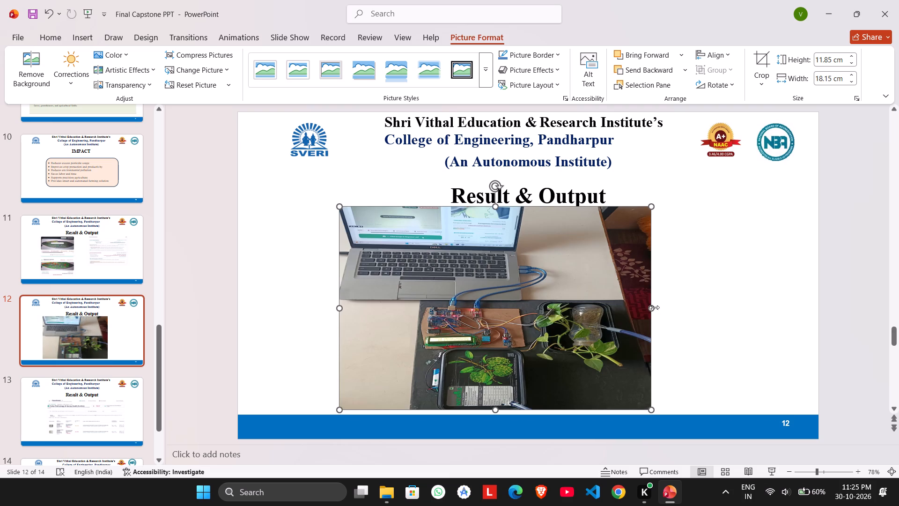
{"action": "left_click_drag", "start_coordinate": [650, 308], "coordinate": [693, 305]}
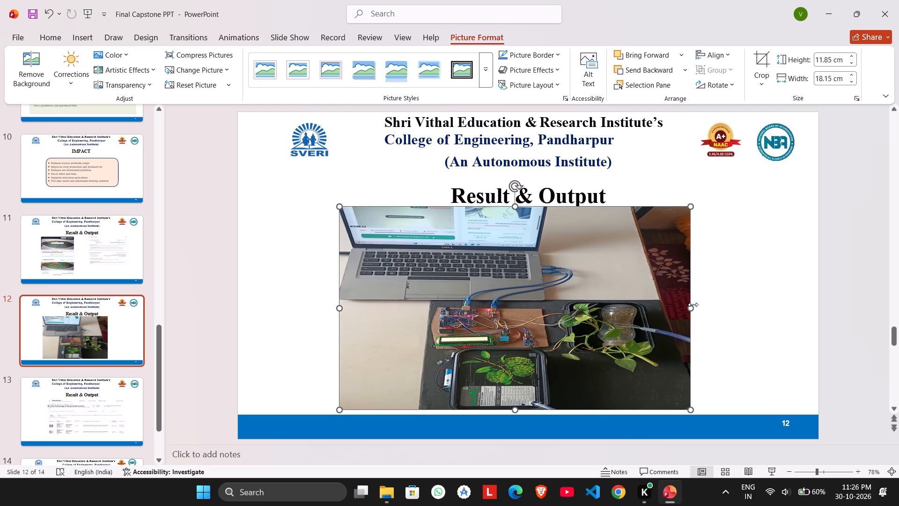
{"action": "left_click_drag", "start_coordinate": [532, 287], "coordinate": [540, 286]}
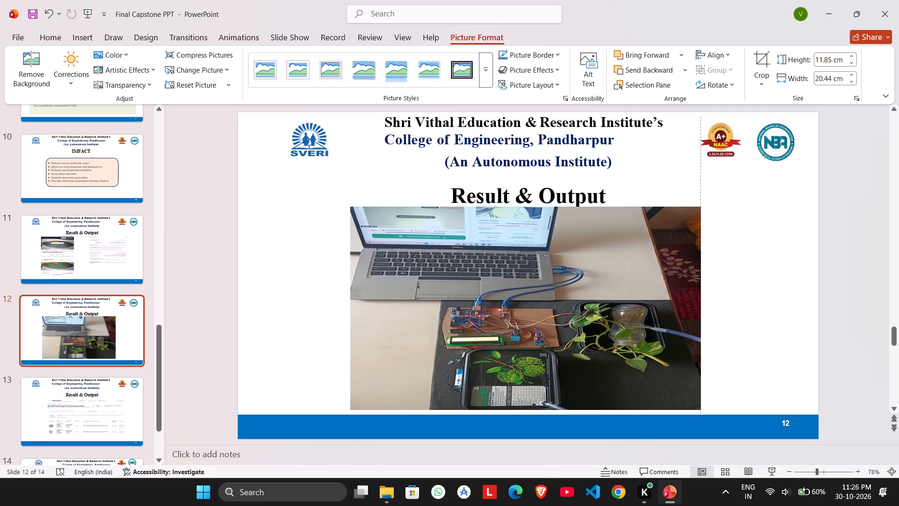
{"action": "left_click_drag", "start_coordinate": [540, 286], "coordinate": [543, 286]}
{"action": "left_click", "coordinate": [543, 286]}
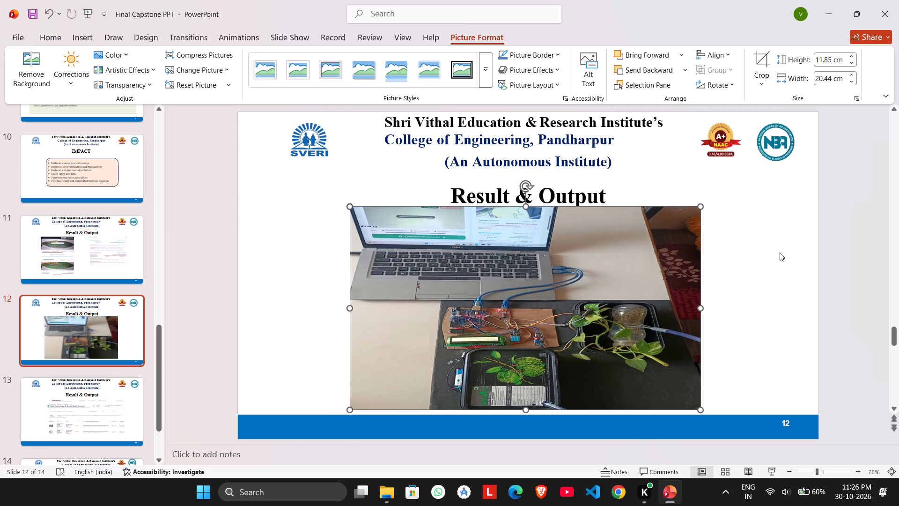
Save the Final Capstone PPT presentation.
{"action": "left_click", "coordinate": [845, 254]}
{"action": "key", "text": "ctrl+s"}
{"action": "key", "text": "ctrl+s"}
{"action": "key", "text": "ctrl+s"}
{"action": "key", "text": "ctrl+s"}
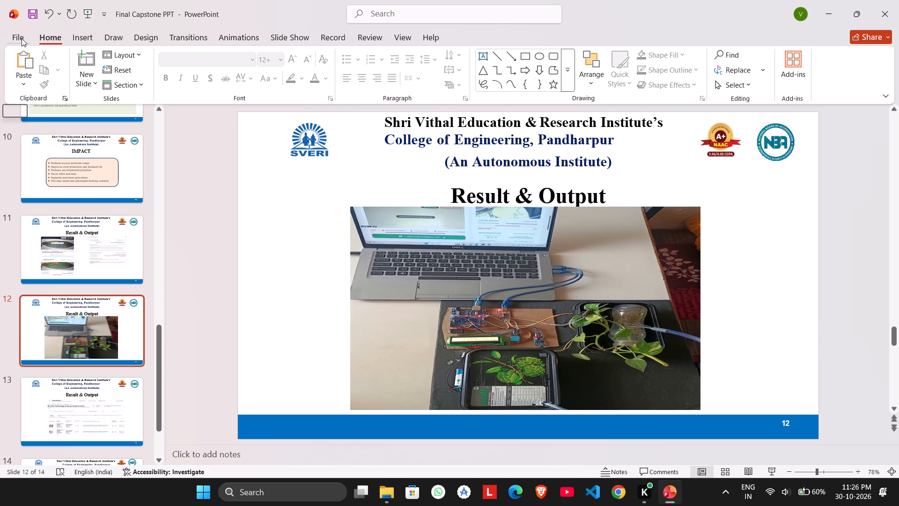
Narrow the prototype photo slightly from both sides and recentre it beneath the Result & Output title.
{"action": "left_click", "coordinate": [549, 271]}
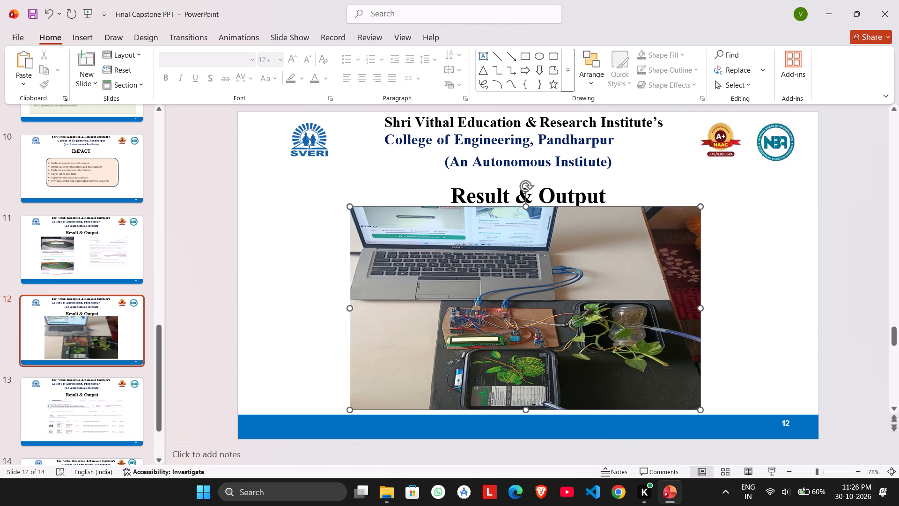
{"action": "left_click_drag", "start_coordinate": [700, 310], "coordinate": [690, 310]}
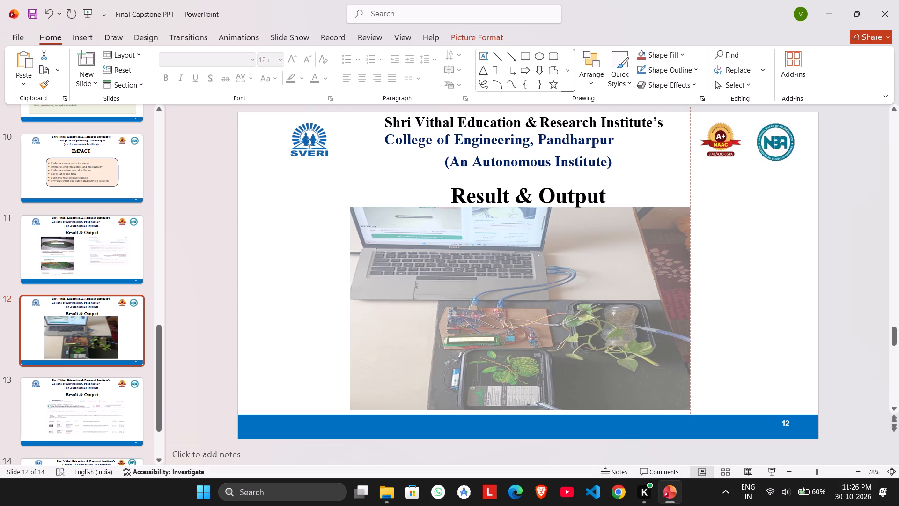
{"action": "left_click_drag", "start_coordinate": [690, 310], "coordinate": [678, 310]}
{"action": "left_click_drag", "start_coordinate": [350, 307], "coordinate": [366, 307]}
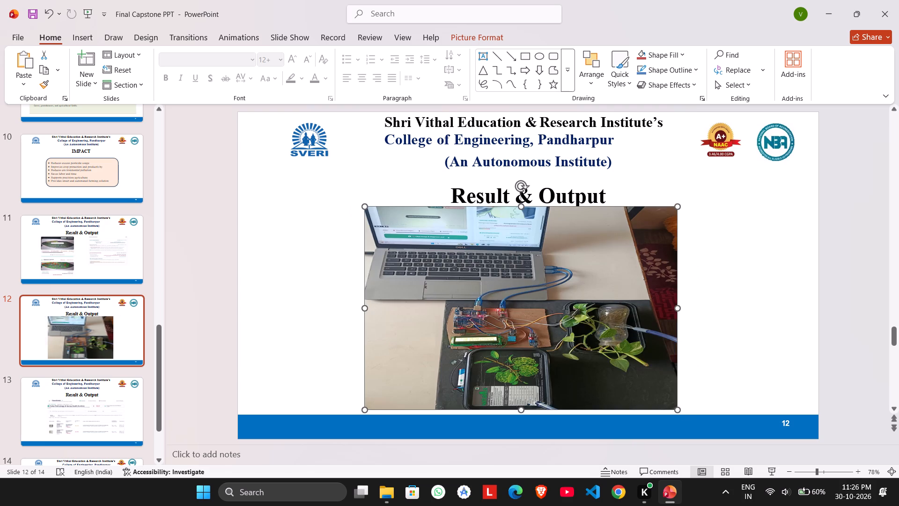
{"action": "left_click_drag", "start_coordinate": [502, 290], "coordinate": [509, 290]}
Save the Final Capstone PPT presentation and close it.
{"action": "left_click", "coordinate": [735, 246]}
{"action": "key", "text": "ctrl+s"}
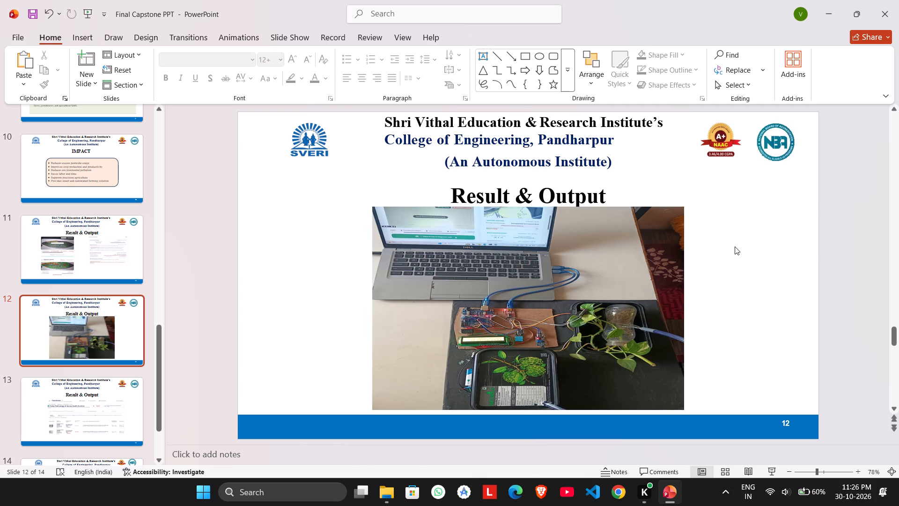
{"action": "key", "text": "ctrl+s"}
{"action": "key", "text": "ctrl+s"}
{"action": "key", "text": "ctrl+s"}
{"action": "key", "text": "ctrl+s"}
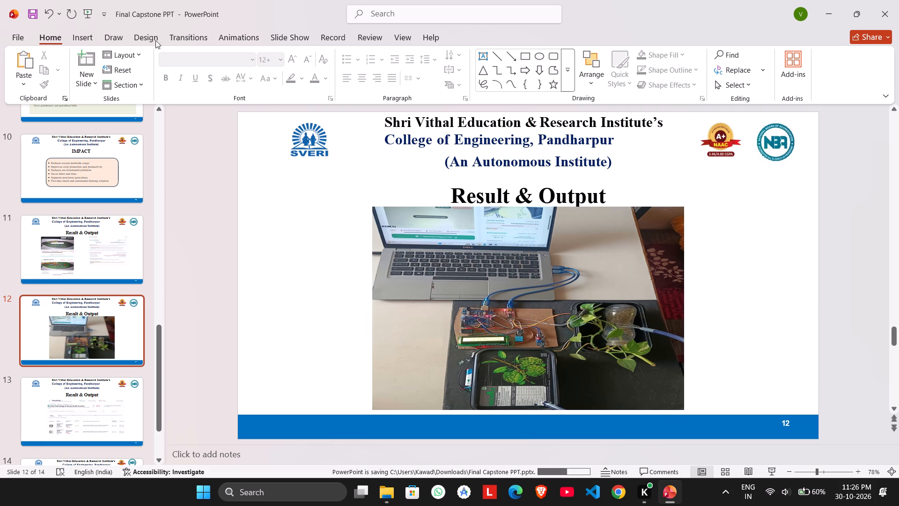
{"action": "left_click", "coordinate": [898, 0]}
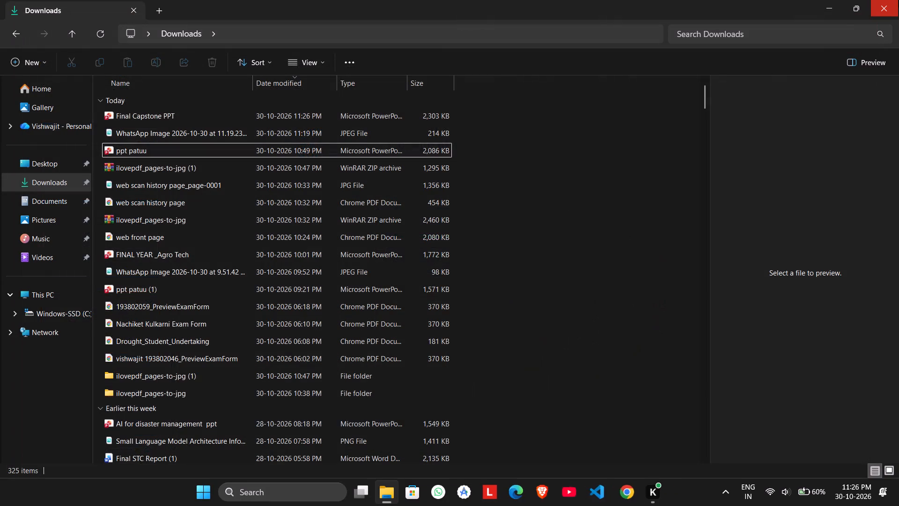
Reopen Final Capstone PPT from the Downloads folder and review slides 11 to 14.
{"action": "double_click", "coordinate": [178, 116]}
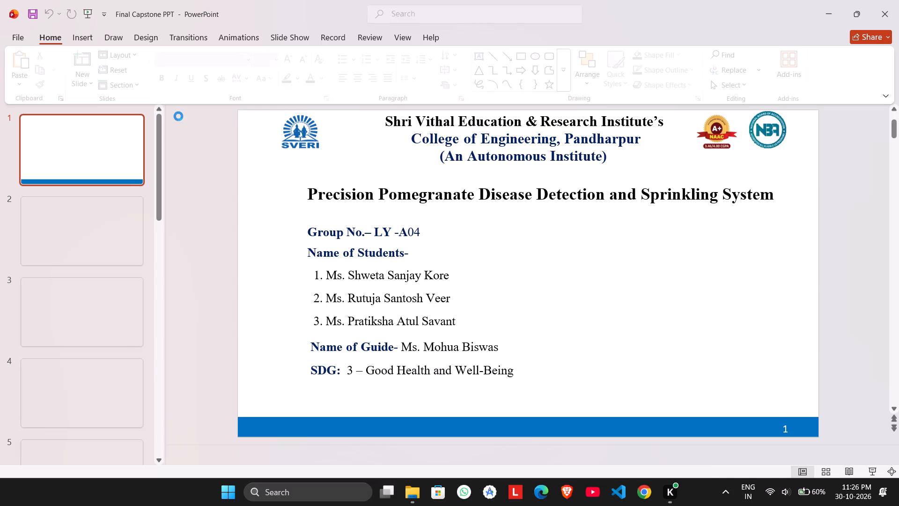
{"action": "scroll", "coordinate": [156, 311], "scroll_direction": "down", "scroll_amount": 3}
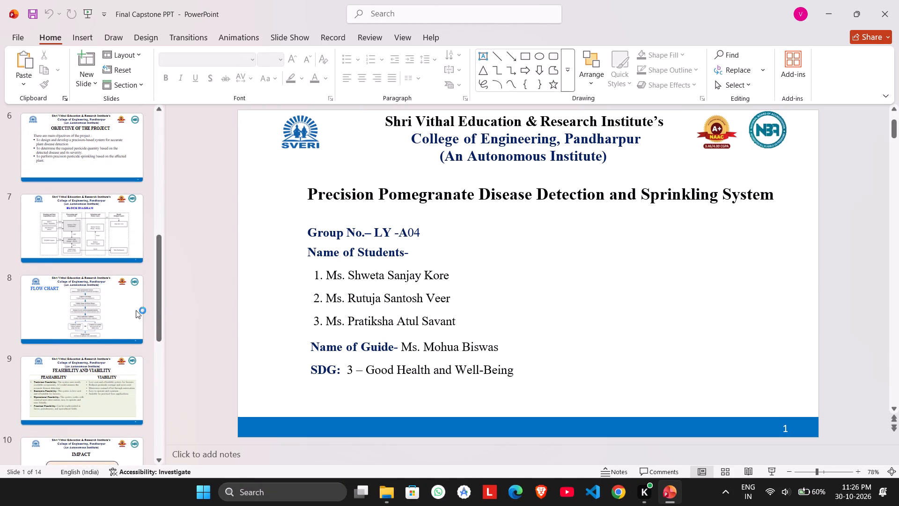
{"action": "scroll", "coordinate": [105, 350], "scroll_direction": "down", "scroll_amount": 2}
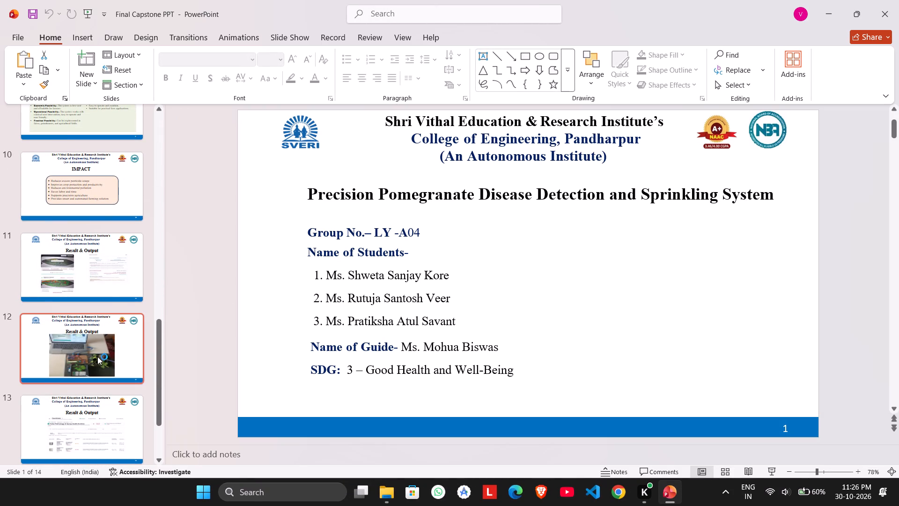
{"action": "left_click", "coordinate": [97, 358]}
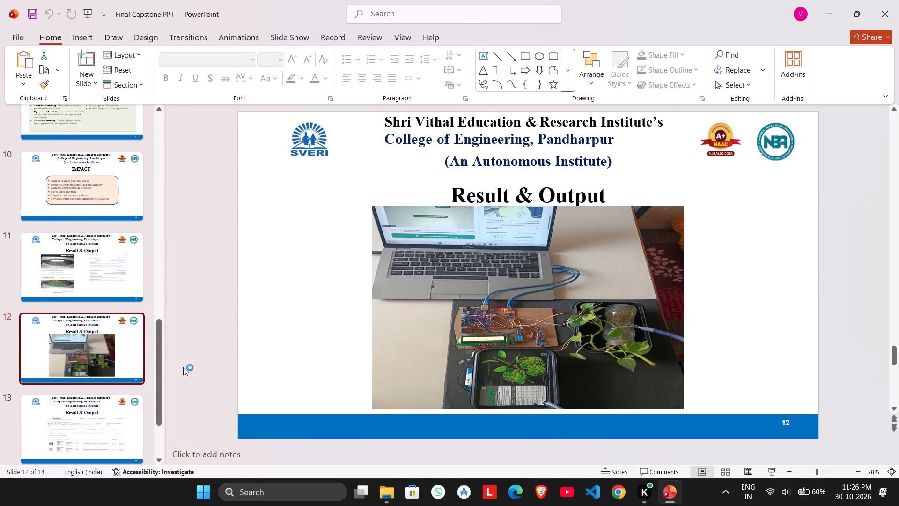
{"action": "key", "text": "Up"}
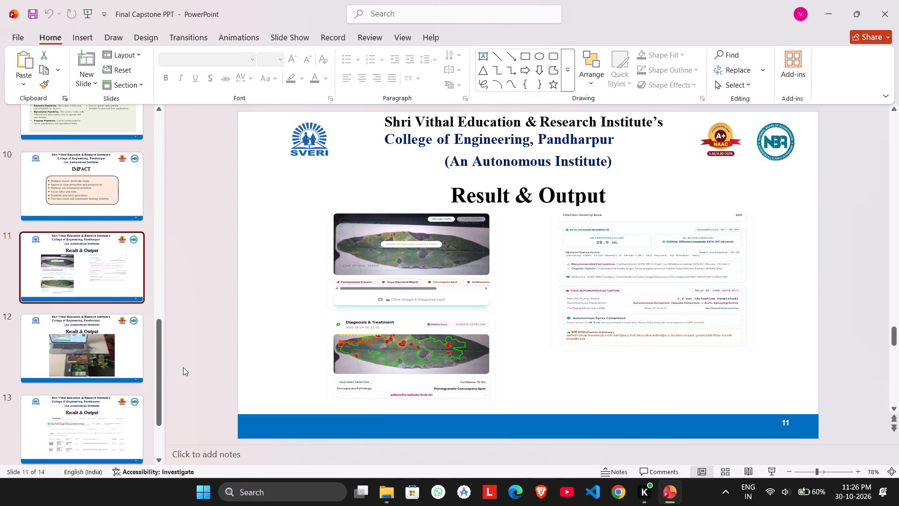
{"action": "key", "text": "Down"}
{"action": "key", "text": "Down"}
{"action": "key", "text": "Down"}
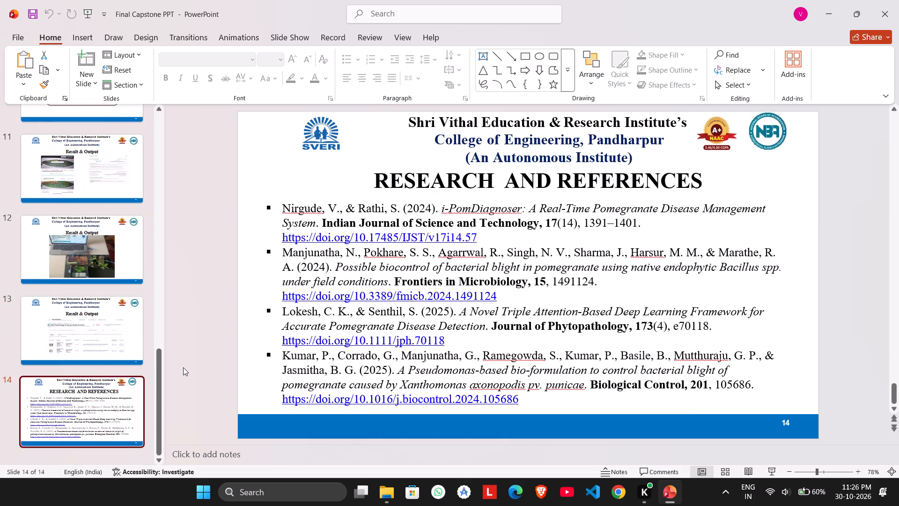
{"action": "key", "text": "Down"}
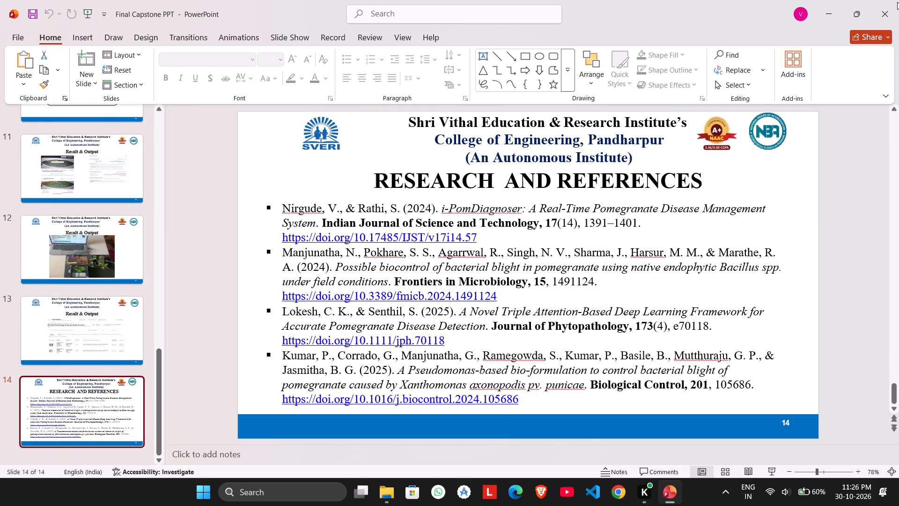
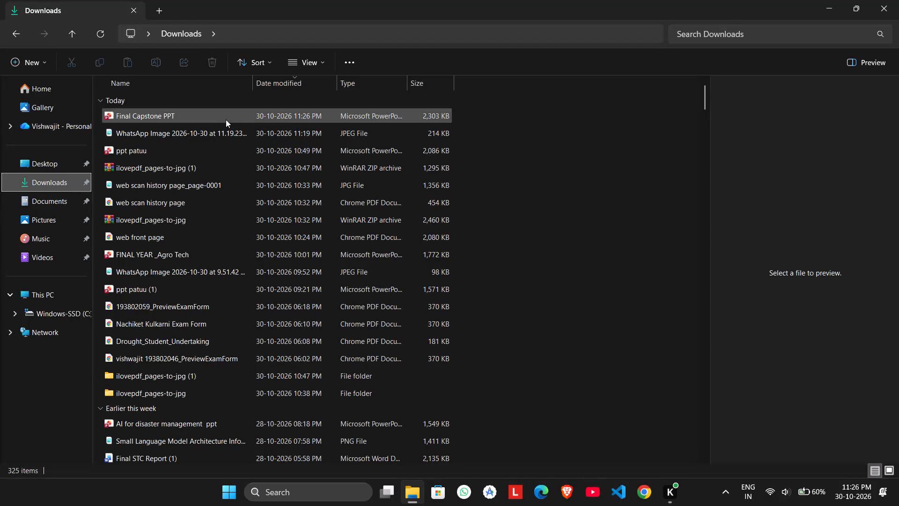
Copy the Final Capstone PPT file from the Downloads folder and close the folder window.
{"action": "left_click", "coordinate": [226, 119]}
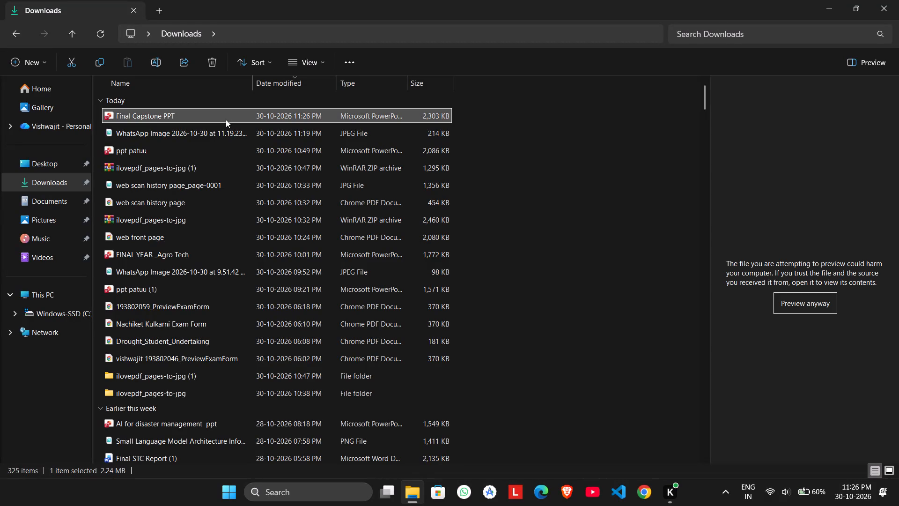
{"action": "key", "text": "ctrl+c"}
{"action": "key", "text": "ctrl+c"}
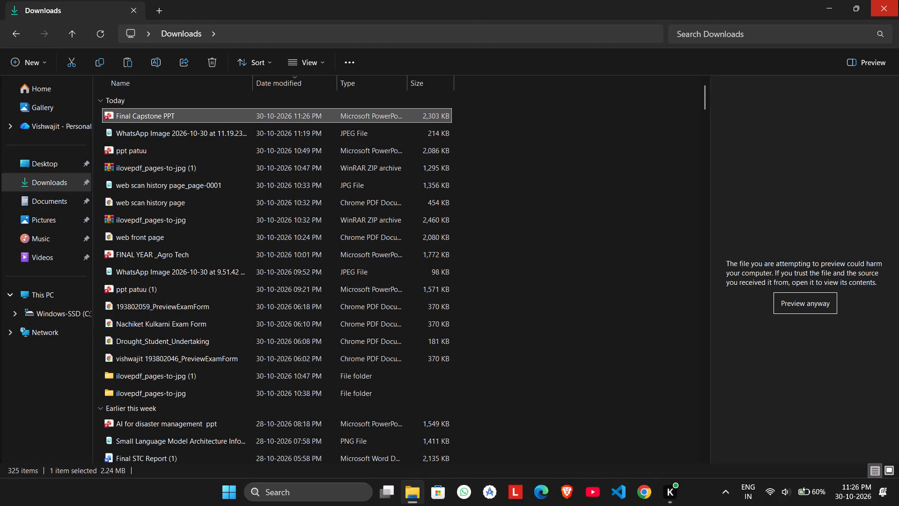
{"action": "left_click", "coordinate": [898, 1]}
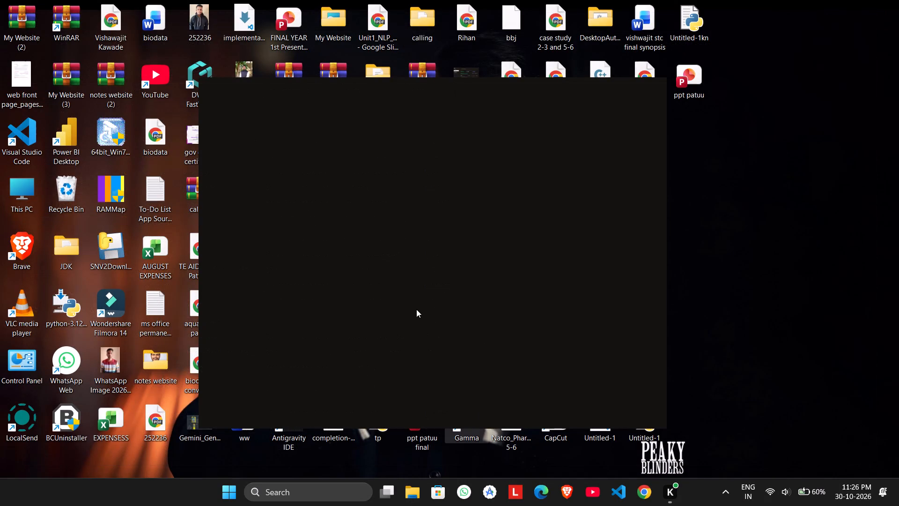
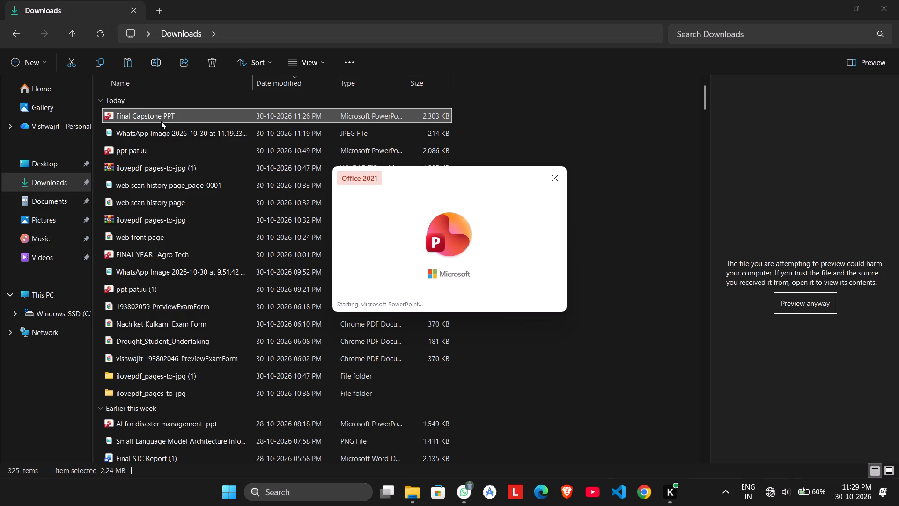
Move the Result & Output slide with the prototype photo from position 12 to 13, after the Foliar Pathology & Spray Audit Archive slide.
{"action": "scroll", "coordinate": [83, 268], "scroll_direction": "down", "scroll_amount": 1}
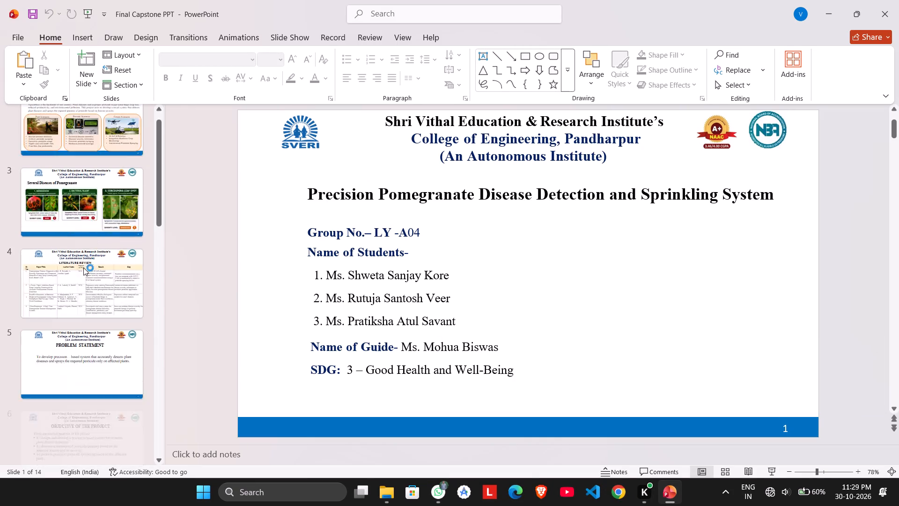
{"action": "scroll", "coordinate": [83, 268], "scroll_direction": "down", "scroll_amount": 5}
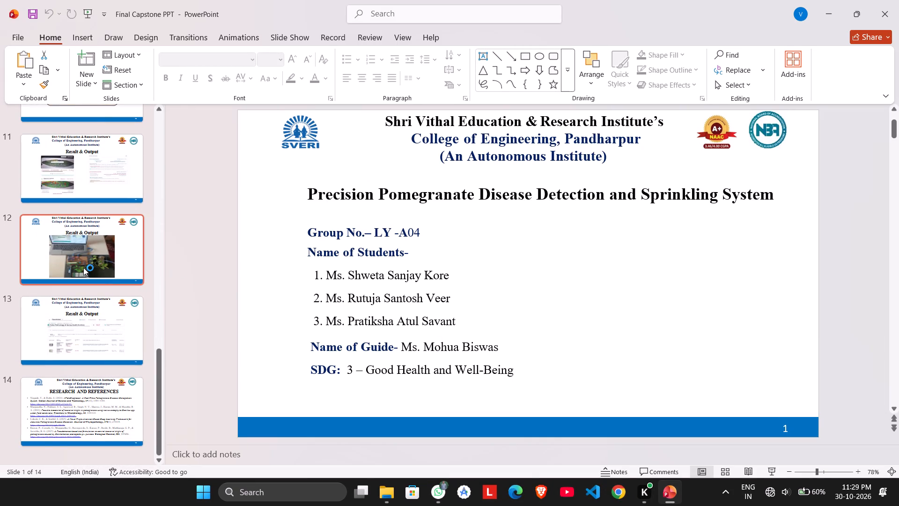
{"action": "left_click", "coordinate": [85, 170]}
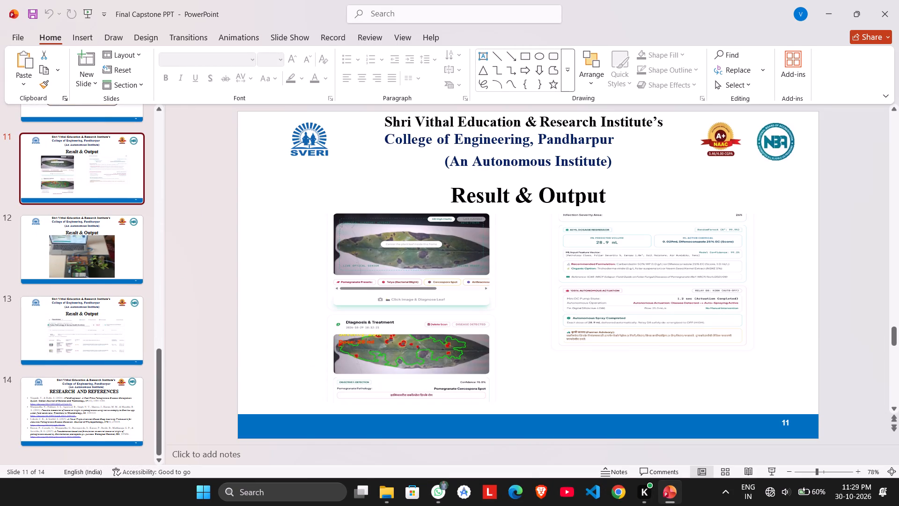
{"action": "left_click", "coordinate": [73, 248]}
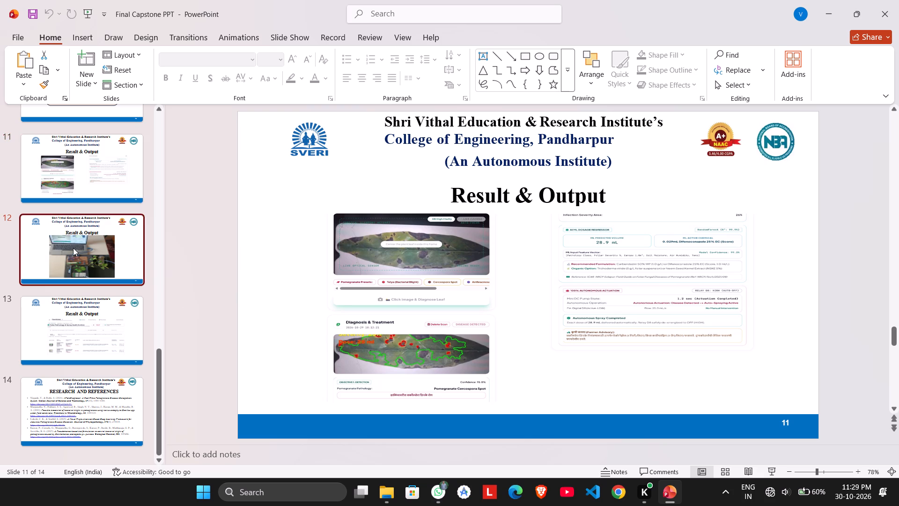
{"action": "left_click", "coordinate": [102, 350]}
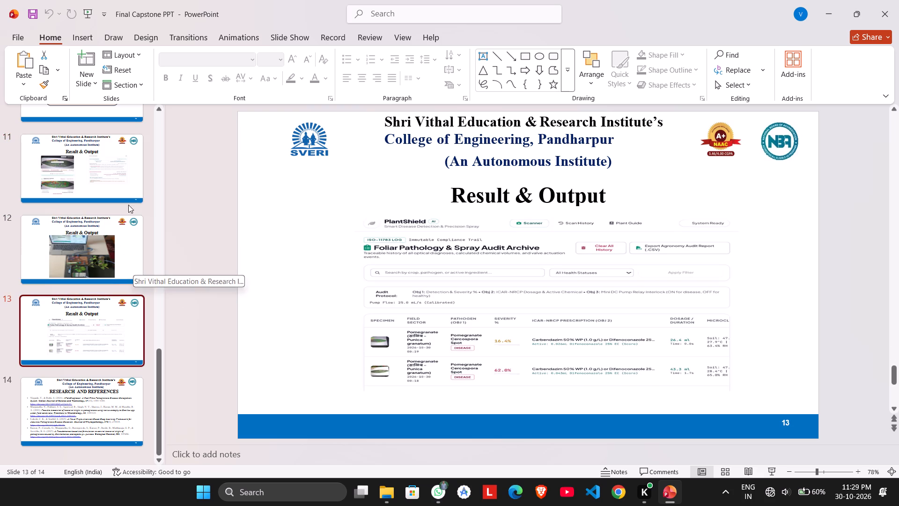
{"action": "left_click_drag", "start_coordinate": [119, 238], "coordinate": [118, 316]}
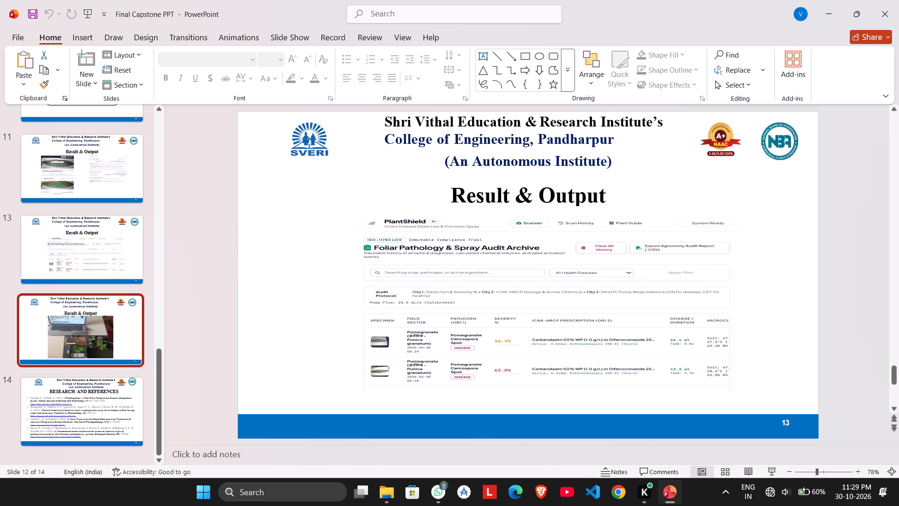
{"action": "left_click_drag", "start_coordinate": [118, 316], "coordinate": [119, 313]}
{"action": "left_click", "coordinate": [236, 287]}
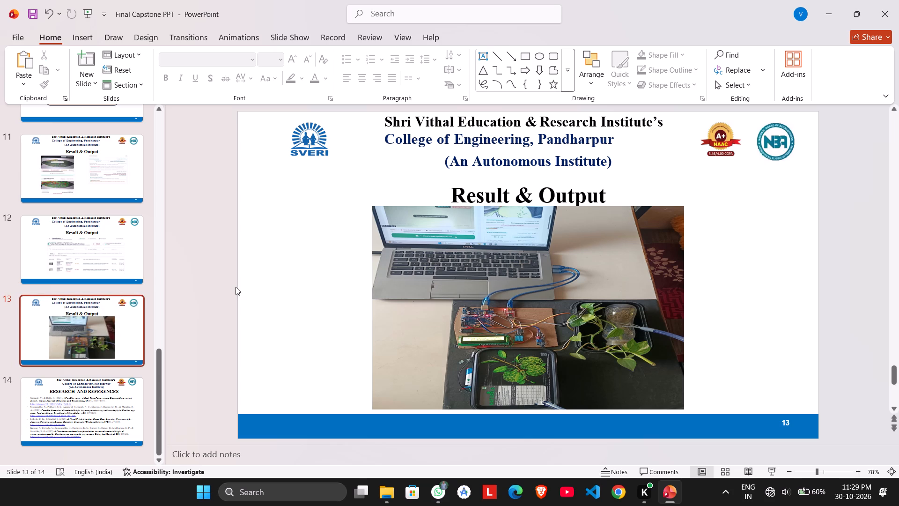
Save the Final Capstone PPT presentation and close it.
{"action": "key", "text": "ctrl+s"}
{"action": "key", "text": "ctrl+s"}
{"action": "left_click", "coordinate": [898, 1]}
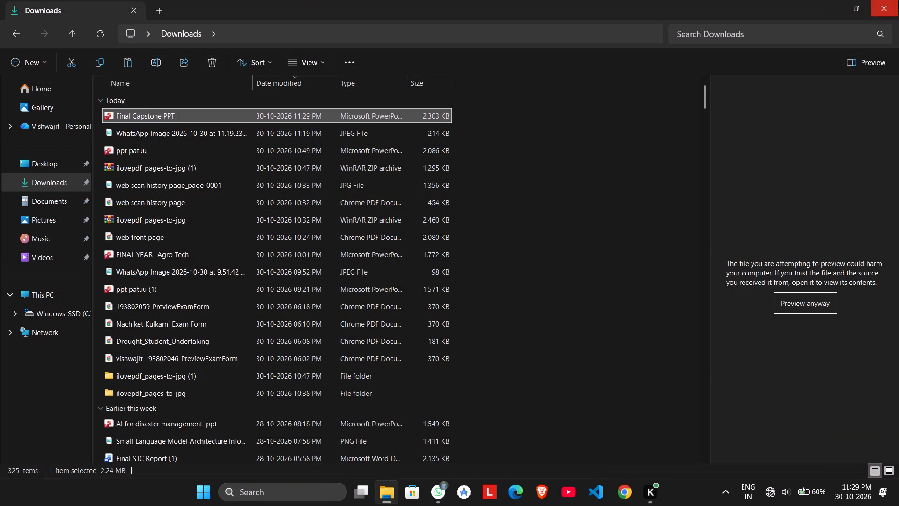